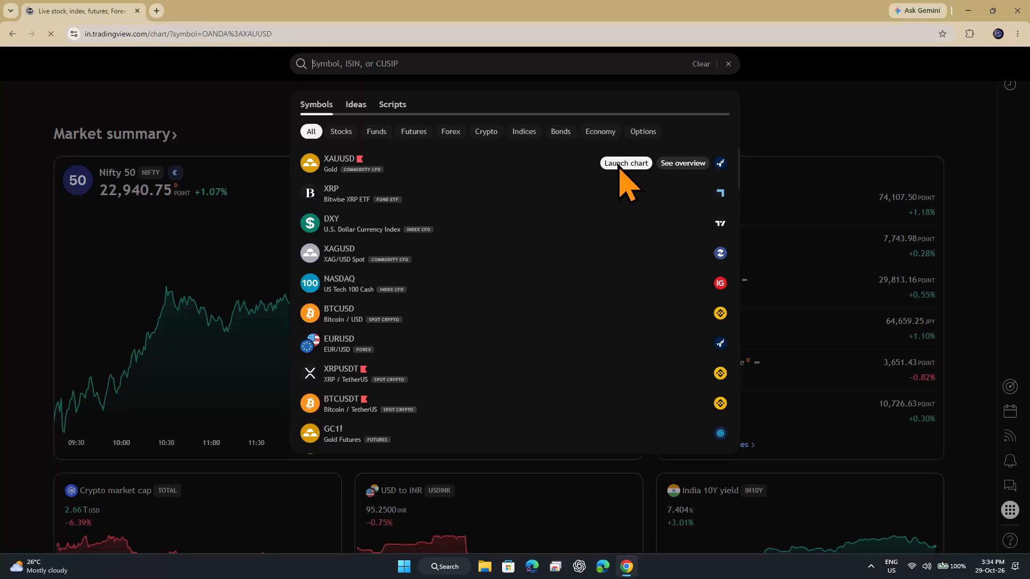
Delete the long position drawing that starts at 27 Oct from the 2-hour XAUUSD chart.
left_click_drag(654, 276, 589, 234)
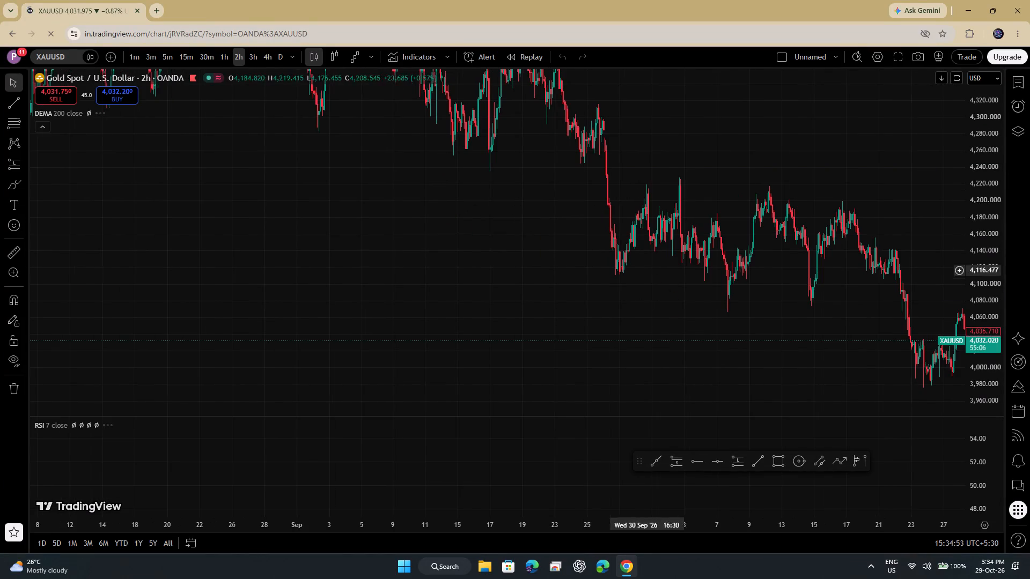
left_click_drag(589, 234, 451, 179)
left_click_drag(601, 248, 133, 295)
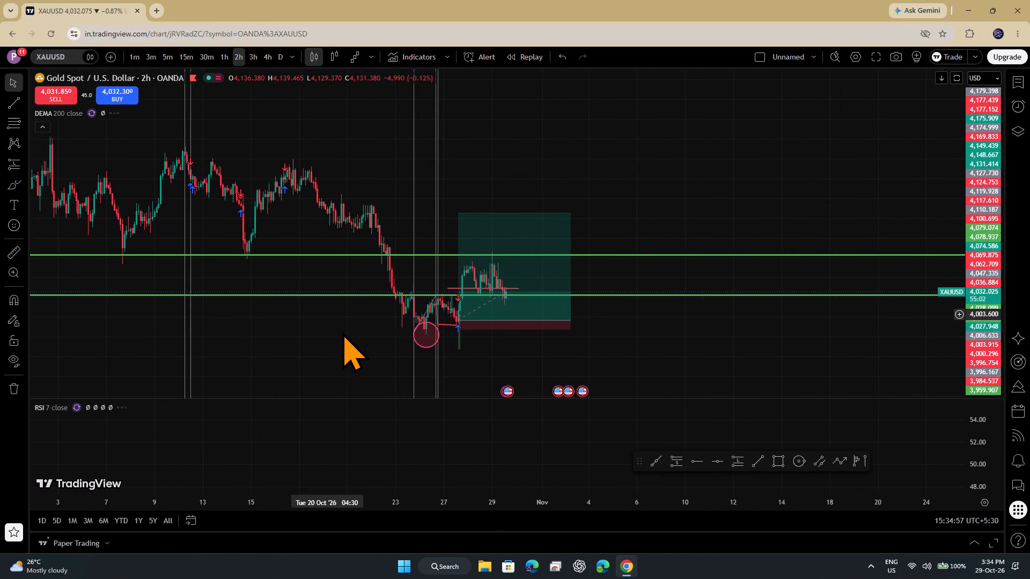
left_click_drag(350, 342, 365, 225)
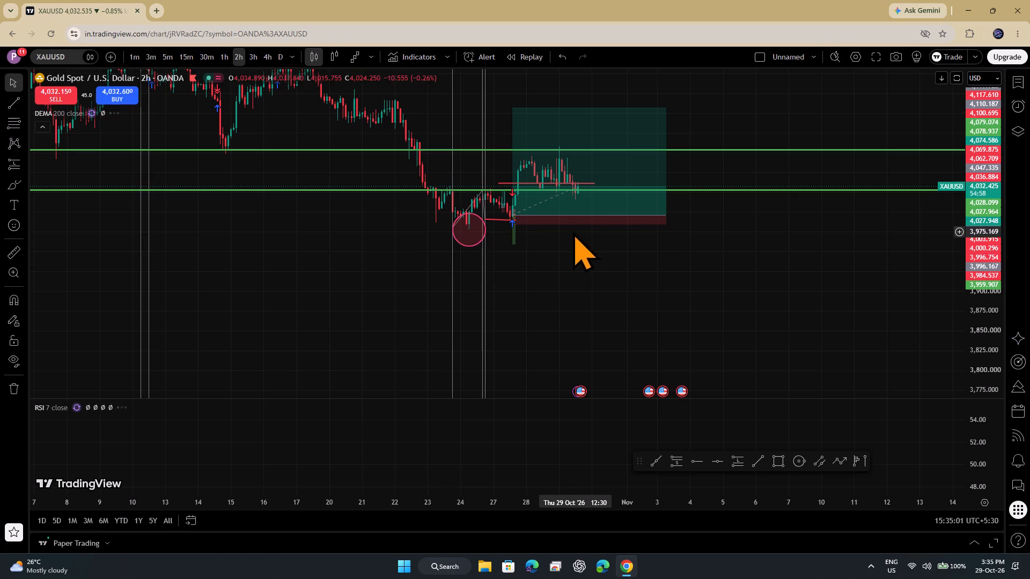
left_click(562, 211)
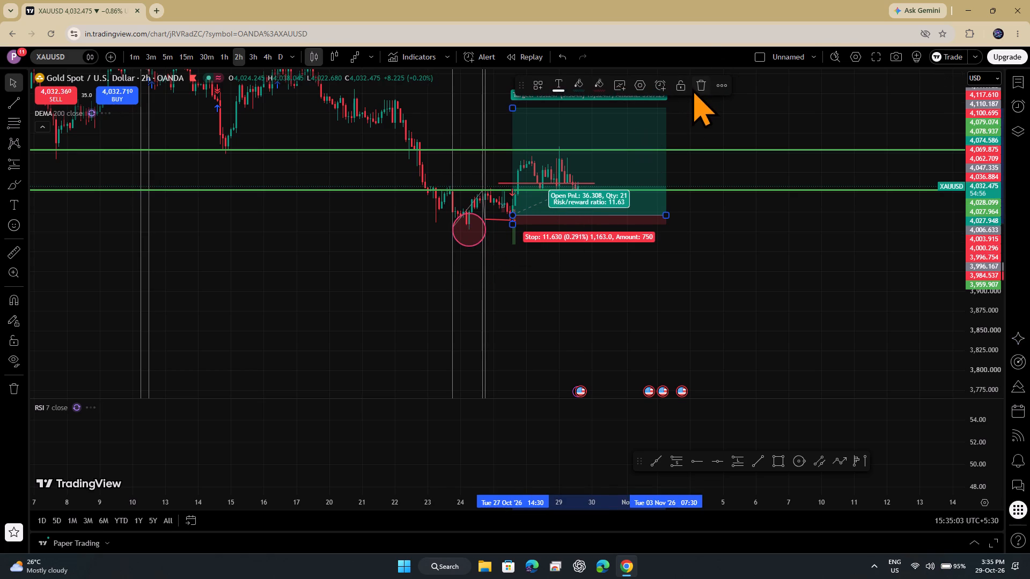
left_click(700, 79)
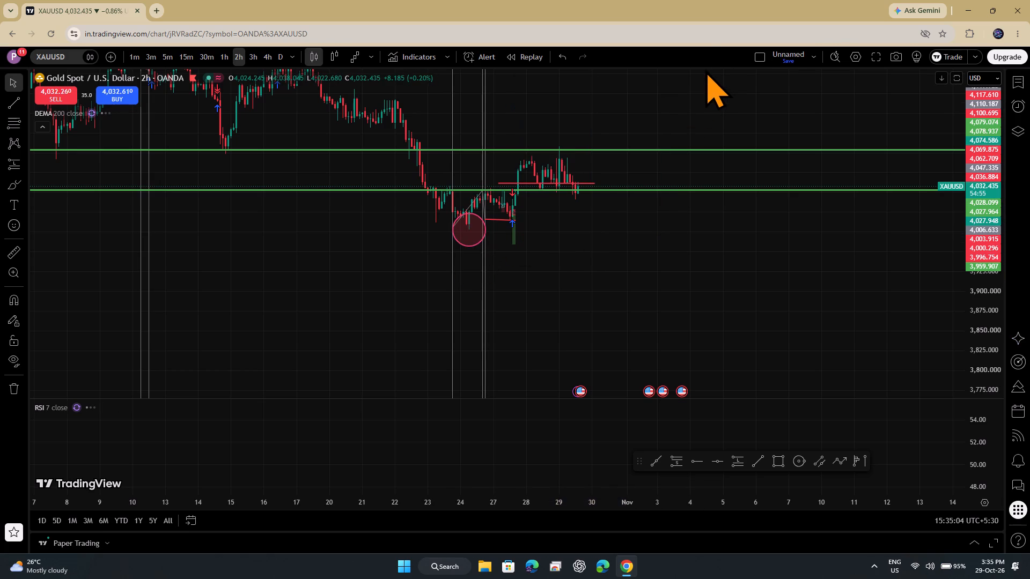
Place a market buy order for 1 unit of XAUUSD without preset exits.
left_click(949, 51)
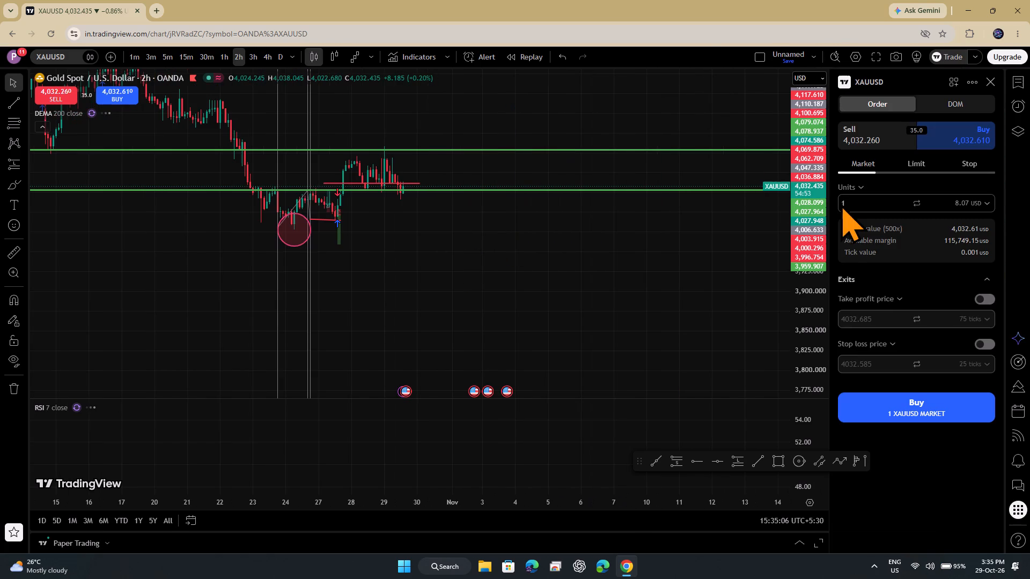
left_click_drag(624, 298, 644, 330)
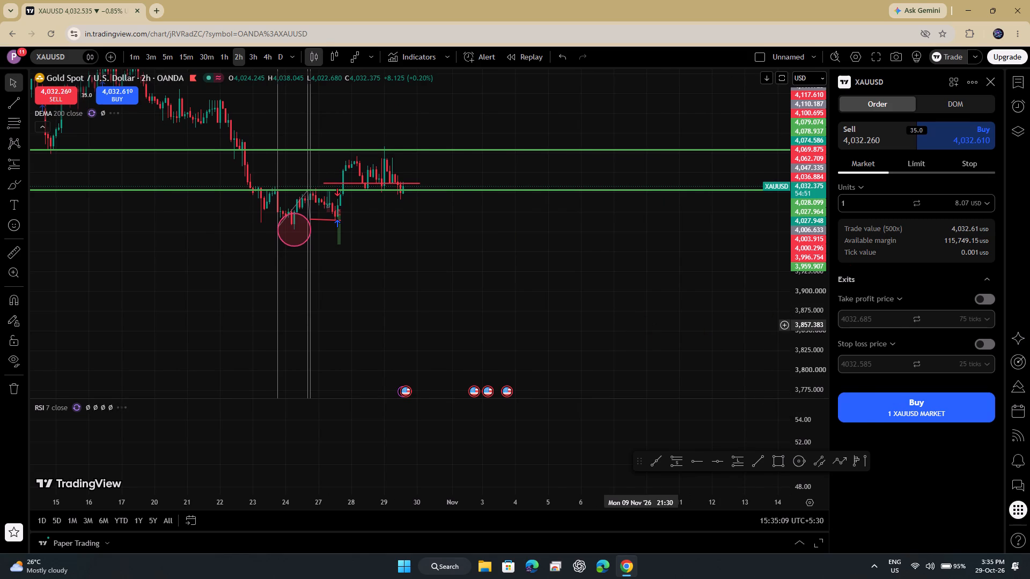
left_click(867, 403)
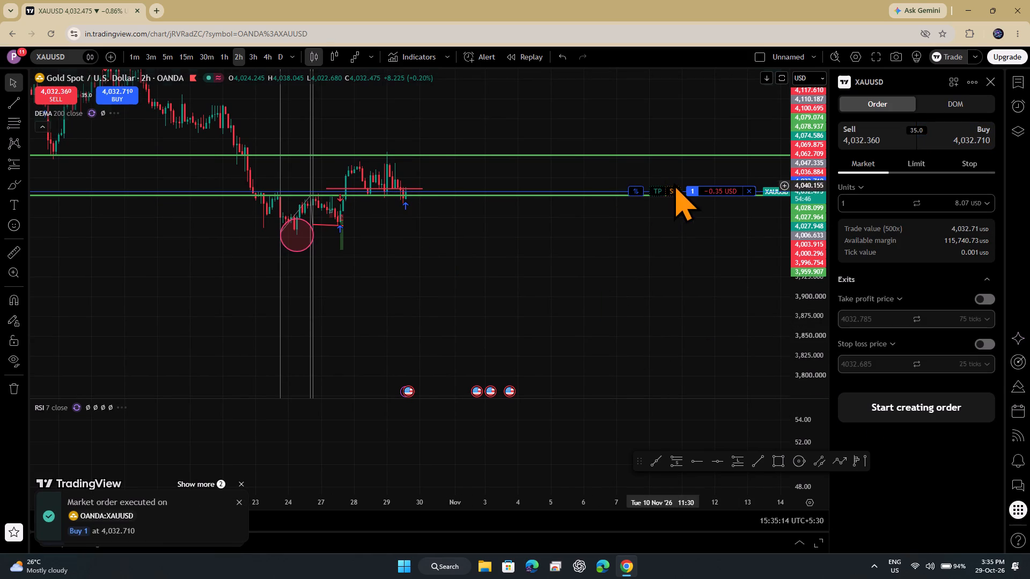
Set the open long position's stop loss at 3986.000 and take profit at 4197.203, and confirm both exits.
left_click_drag(674, 187, 677, 228)
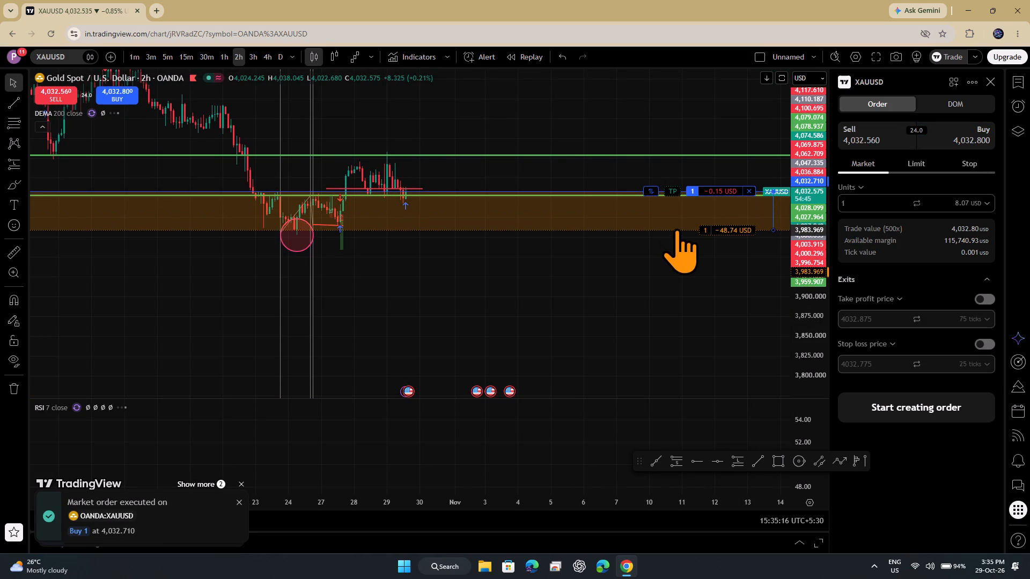
left_click_drag(582, 281, 582, 283)
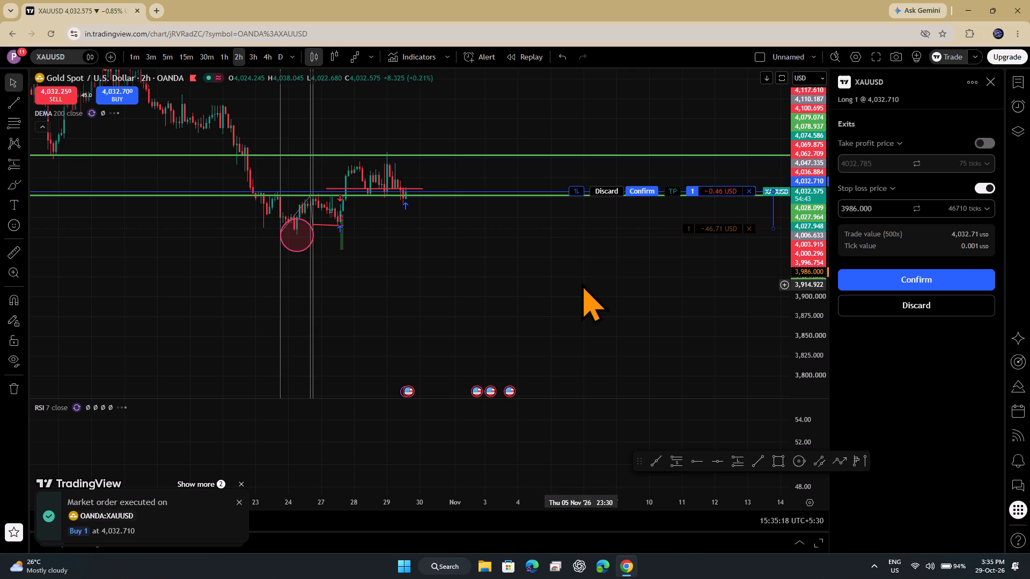
left_click_drag(582, 283, 583, 324)
left_click_drag(673, 208, 685, 74)
left_click_drag(513, 246, 565, 347)
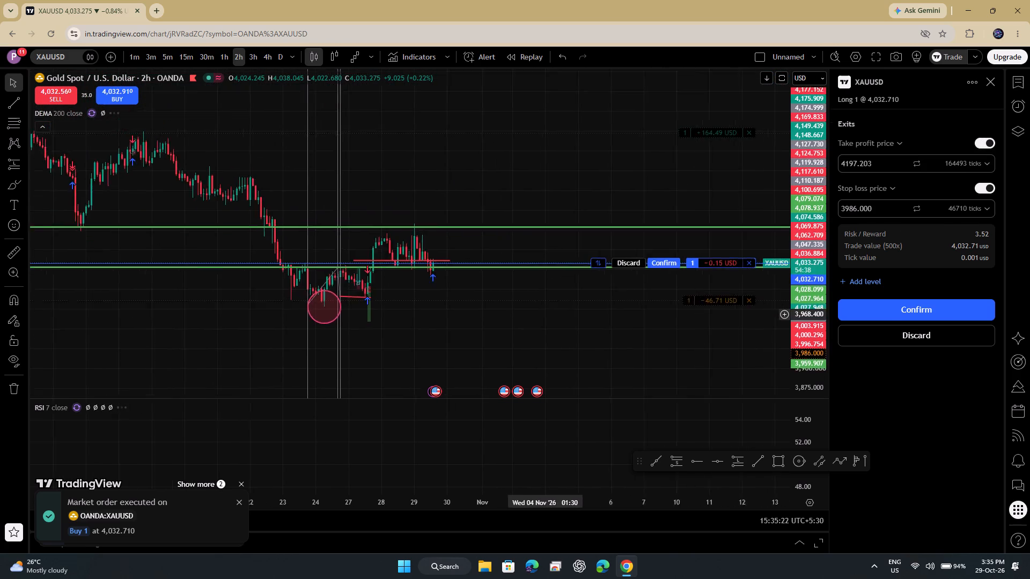
left_click_drag(565, 347, 566, 345)
left_click(660, 293)
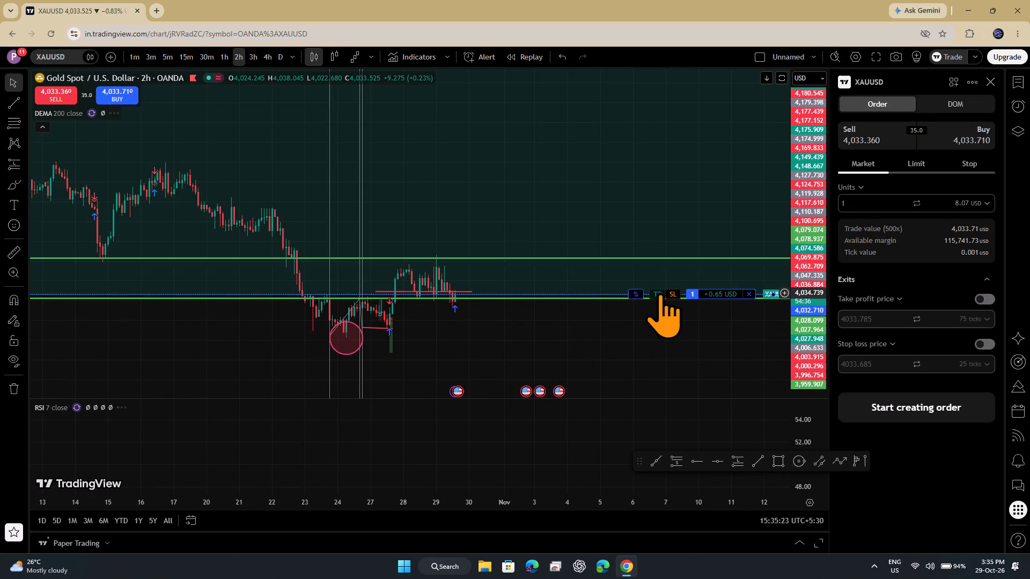
Close the order entry pane and dismiss the order notifications over the chart.
left_click_drag(608, 269, 565, 210)
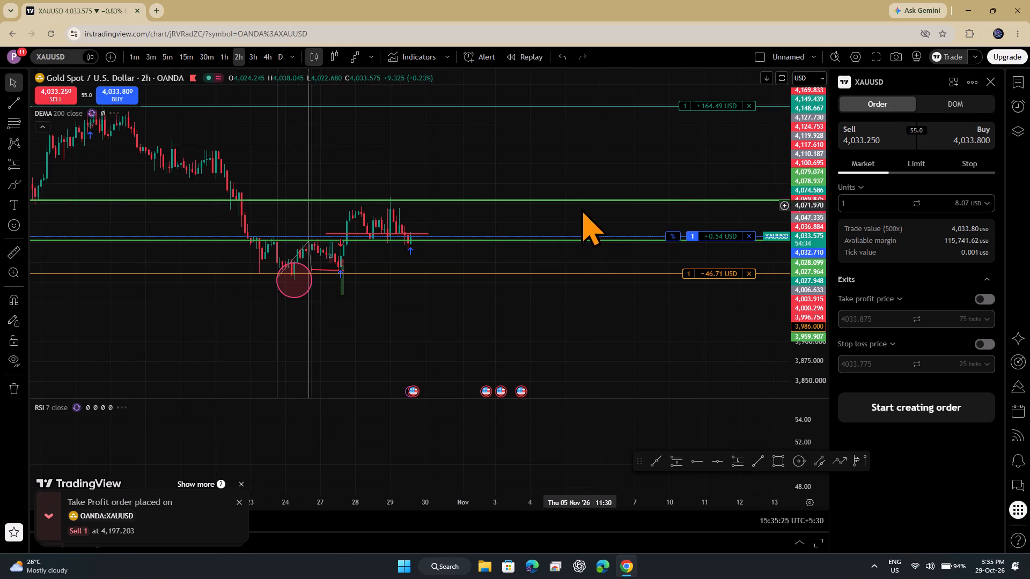
left_click_drag(581, 209, 569, 277)
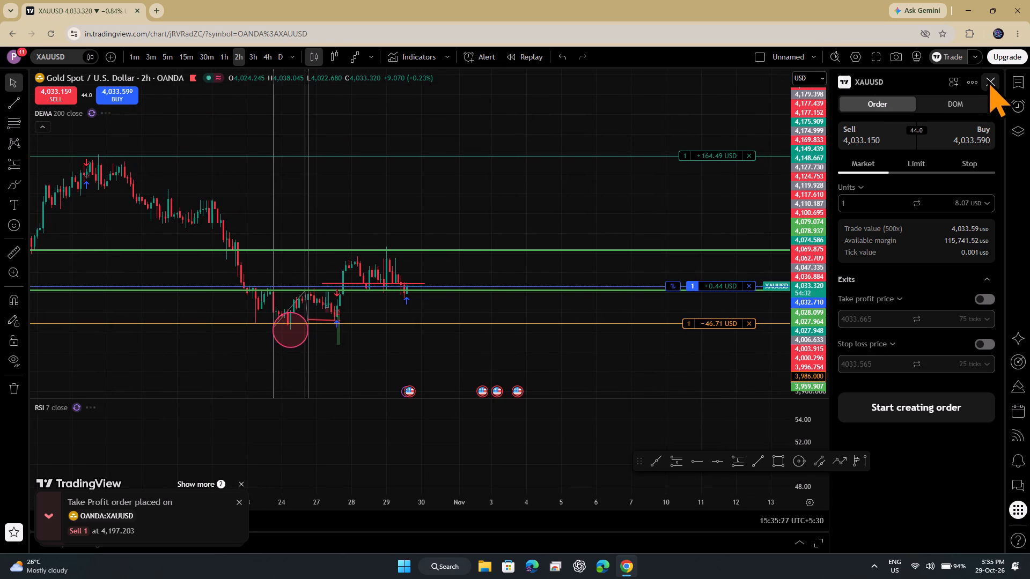
left_click(988, 79)
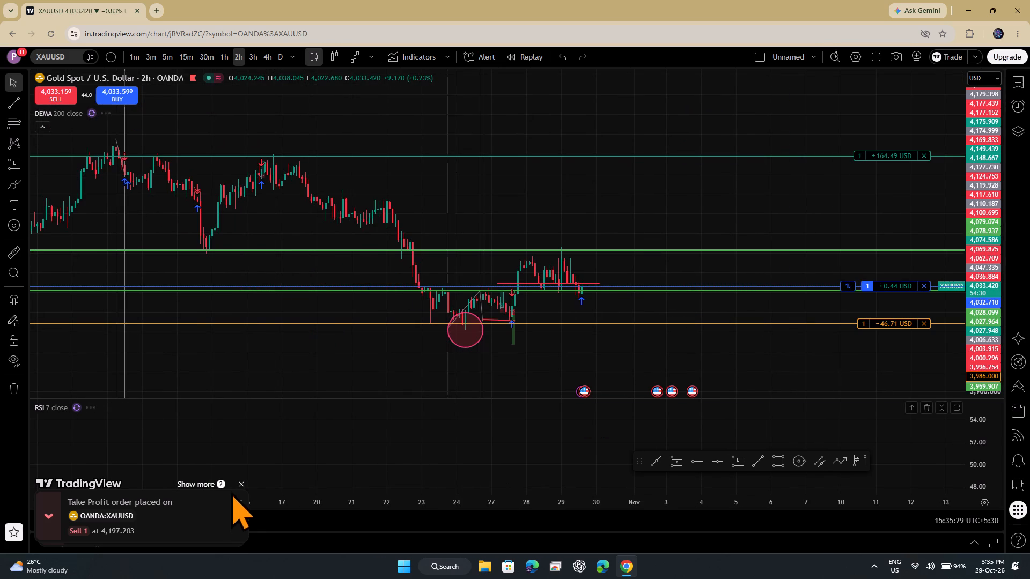
left_click(234, 499)
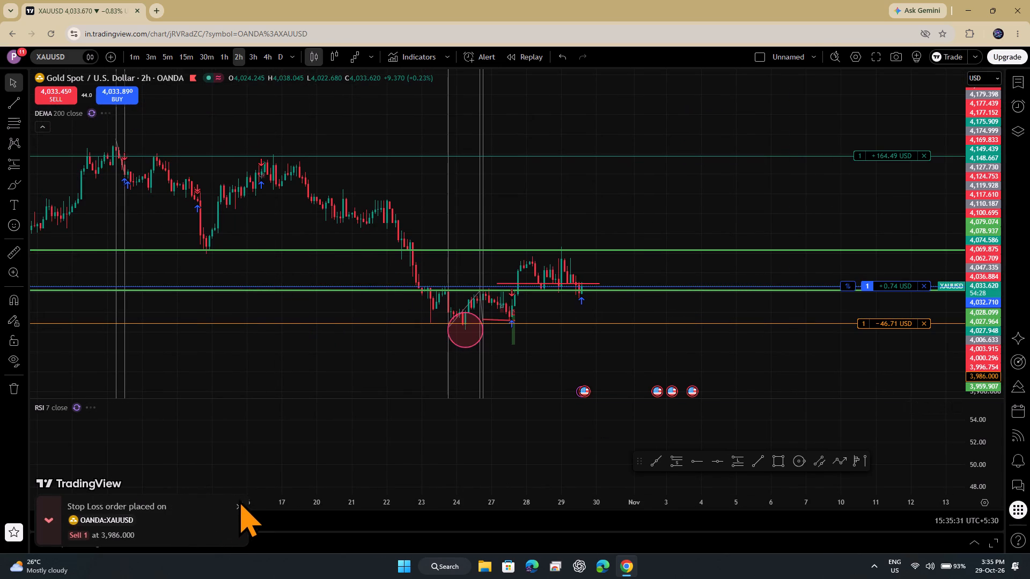
left_click(238, 501)
Switch the XAUUSD chart to the 5-minute timeframe.
left_click_drag(254, 507, 132, 503)
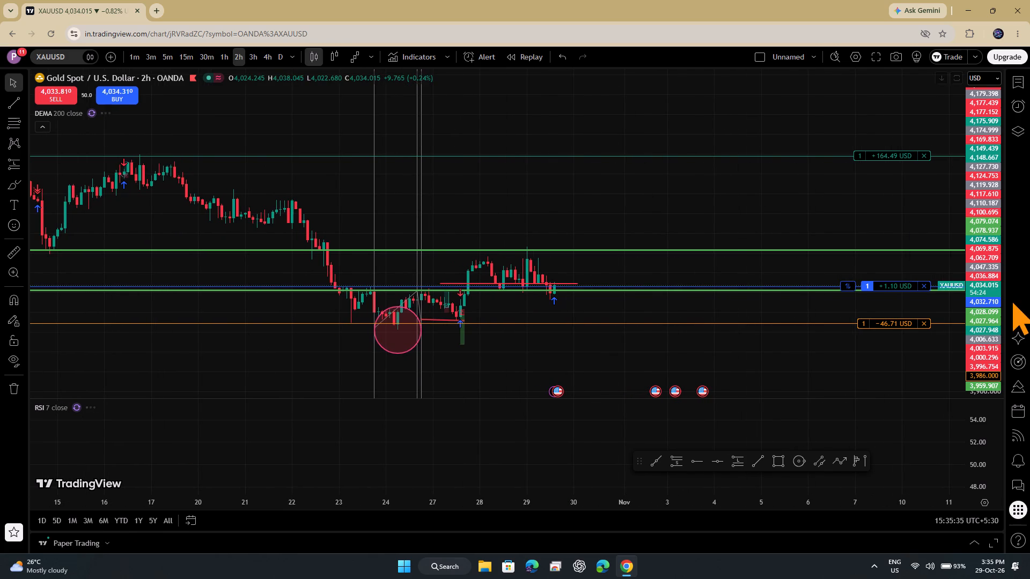
left_click_drag(986, 325, 982, 39)
left_click_drag(607, 340, 552, 205)
left_click_drag(976, 222, 972, 358)
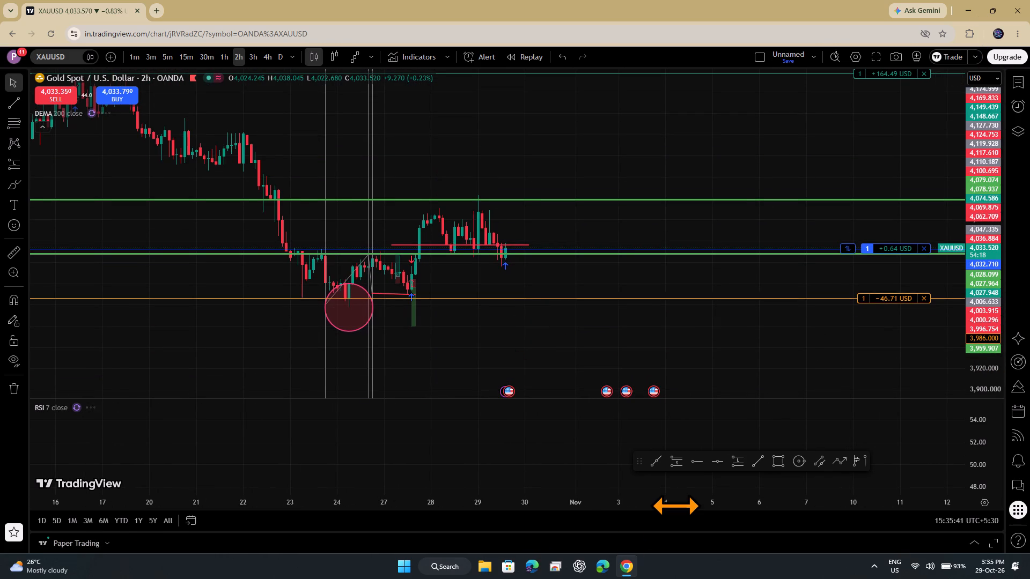
scroll(532, 327, "left", 1)
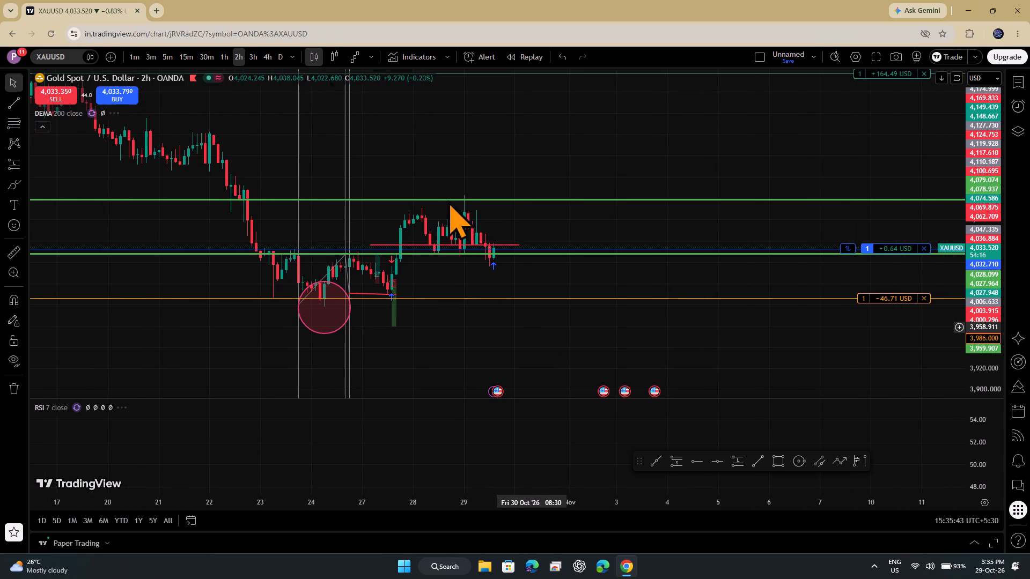
left_click(165, 55)
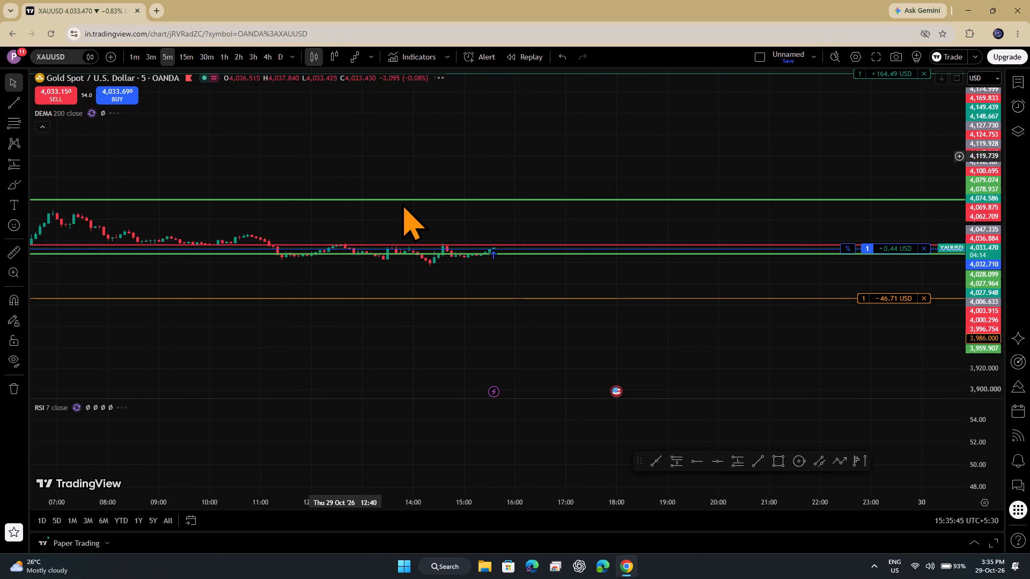
Raise the open long position's stop loss level on the chart to 4,001.207.
left_click_drag(973, 279, 955, 51)
left_click_drag(990, 337, 955, 122)
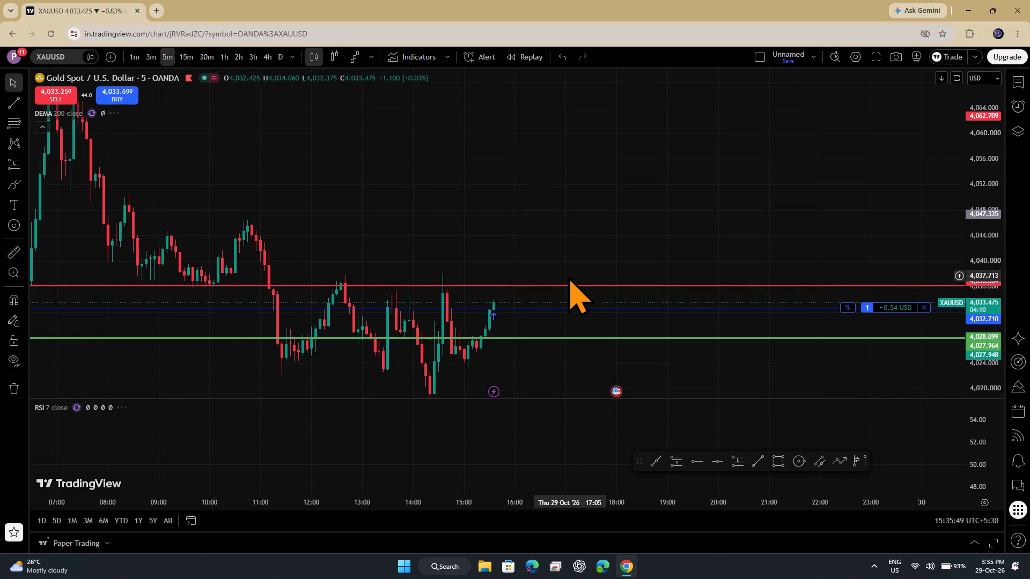
left_click_drag(988, 120, 991, 374)
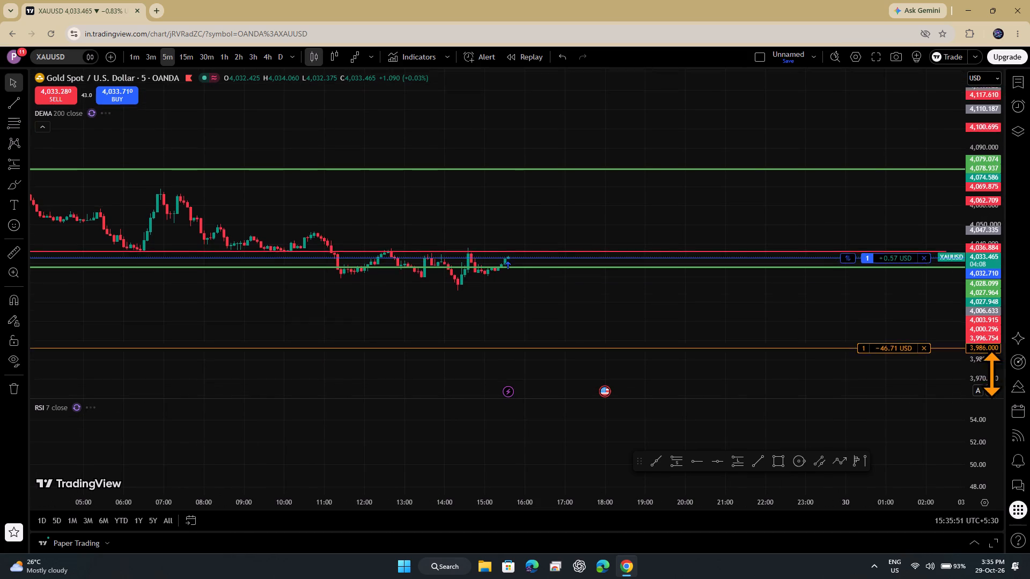
left_click_drag(991, 374, 990, 372)
left_click_drag(881, 338, 879, 299)
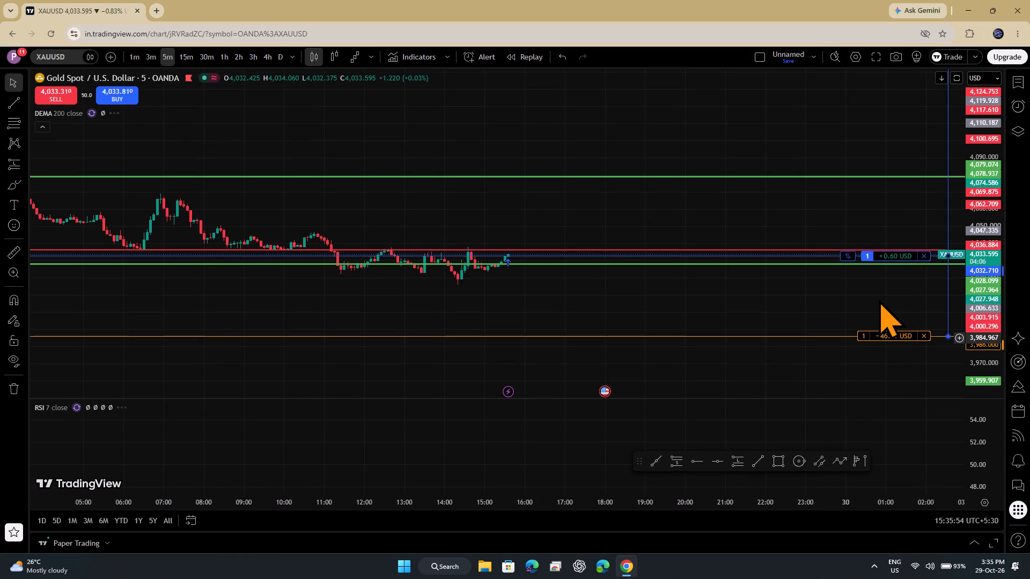
left_click_drag(879, 299, 878, 310)
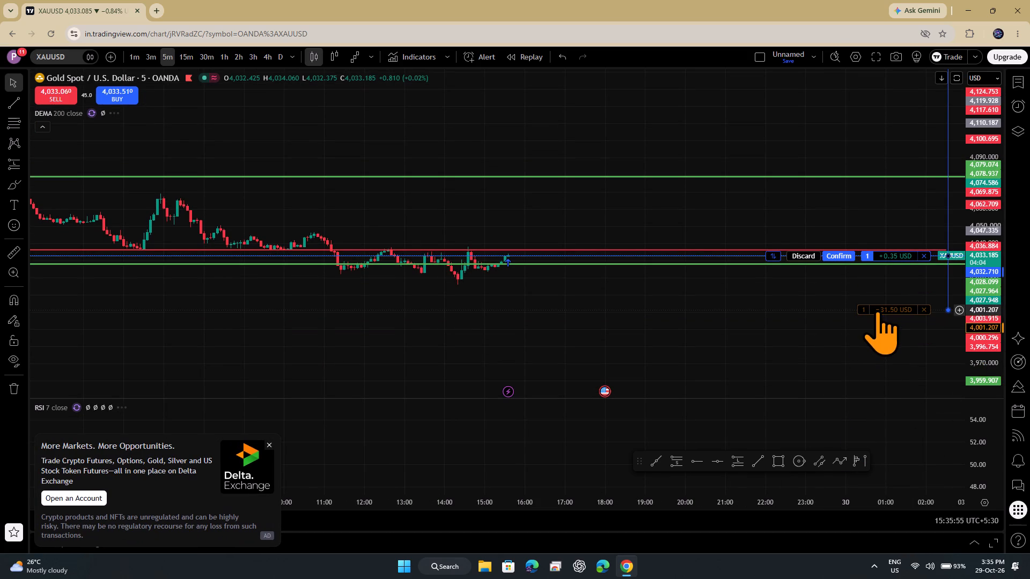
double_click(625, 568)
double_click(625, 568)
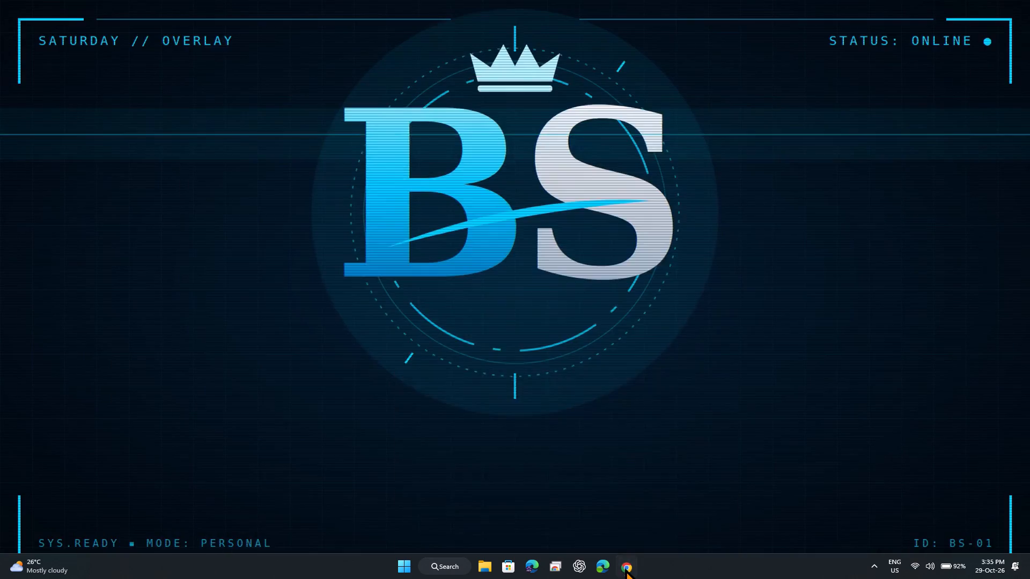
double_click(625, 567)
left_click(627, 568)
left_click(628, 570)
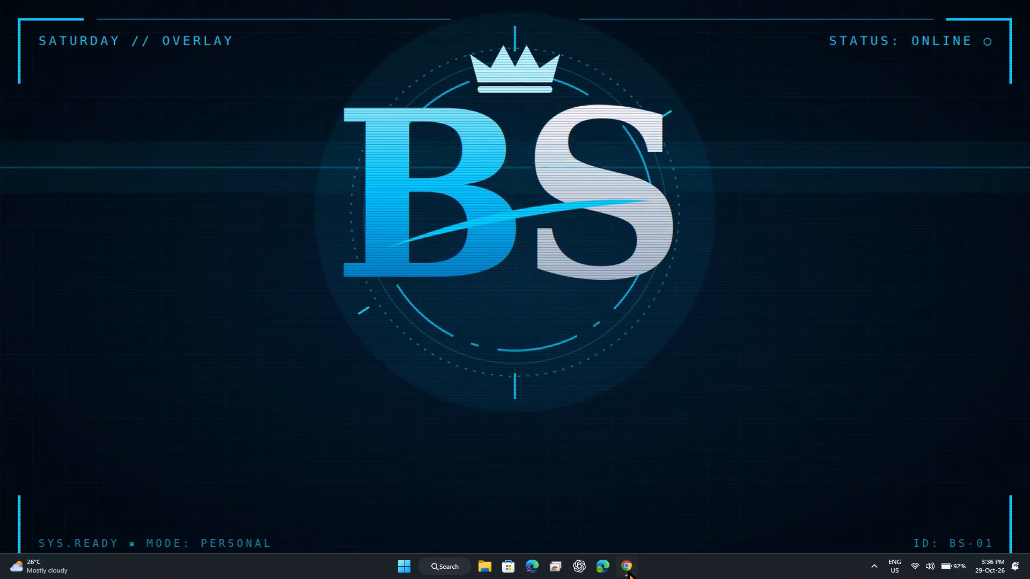
Show the hidden system tray icons.
left_click(870, 566)
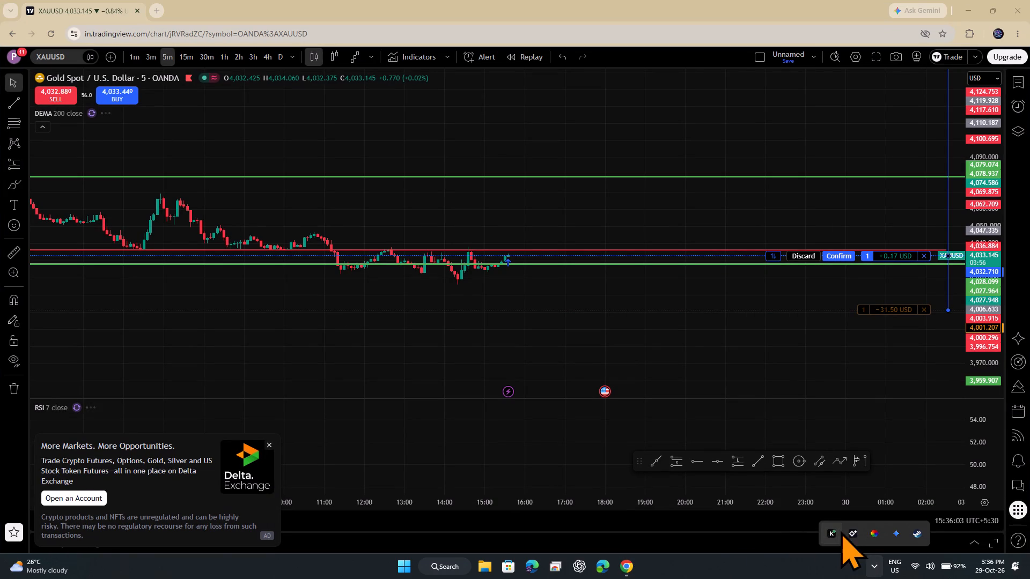
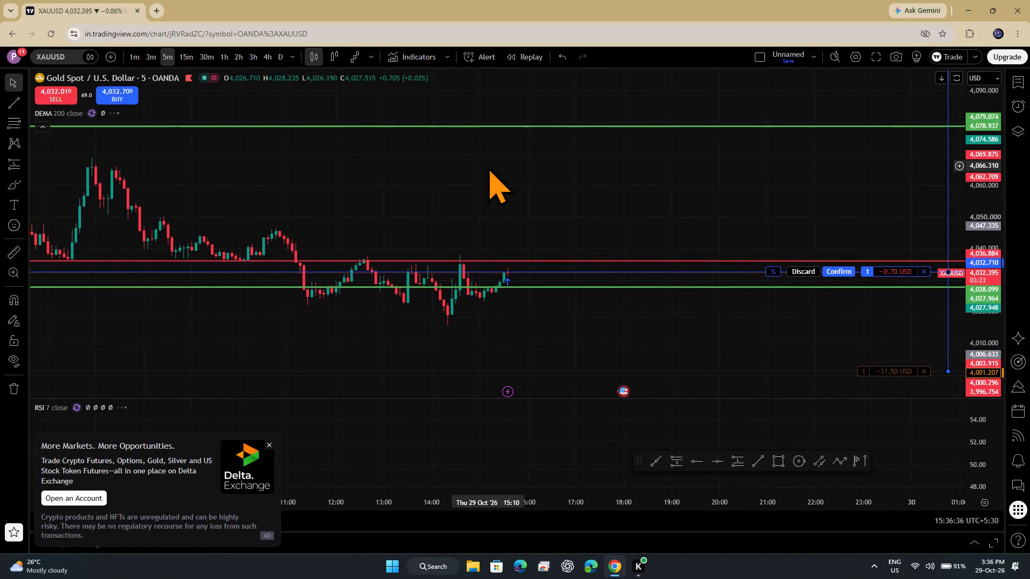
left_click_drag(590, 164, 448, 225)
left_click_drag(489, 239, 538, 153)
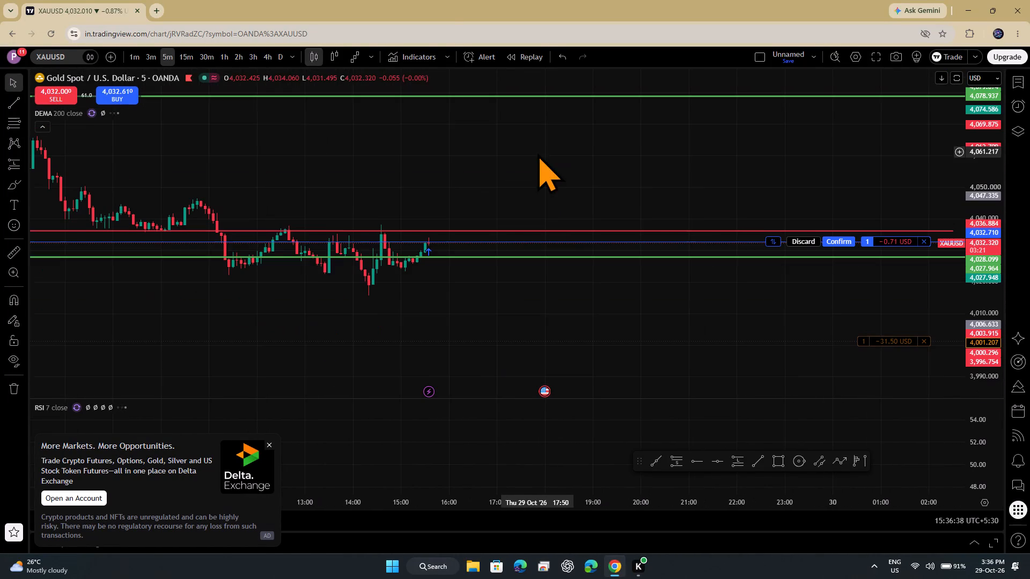
Search the web for tradayas in a new browser tab and open the Tradays Economic Calendar.
left_click(150, 4)
left_click(163, 34)
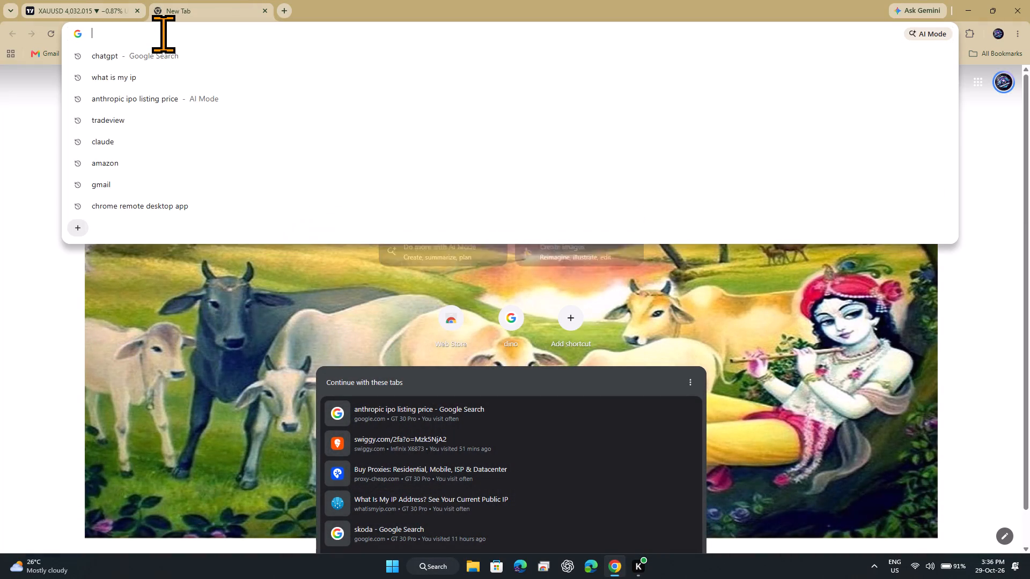
type("trada")
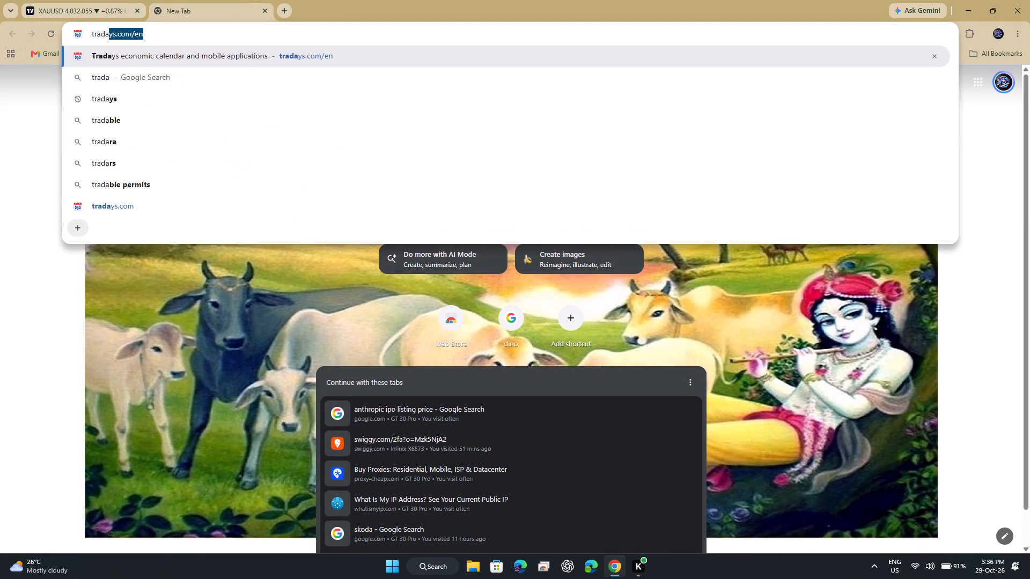
type("yas")
key("space")
key("Return")
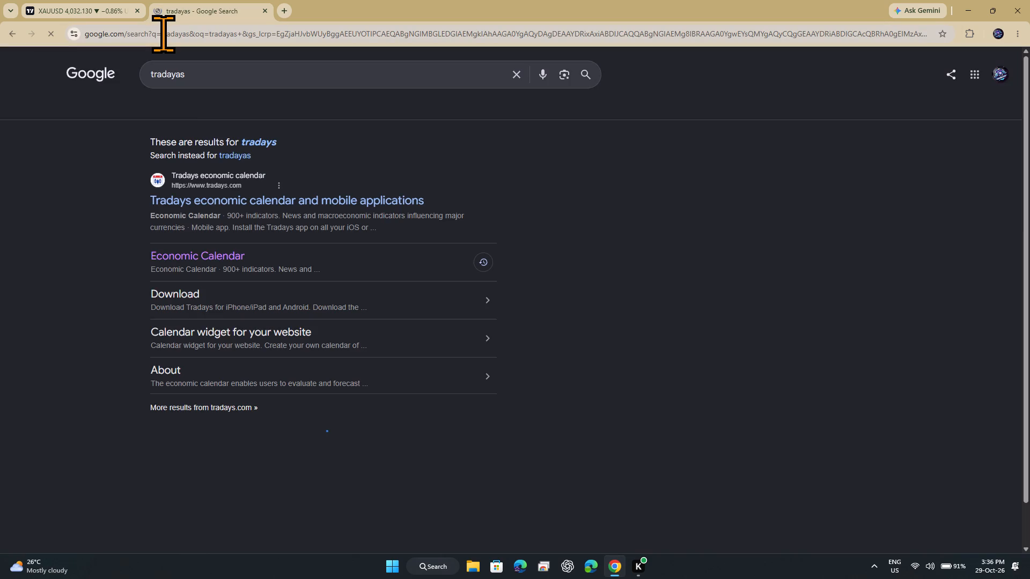
left_click(188, 258)
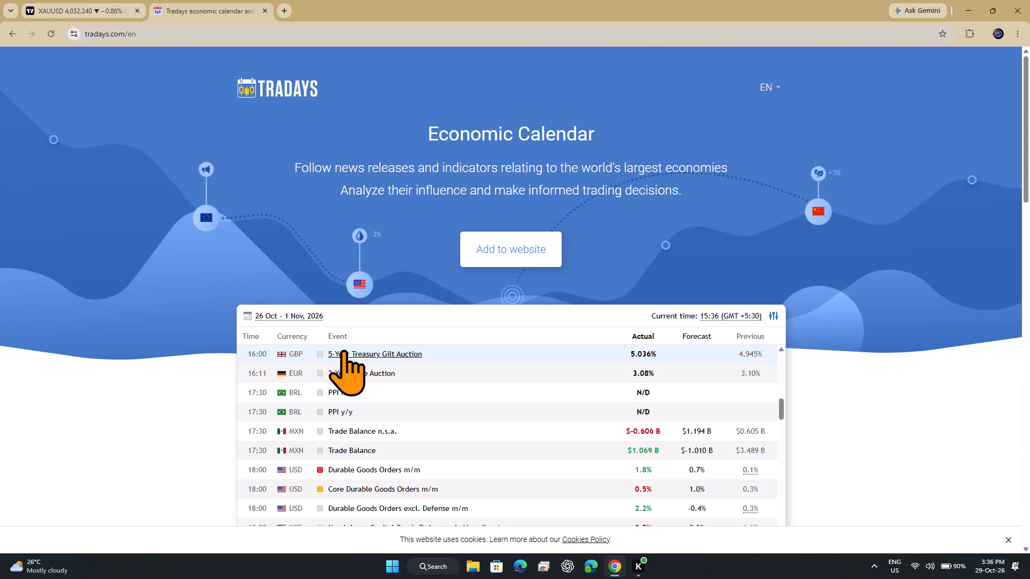
View the details of the GBP 5-Year Treasury Gilt Auction event, then go back to the calendar list.
left_click(349, 353)
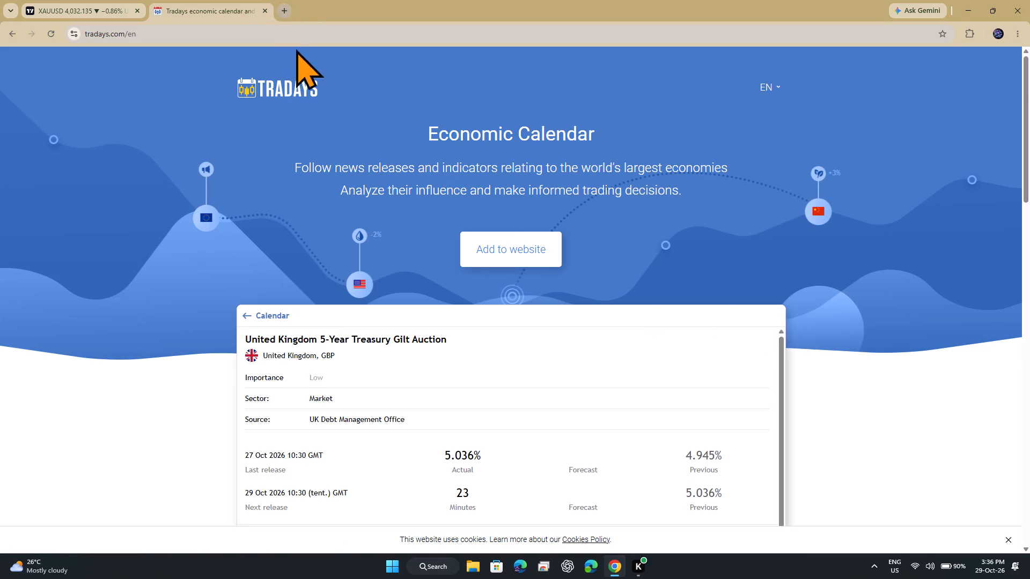
scroll(399, 307, "down", 2)
left_click(256, 164)
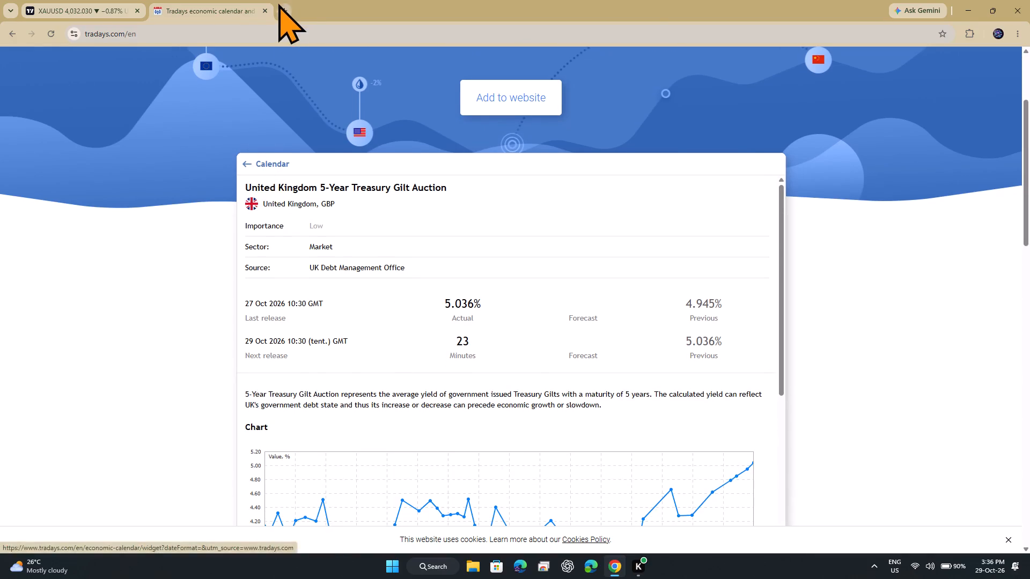
Search the web for coinglass in another new browser tab and open the CoinGlass site.
left_click(285, 9)
left_click(298, 26)
type("coinglass")
key("space")
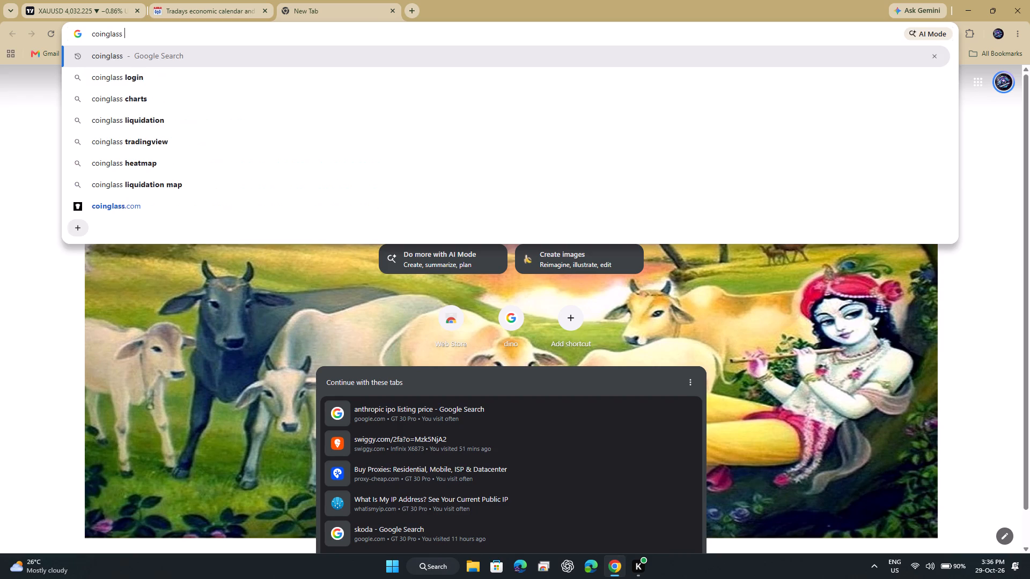
key("Return")
left_click(280, 159)
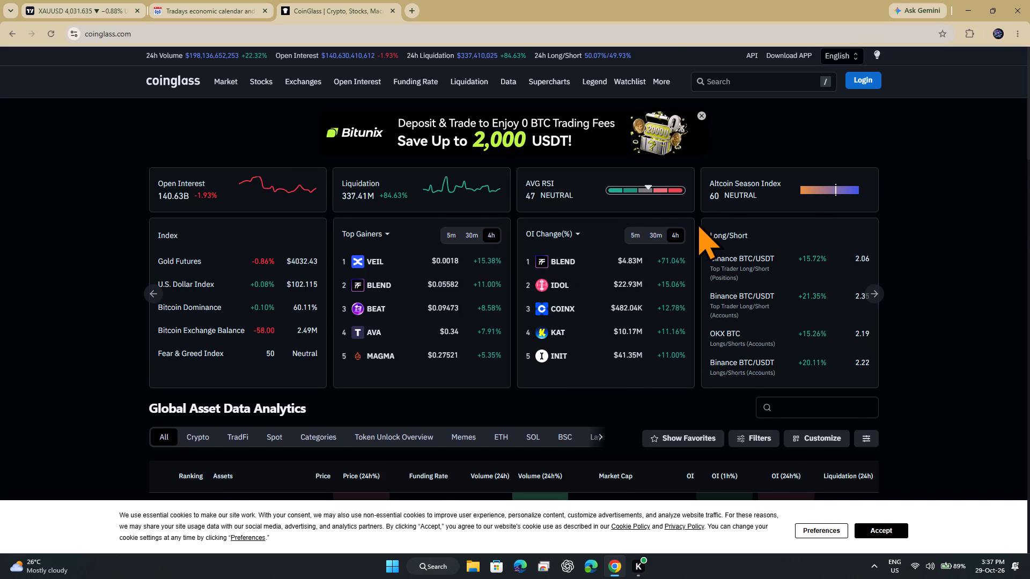
Open the Liquidation Heatmap page on CoinGlass.
scroll(697, 221, "up", 1)
scroll(648, 229, "up", 6)
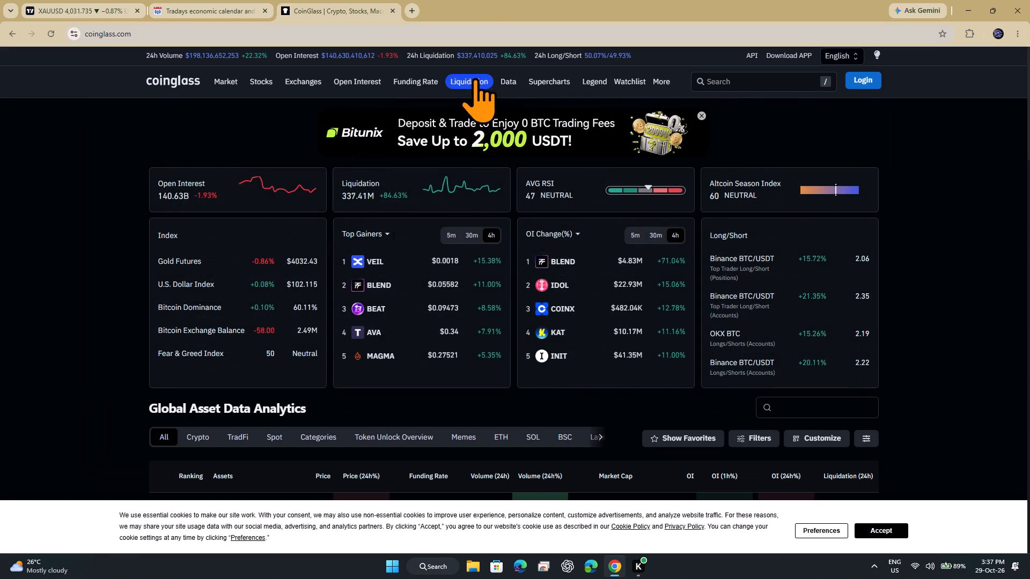
left_click(454, 183)
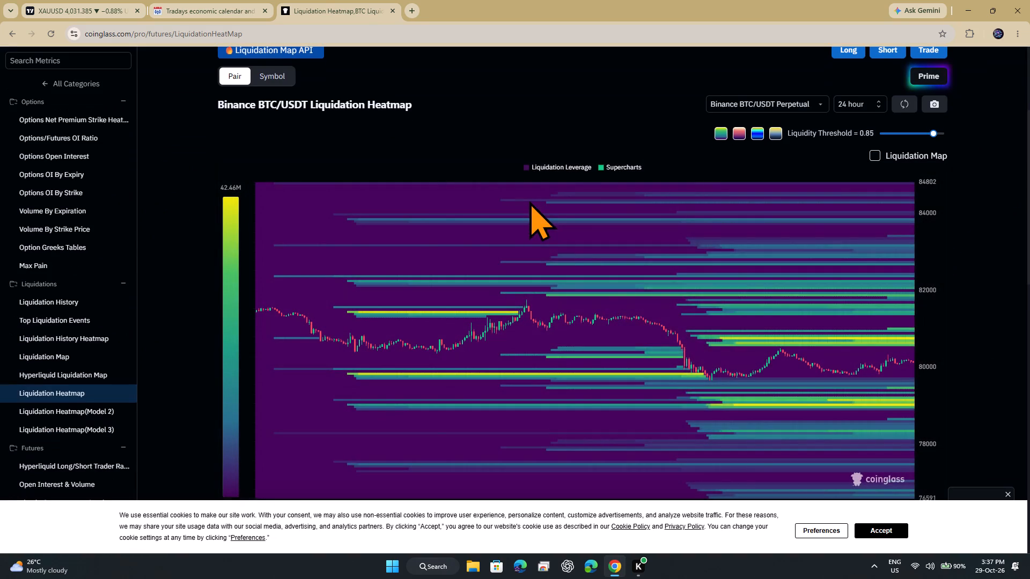
Examine the price and liquidation leverage of the bright bands above and below price on the Binance BTC/USDT heatmap.
scroll(648, 312, "down", 2)
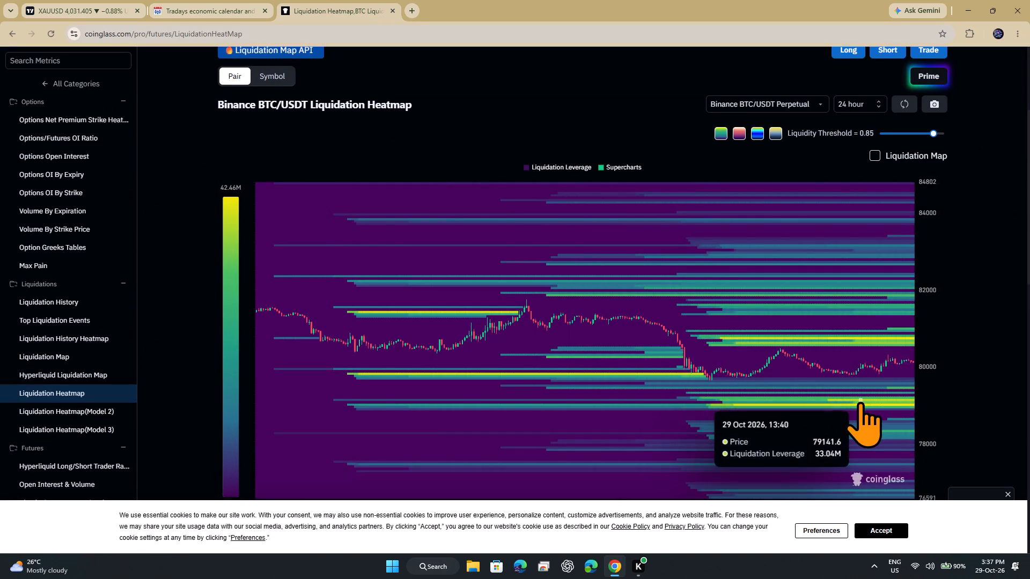
left_click(861, 405)
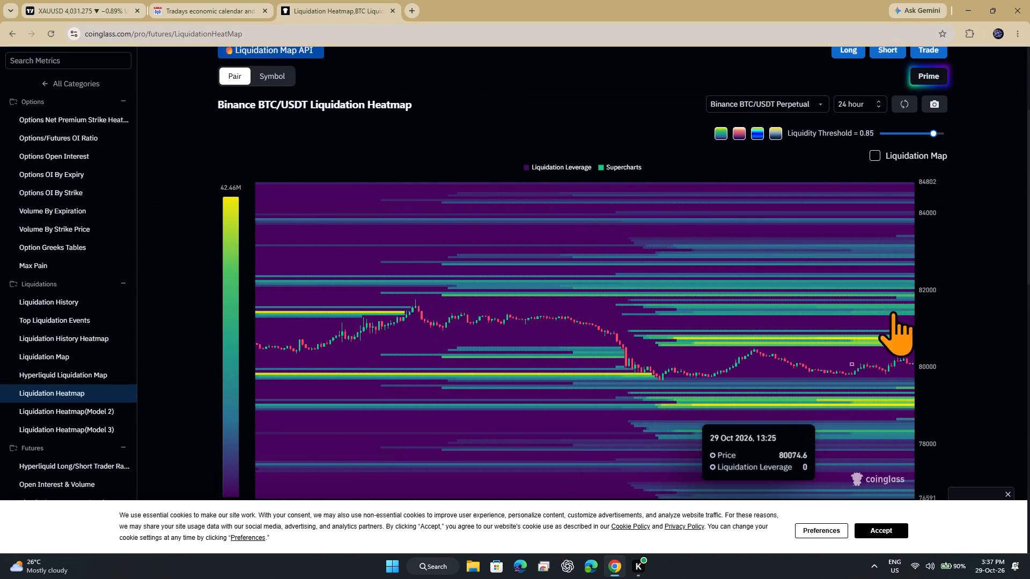
scroll(923, 300, "down", 2)
scroll(920, 354, "down", 2)
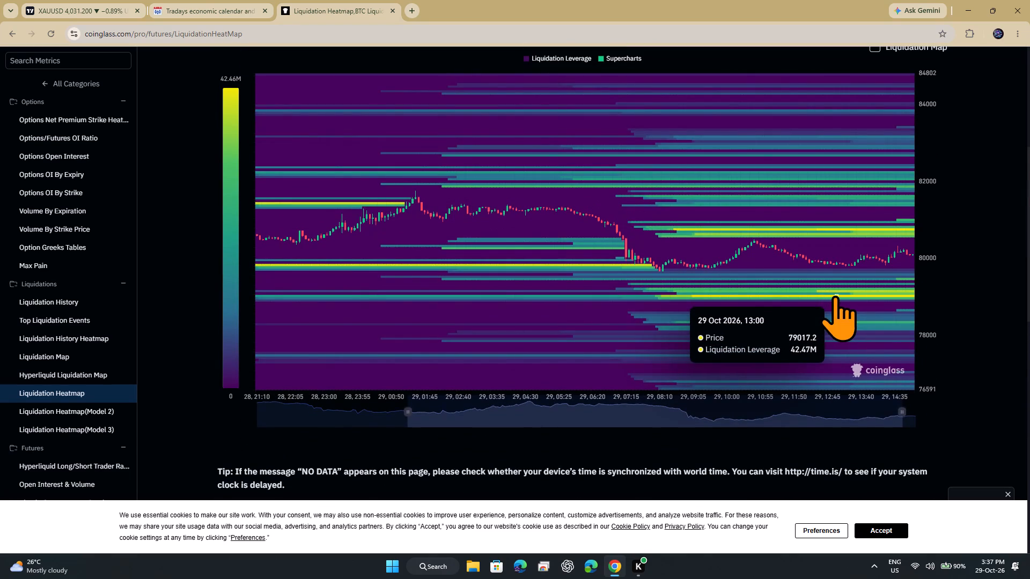
left_click(835, 296)
left_click(903, 227)
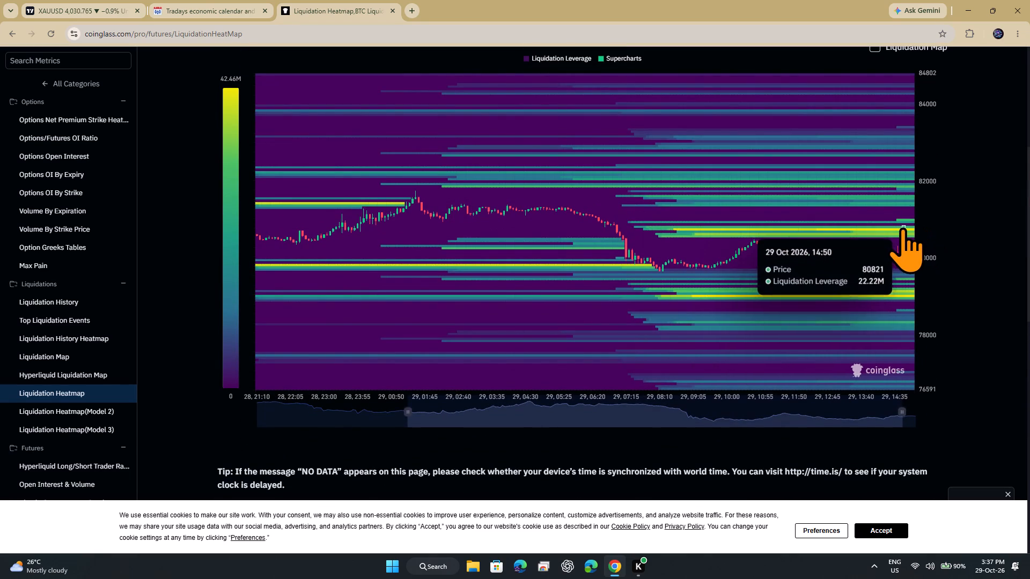
scroll(903, 189, "up", 2)
scroll(965, 118, "up", 4)
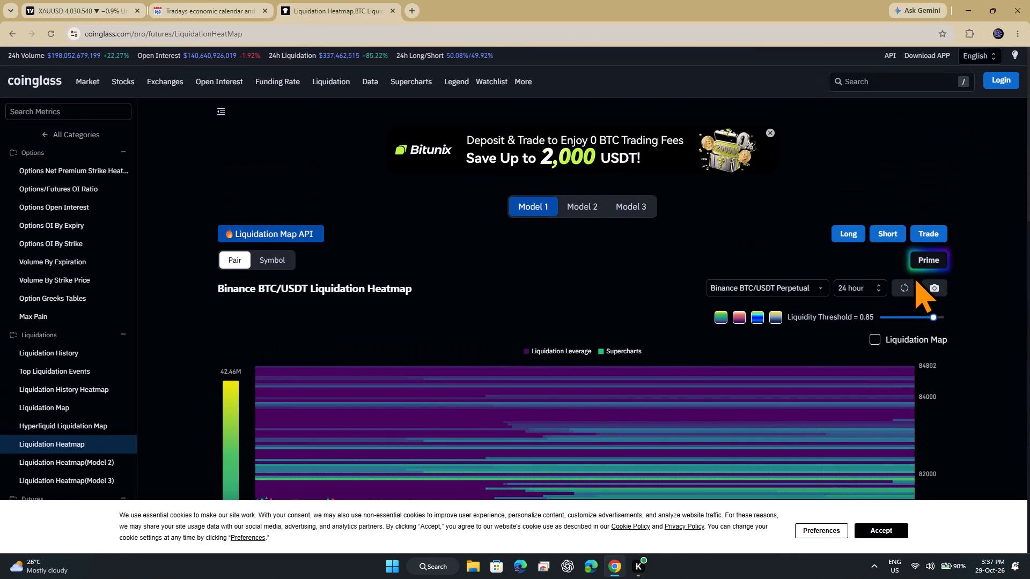
scroll(914, 275, "down", 5)
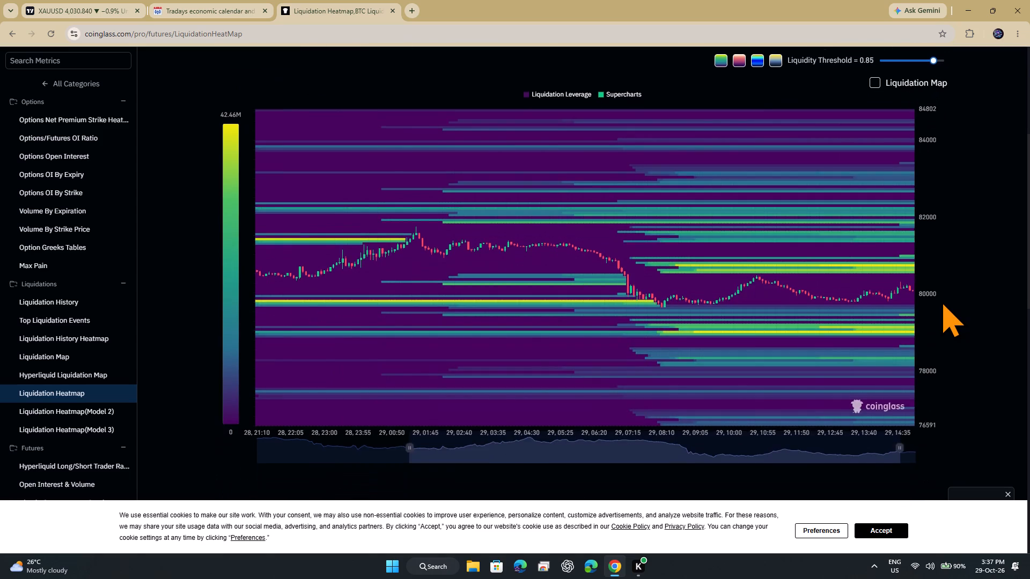
left_click(903, 324)
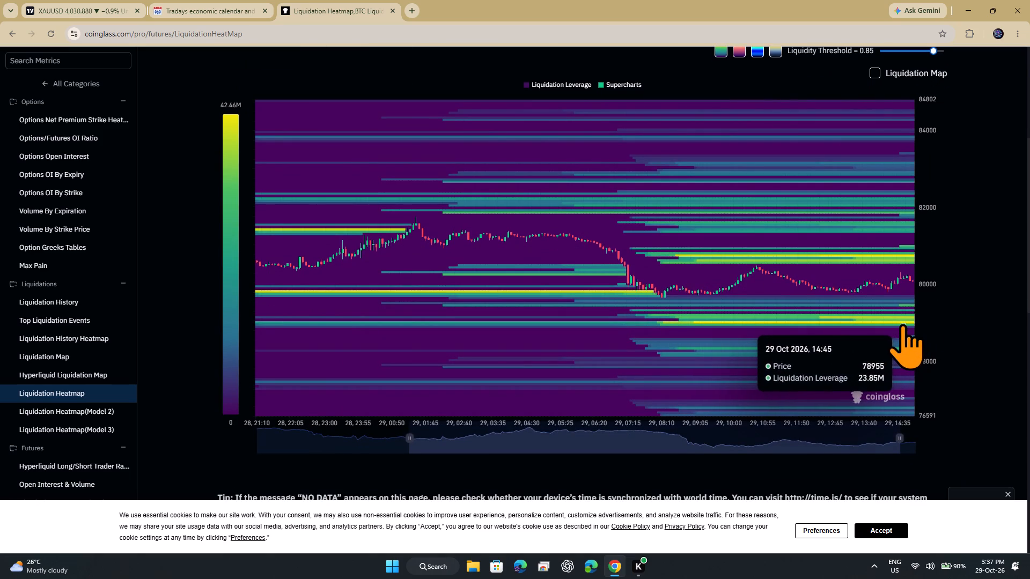
left_click(901, 323)
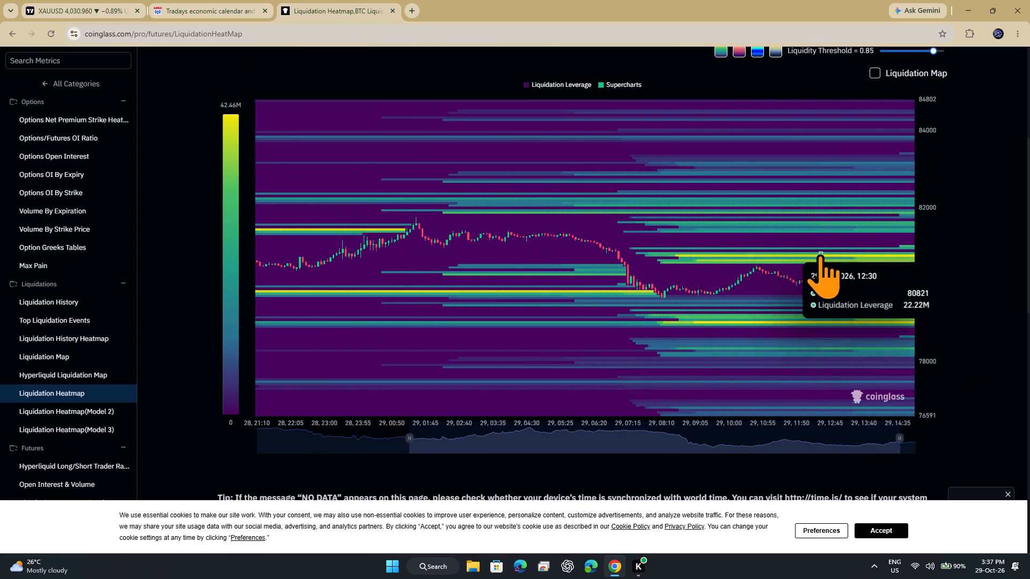
left_click(820, 254)
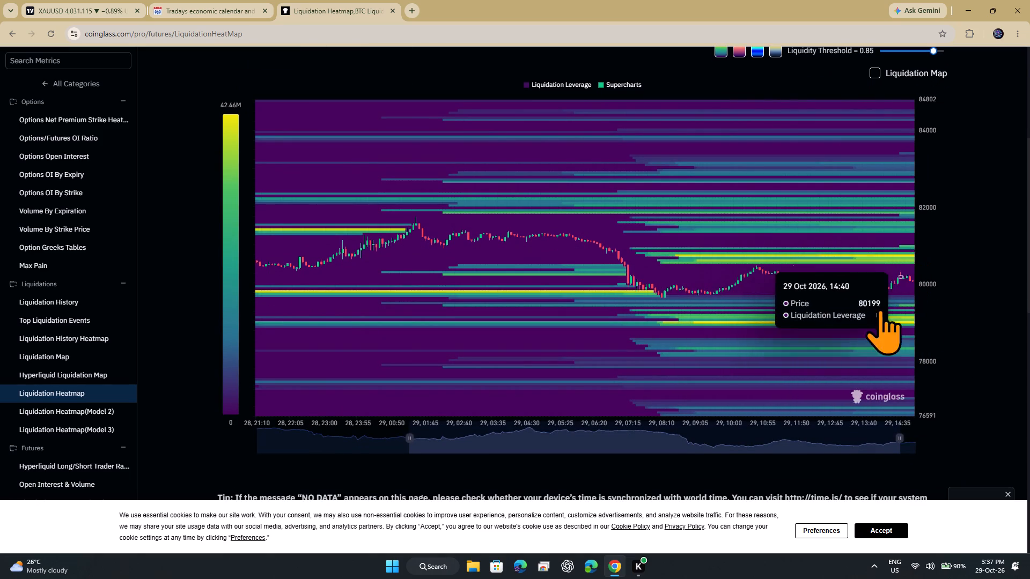
scroll(850, 322, "up", 4)
scroll(228, 415, "up", 4)
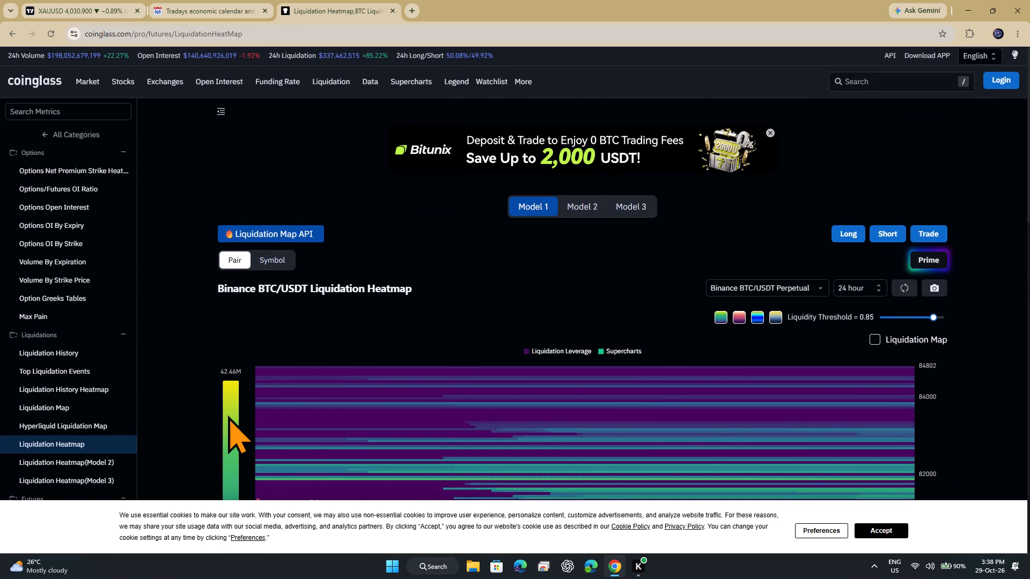
Try pau in the heatmap's pair search, then replace it with xaut and select an XAUT/USDT perpetual pair.
left_click(777, 289)
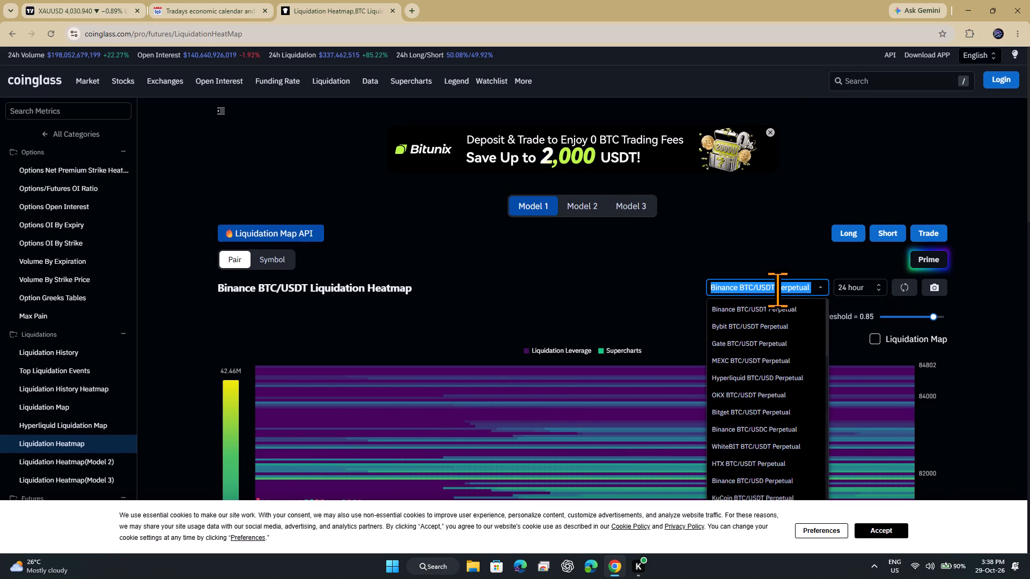
key("BackSpace")
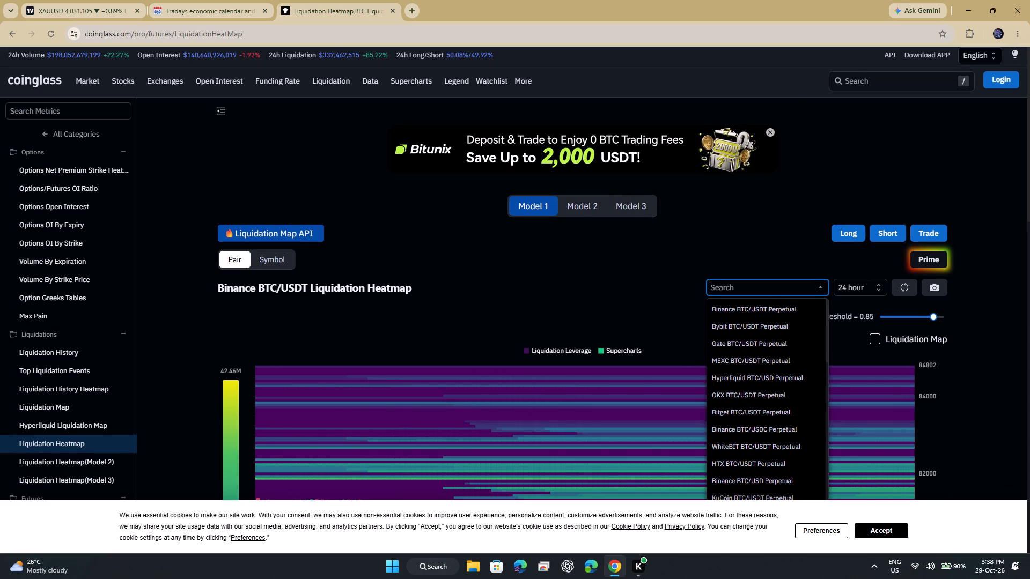
type("pau")
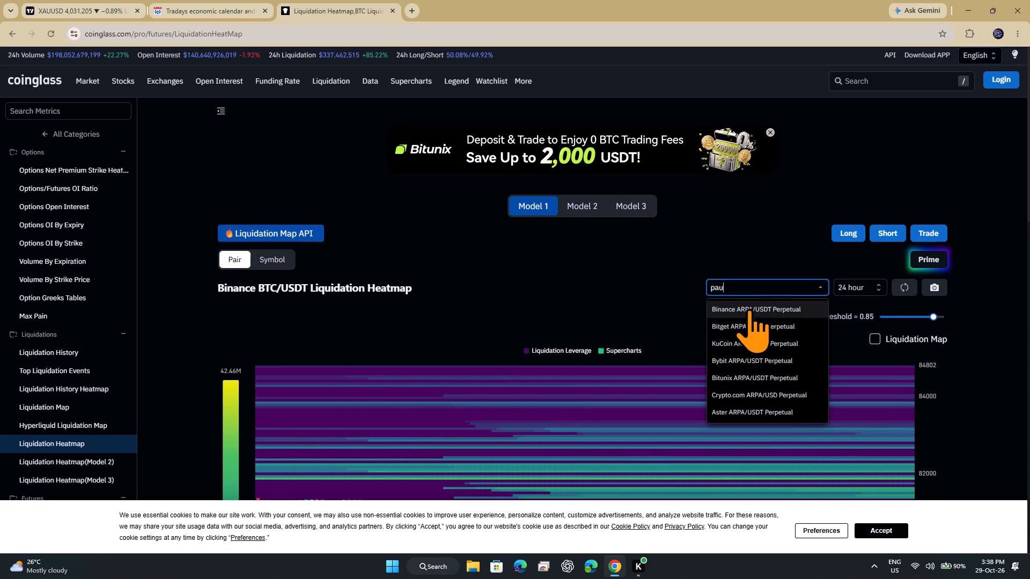
key("BackSpace")
key("BackSpace")
key("BackSpace")
key("BackSpace")
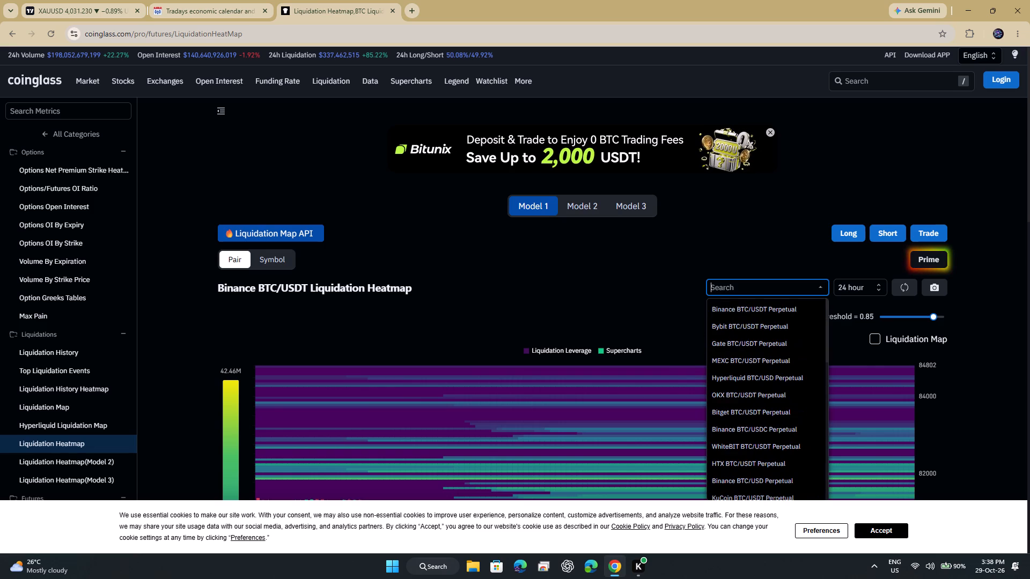
type("xaut")
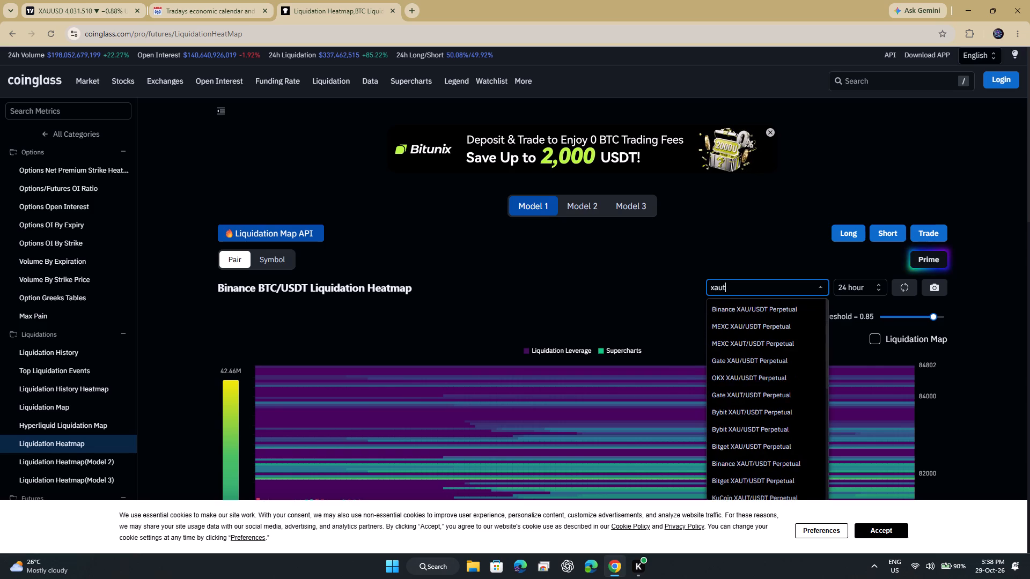
left_click(796, 313)
scroll(704, 333, "down", 2)
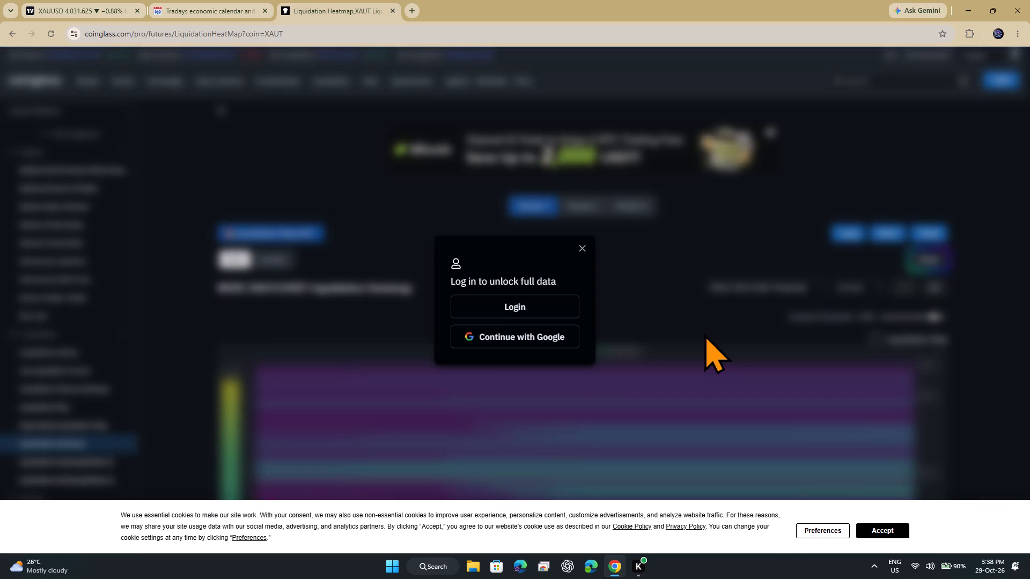
scroll(704, 333, "down", 1)
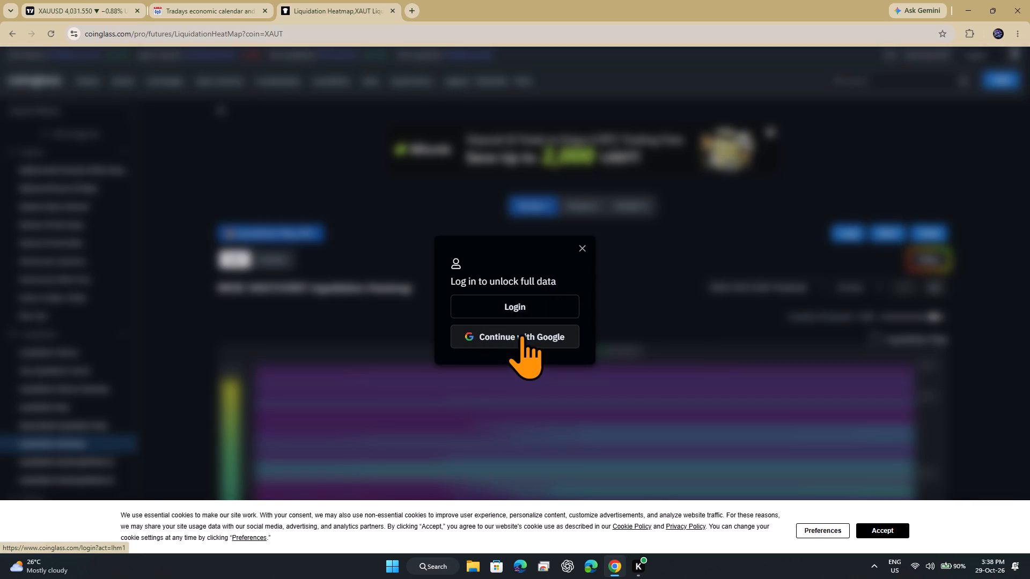
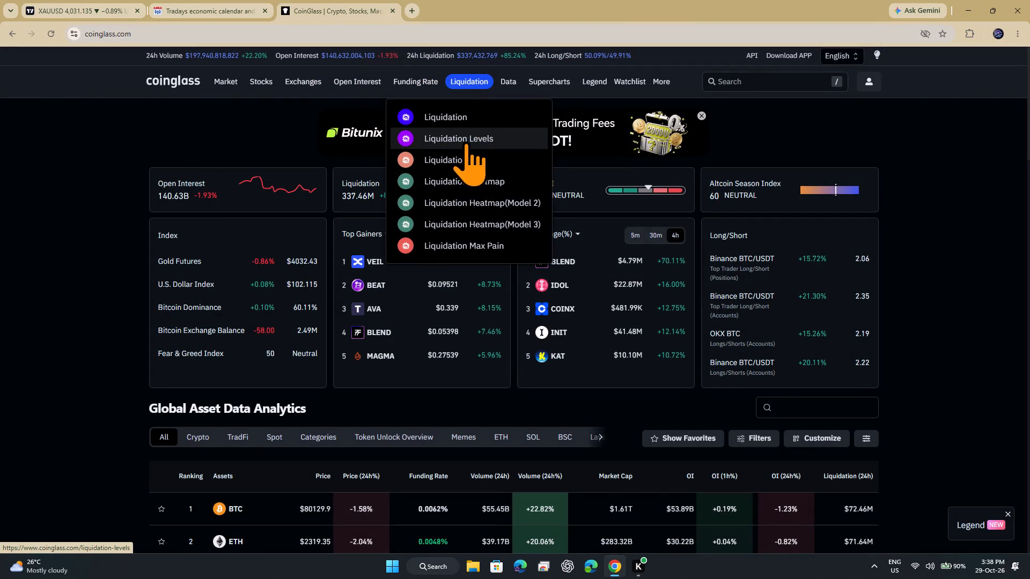
Open the Liquidation Heatmap page on CoinGlass.
left_click(463, 181)
scroll(749, 237, "down", 3)
scroll(701, 99, "up", 6)
Search the heatmap's pairs for xau, choose Binance XAU/USDT Perpetual and inspect the bright band just below price.
left_click(740, 282)
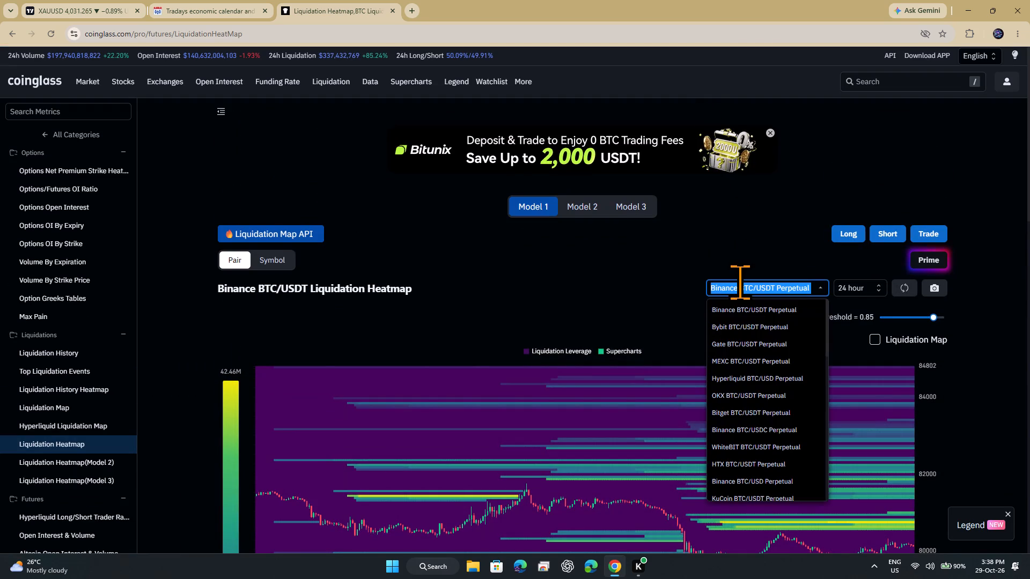
key("BackSpace")
type("xau")
key("t")
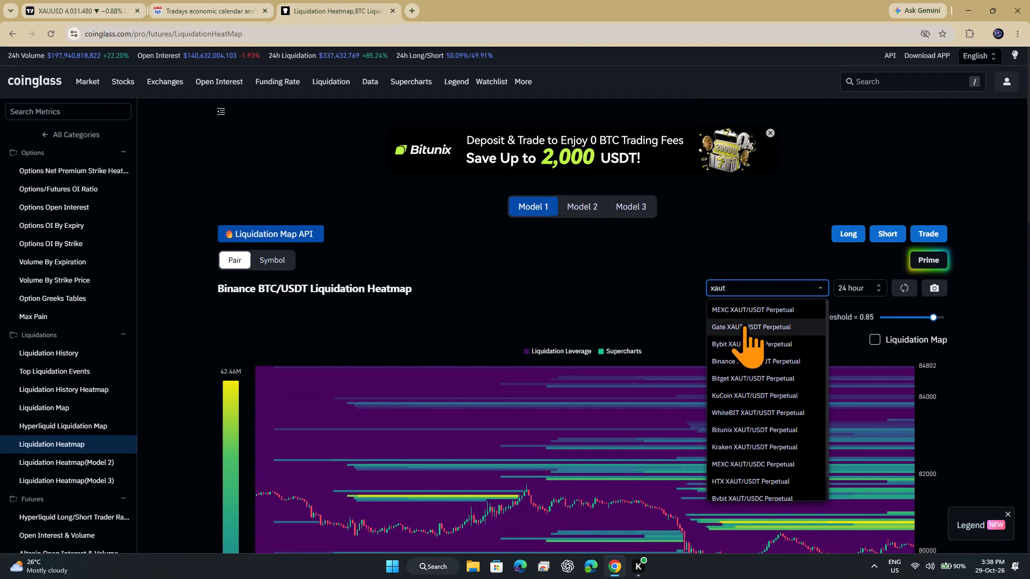
key("BackSpace")
key("BackSpace")
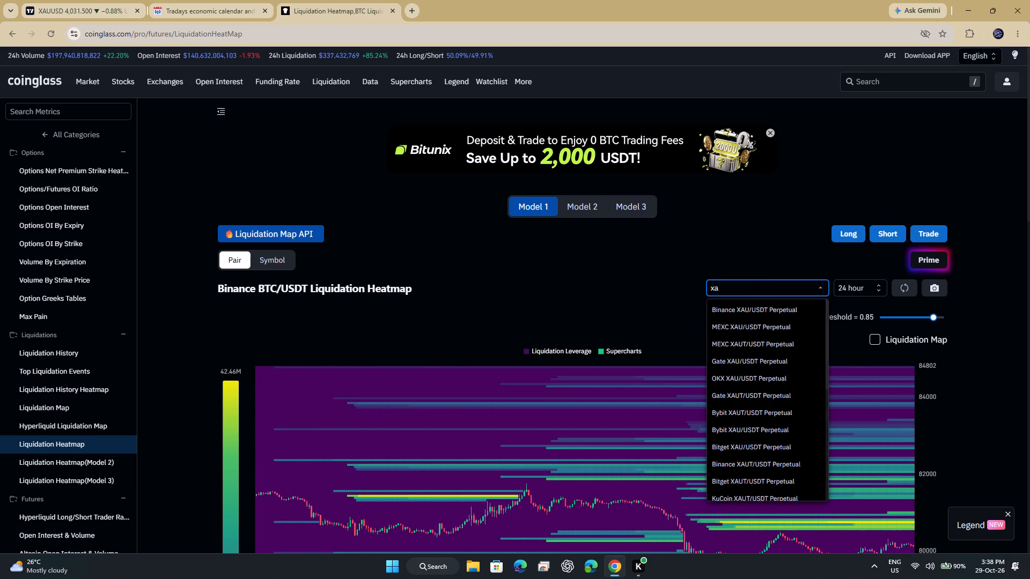
key("BackSpace")
type("aut")
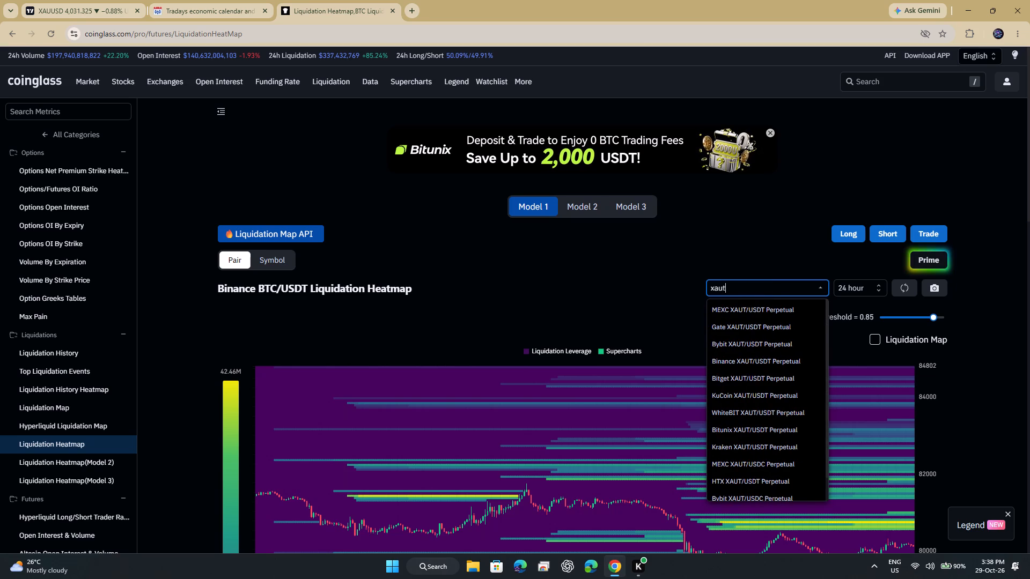
key("BackSpace")
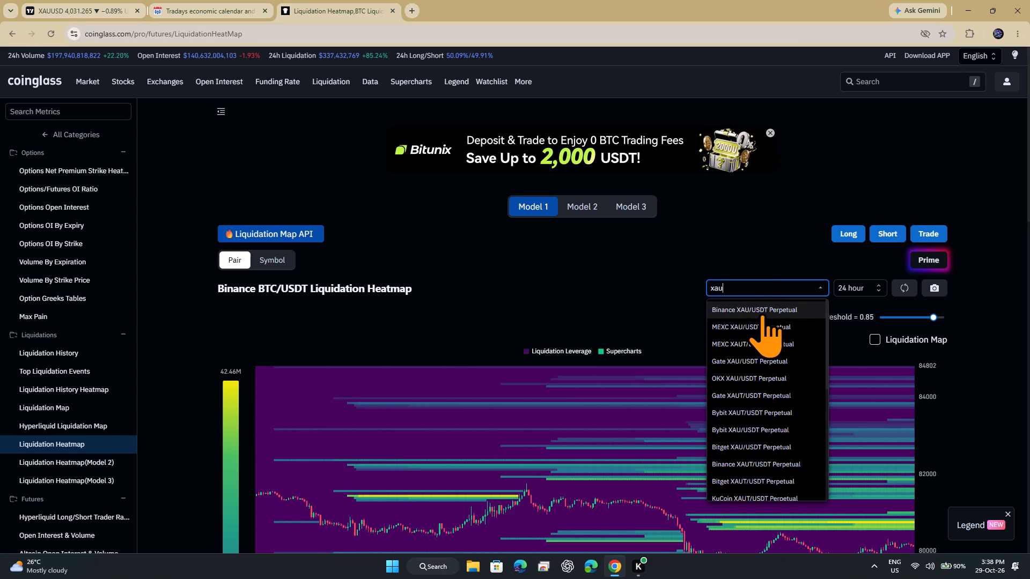
left_click(762, 313)
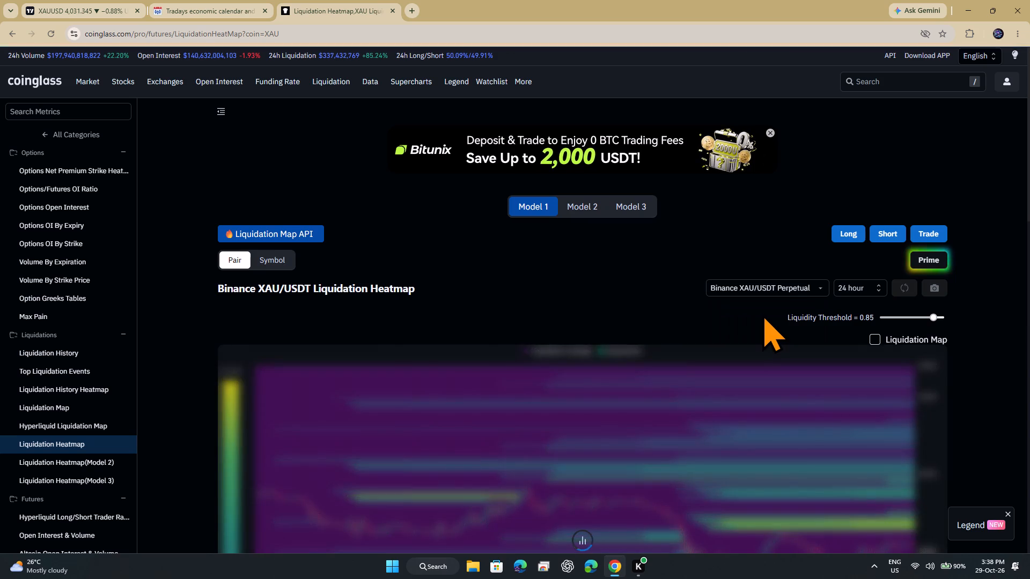
scroll(762, 313, "down", 2)
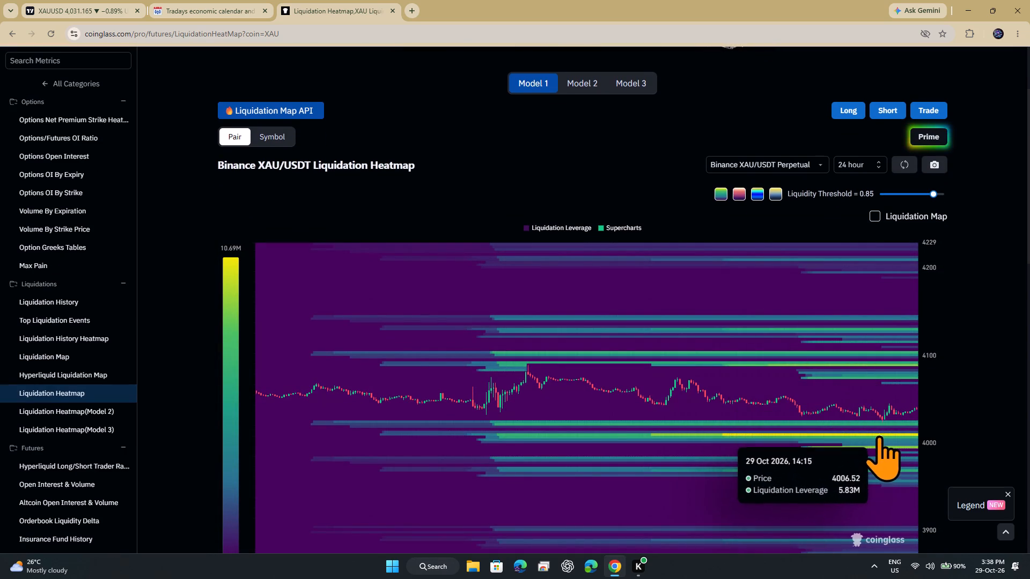
left_click(880, 439)
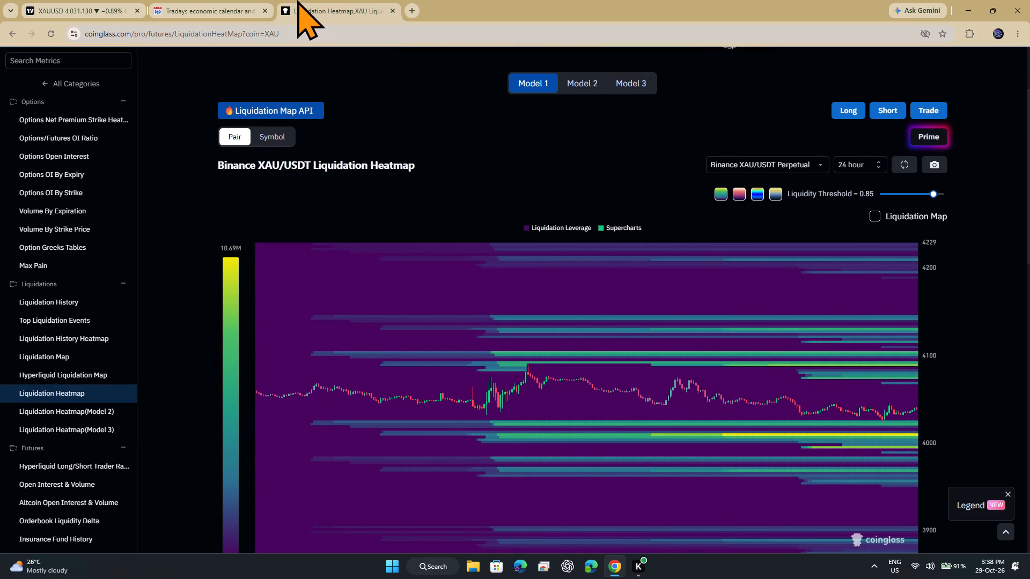
Return to the XAUUSD chart in TradingView and confirm the position's pending stop-loss change at 4,001.207.
left_click(173, 0)
left_click(35, 1)
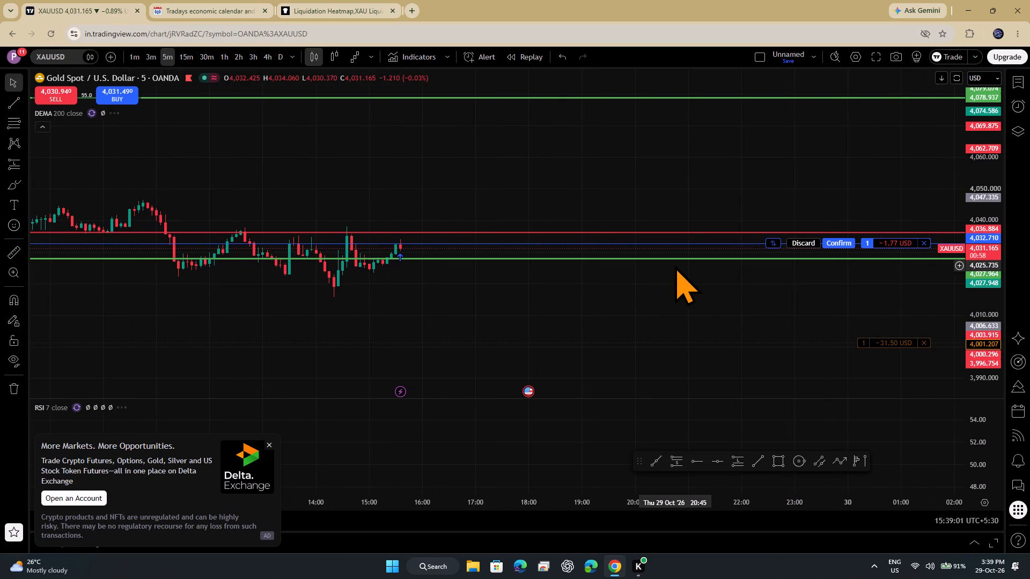
left_click_drag(992, 324, 1019, 120)
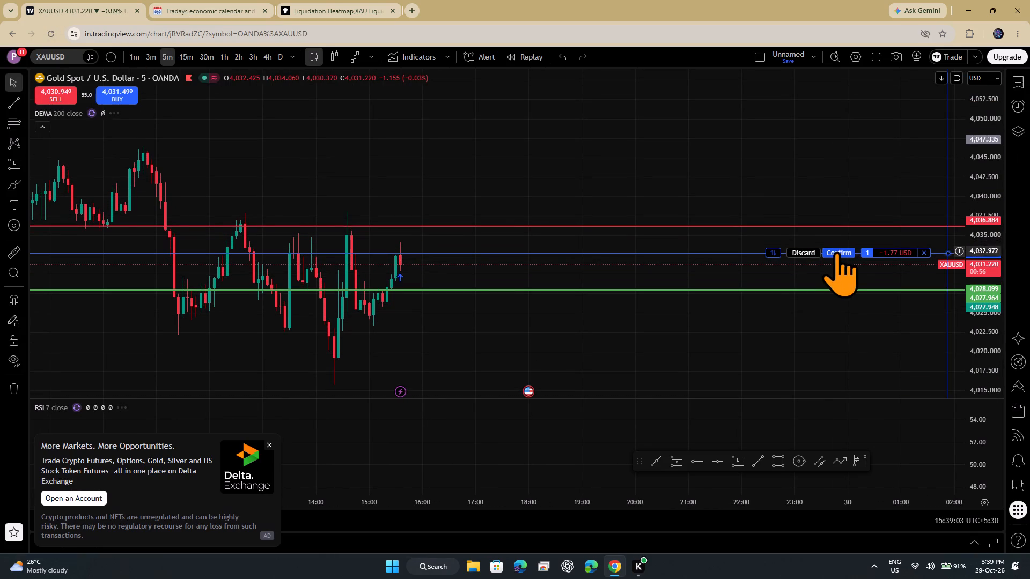
left_click(838, 253)
Examine the XAUUSD chart around the long position's entry, stop-loss and take-profit levels.
left_click_drag(706, 276, 690, 150)
left_click_drag(964, 223, 992, 261)
left_click_drag(992, 261, 1027, 450)
scroll(739, 175, "up", 3)
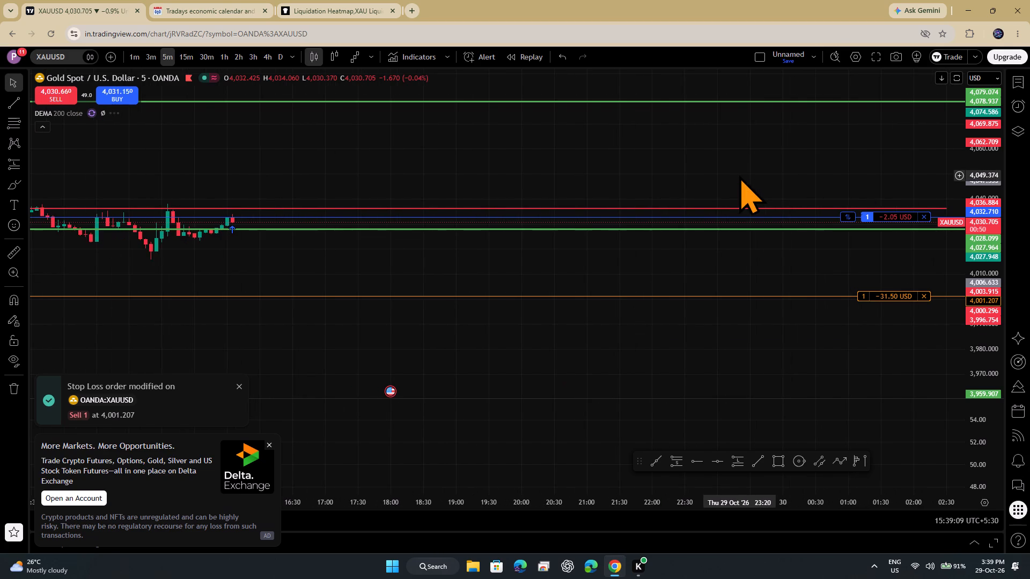
left_click_drag(987, 158, 980, 229)
left_click_drag(979, 232, 1029, 487)
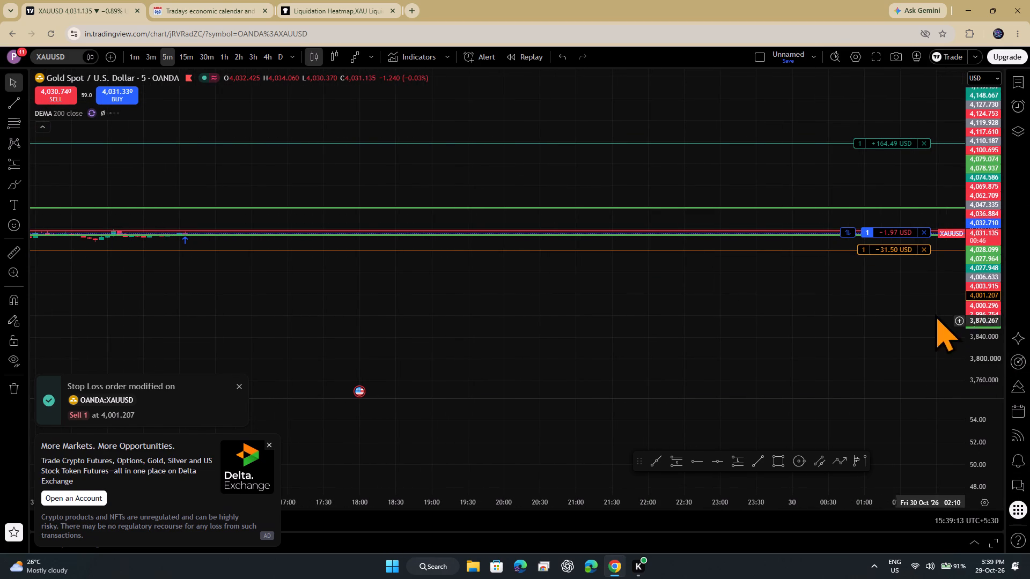
left_click_drag(982, 340, 975, 82)
left_click_drag(316, 250, 532, 204)
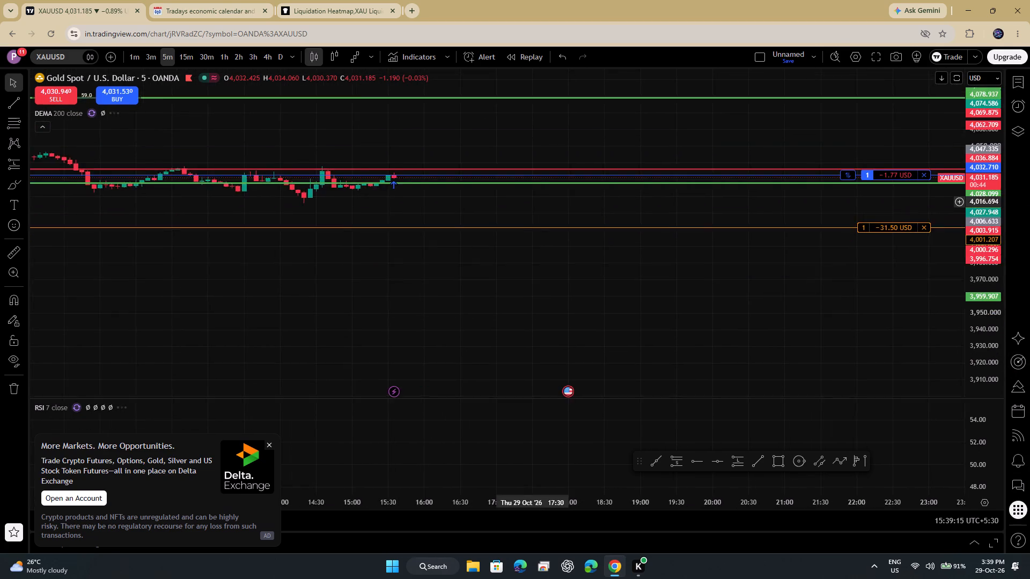
left_click_drag(532, 204, 622, 348)
Dismiss the Delta Exchange advertisement covering the chart.
left_click(267, 442)
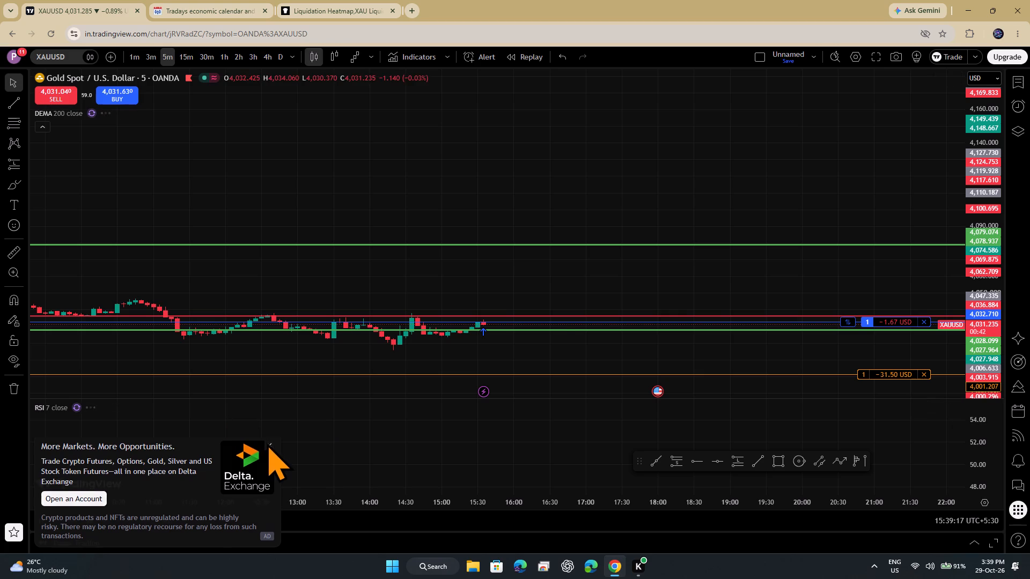
Move the green horizontal line near 4,028 down to about 4,023.66 and label it shl.
left_click_drag(980, 348, 1020, 154)
left_click_drag(507, 289, 589, 70)
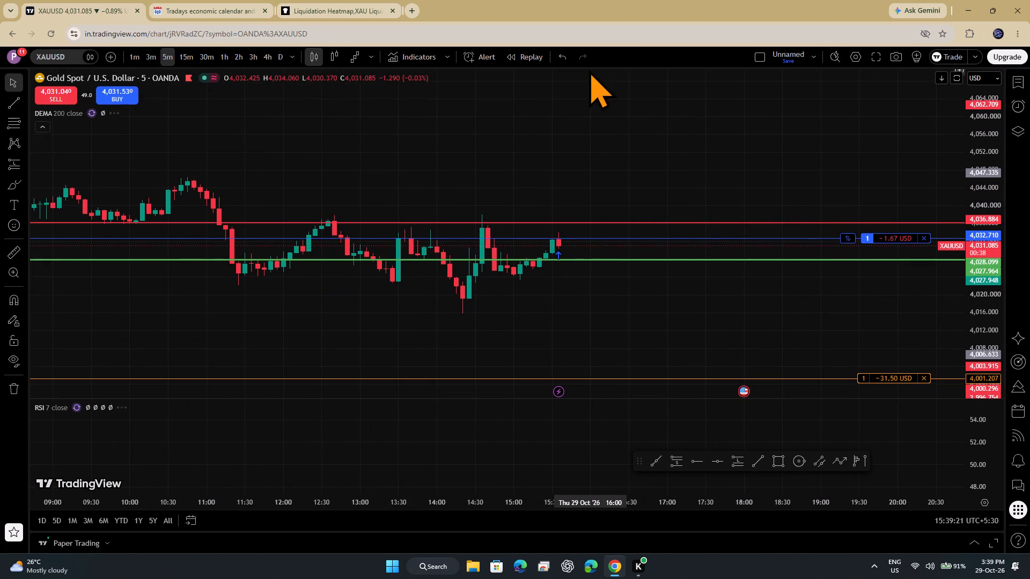
left_click_drag(989, 265, 958, 100)
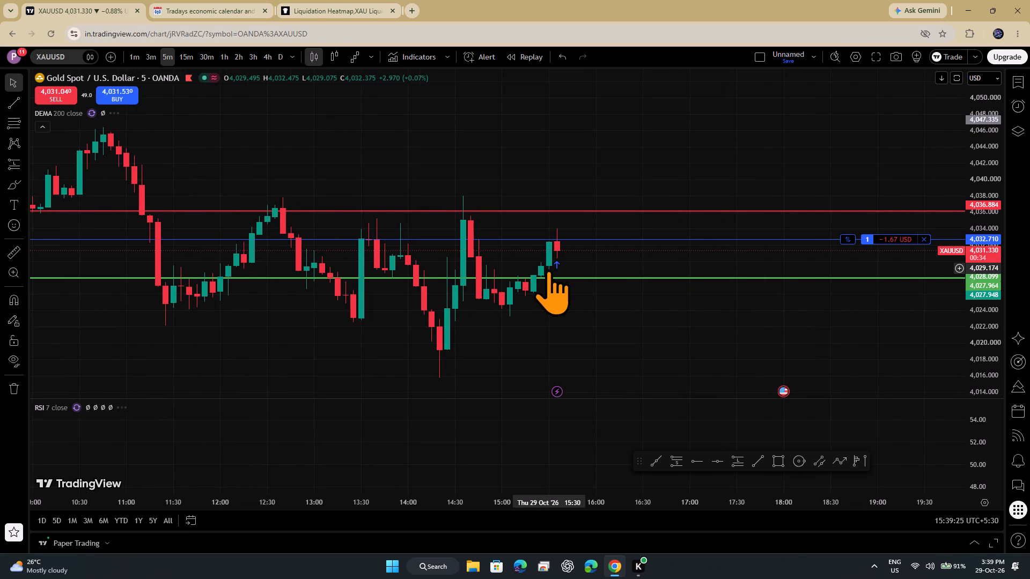
left_click_drag(549, 278, 544, 309)
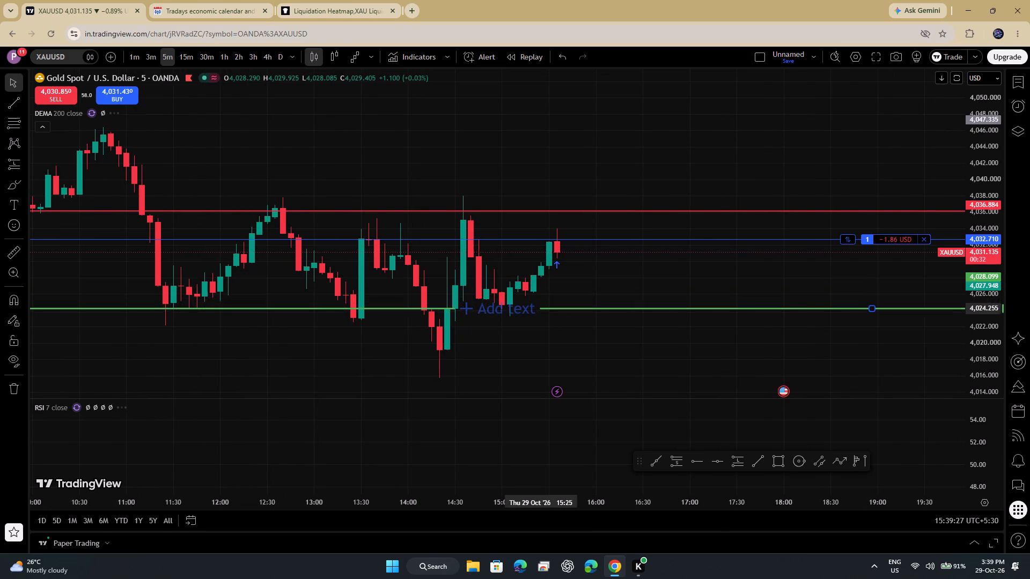
left_click_drag(544, 309, 546, 313)
left_click(516, 311)
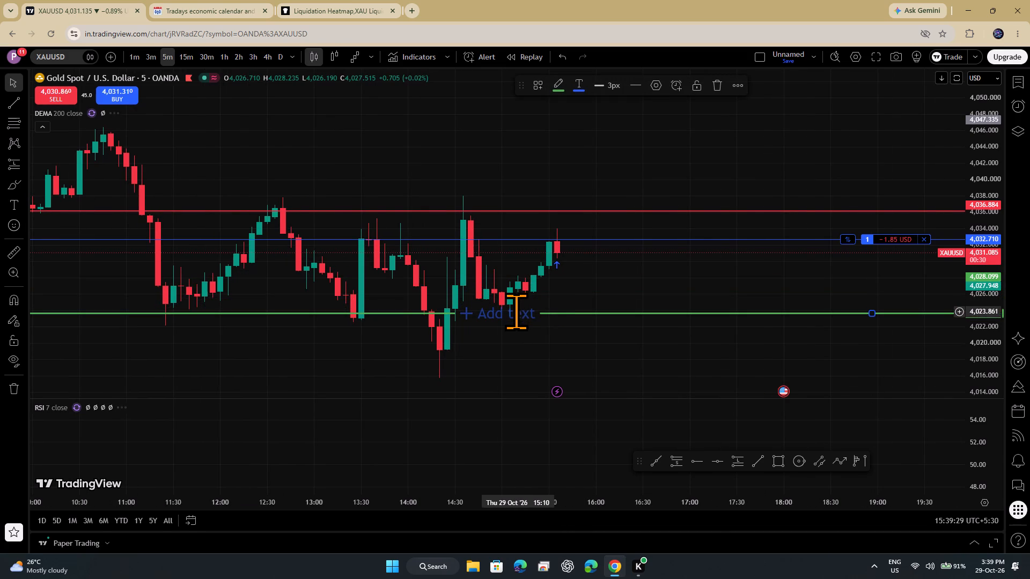
type("shl")
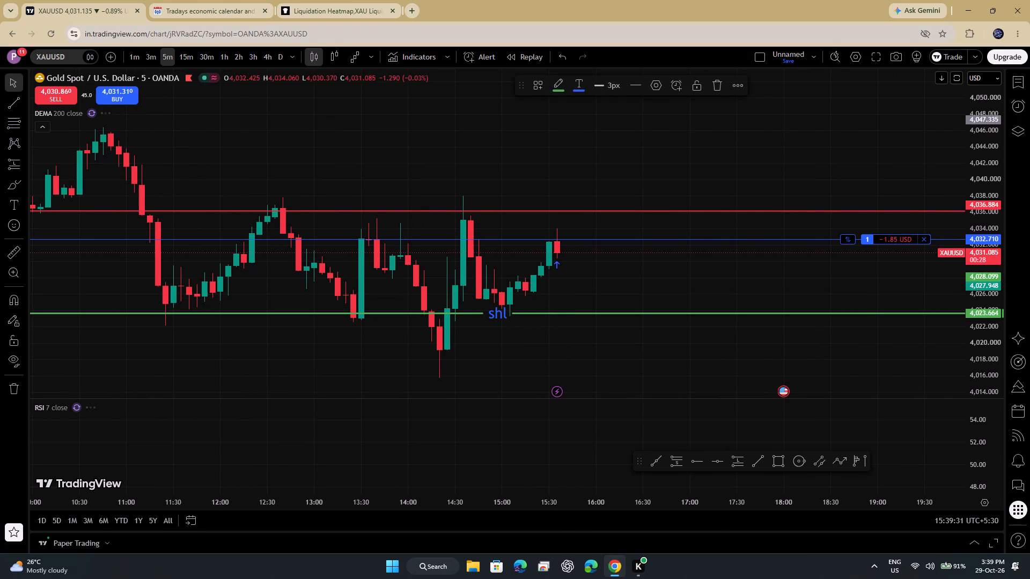
left_click(483, 340)
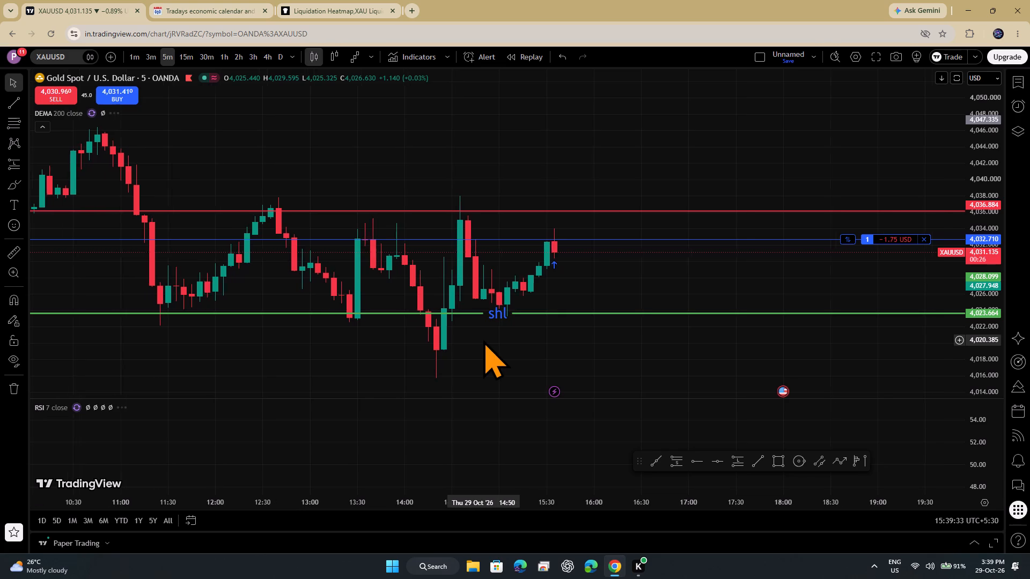
Nudge the green shl line down to about 4,023.34.
left_click_drag(629, 279, 602, 265)
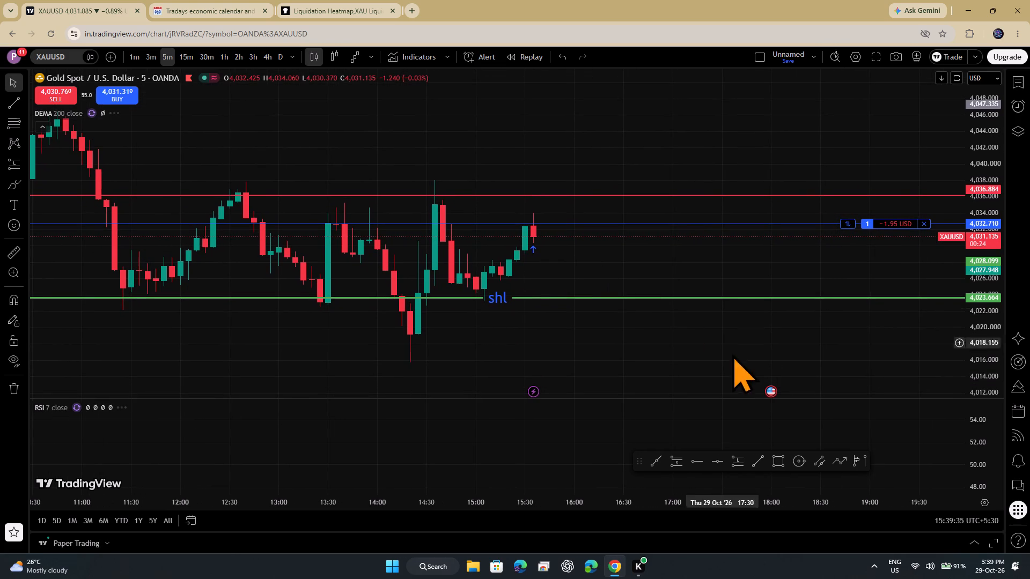
left_click(770, 389)
left_click(770, 390)
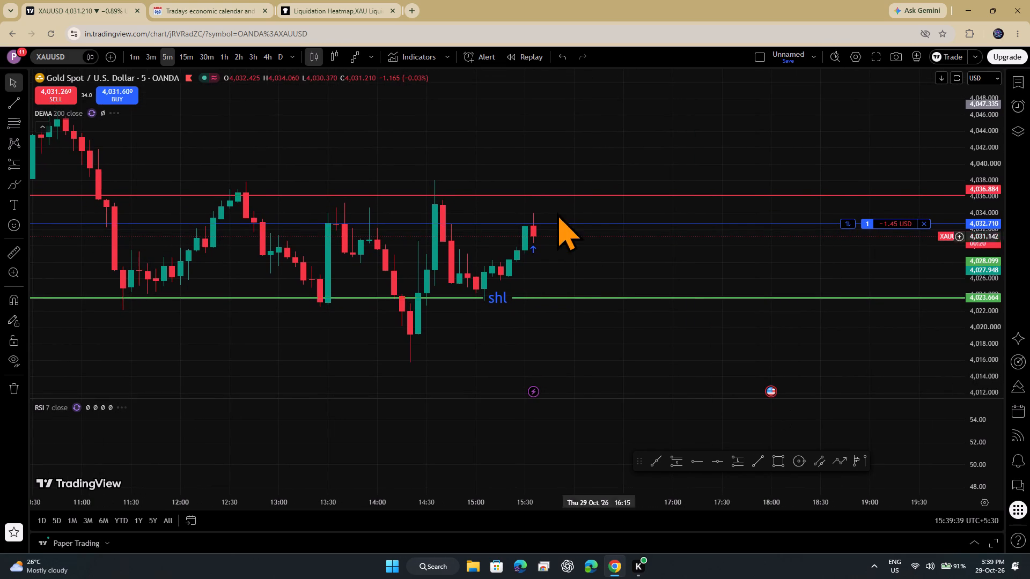
left_click_drag(494, 254, 387, 214)
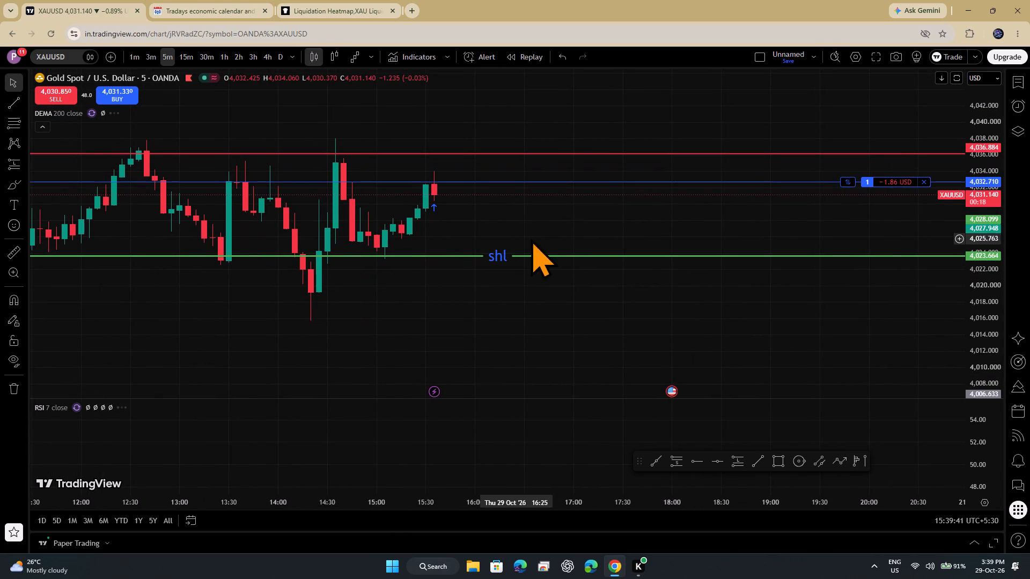
left_click(502, 256)
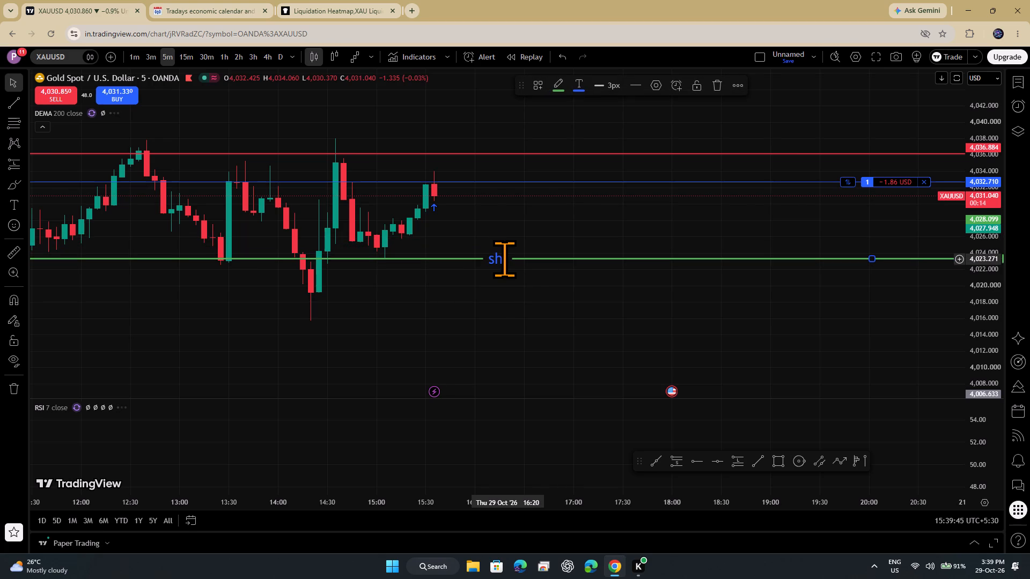
Draw a rectangle zone below the shl line from 14:20 to 18:25, between about 4,018.75 and 4,016.40.
left_click_drag(447, 228, 448, 238)
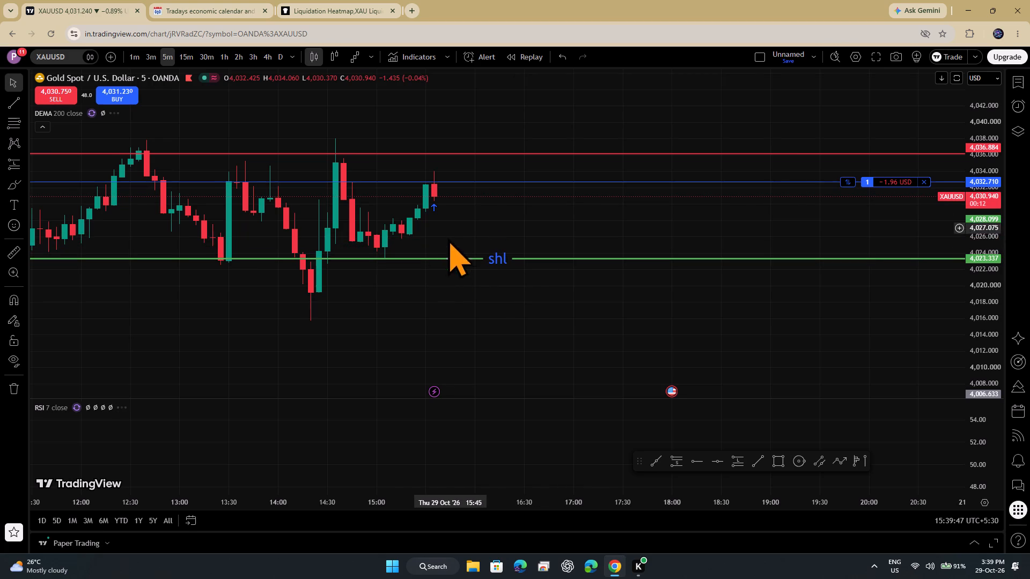
left_click_drag(448, 238, 447, 280)
scroll(447, 280, "right", 1)
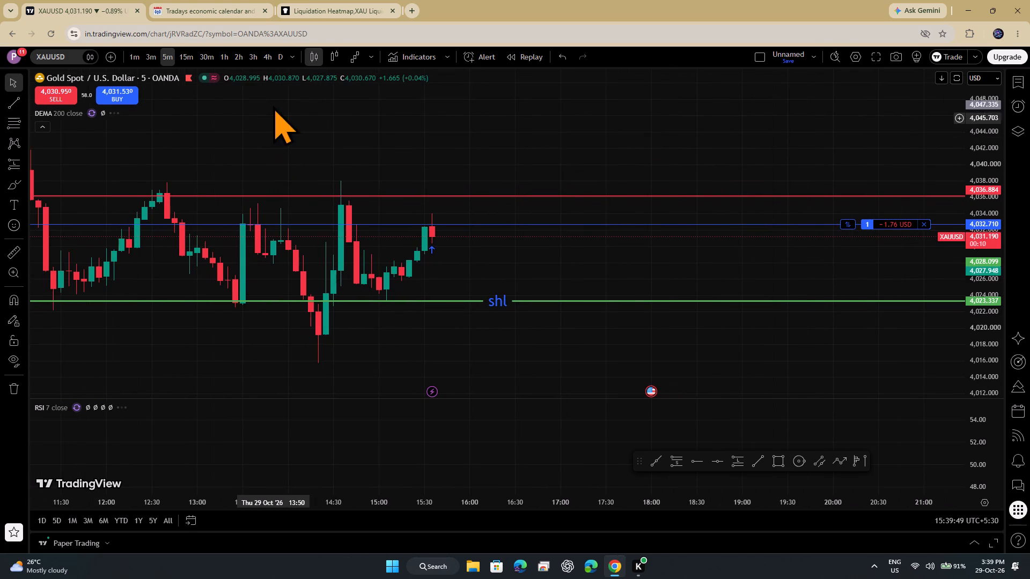
left_click_drag(275, 118, 270, 212)
left_click_drag(986, 269, 984, 274)
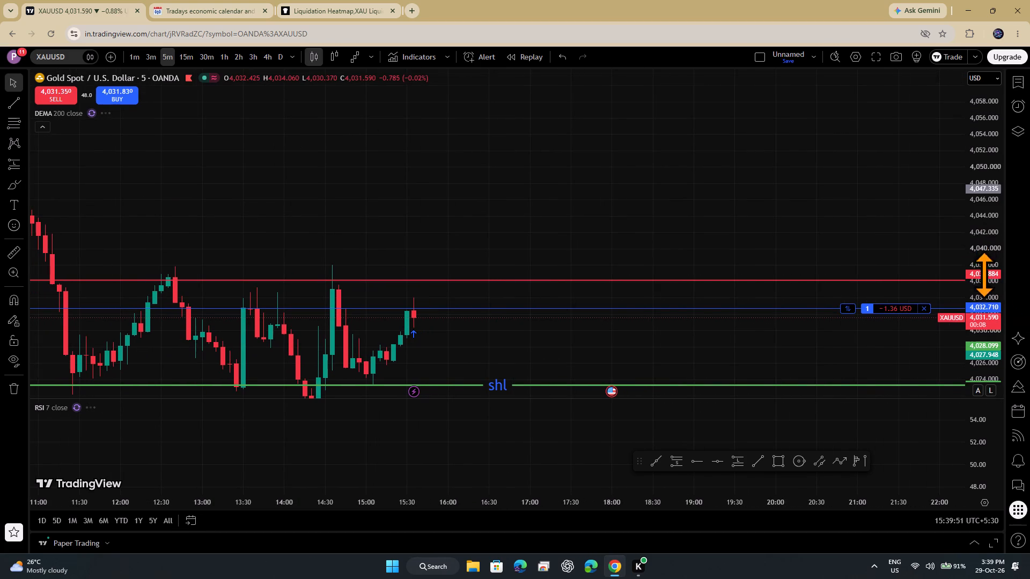
left_click_drag(984, 274, 980, 355)
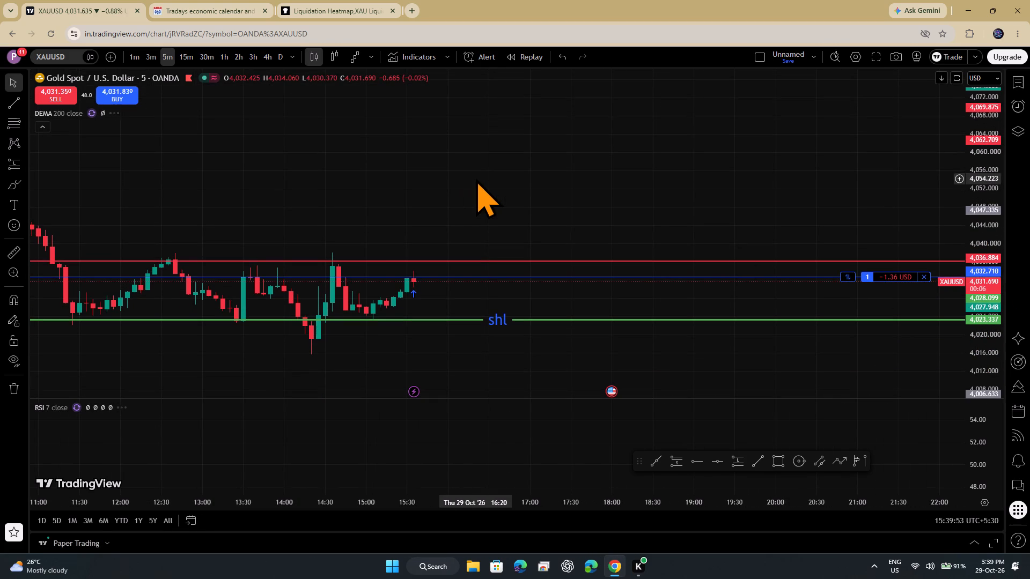
left_click(780, 461)
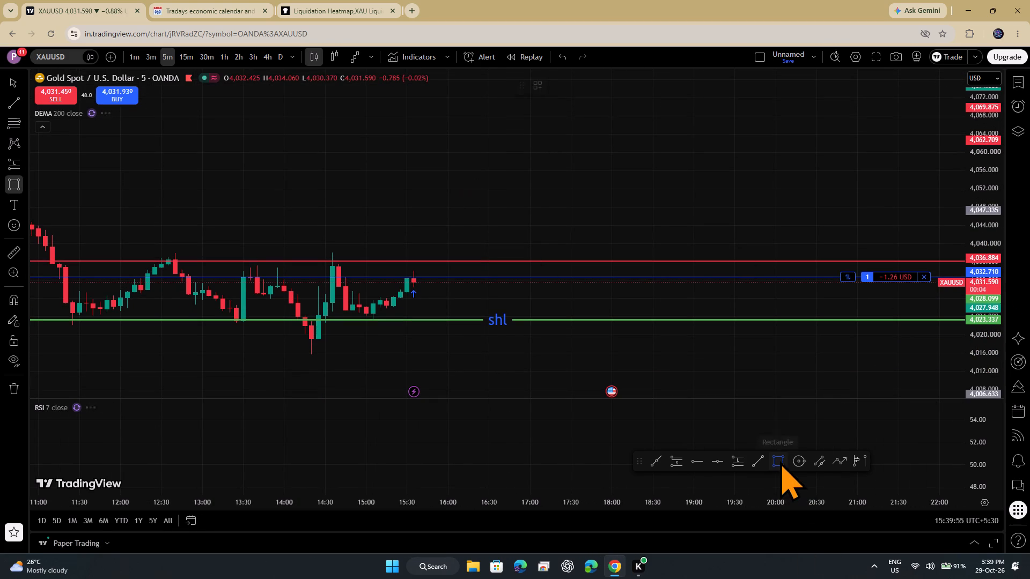
left_click_drag(308, 340, 423, 336)
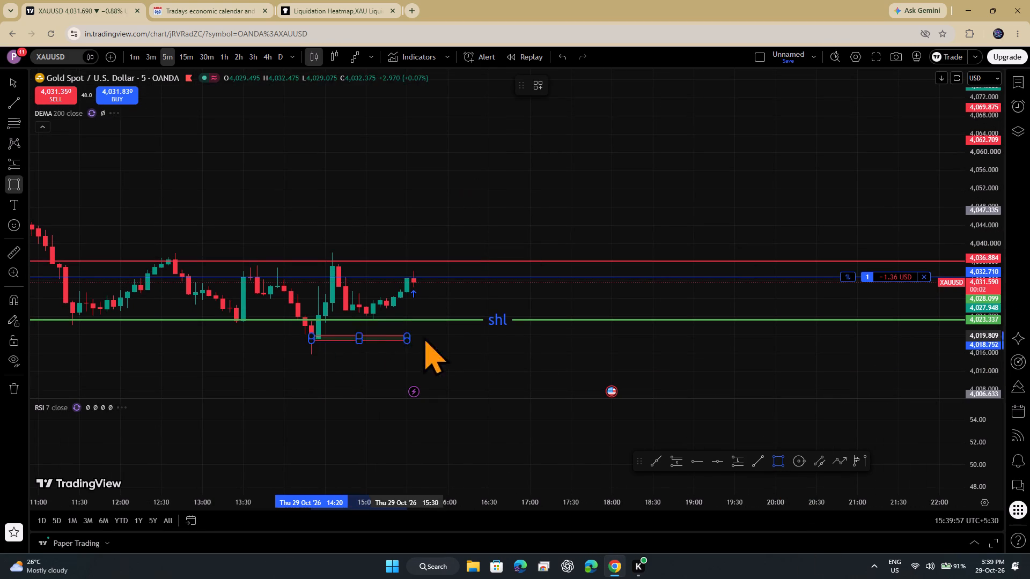
left_click_drag(423, 336, 647, 352)
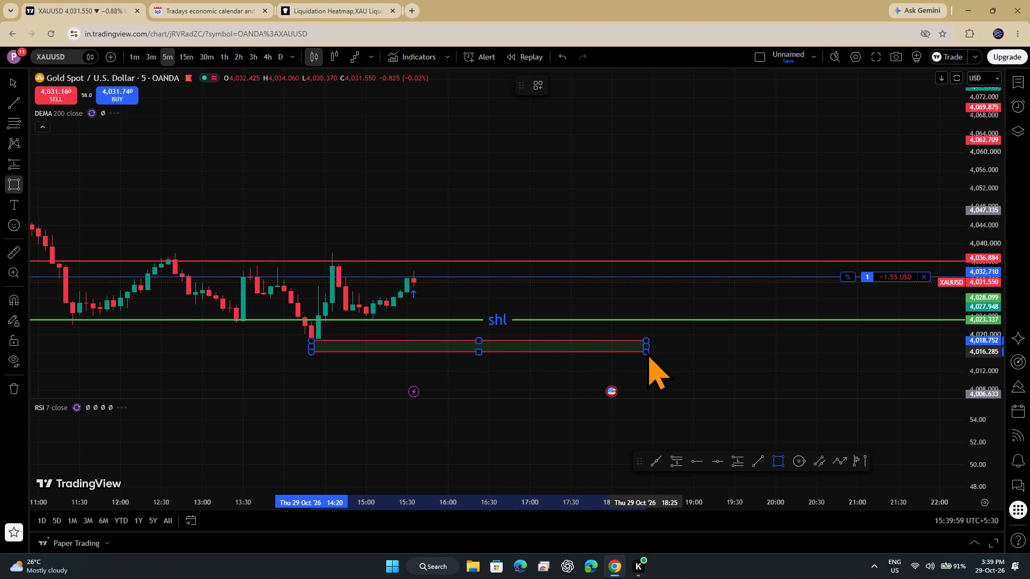
left_click_drag(647, 352, 648, 351)
left_click(648, 351)
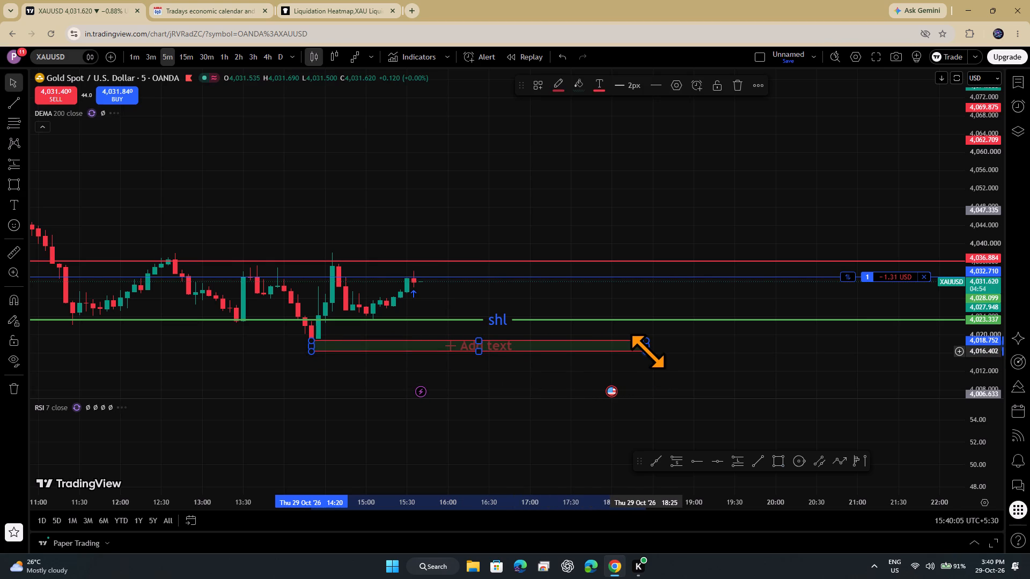
left_click(648, 351)
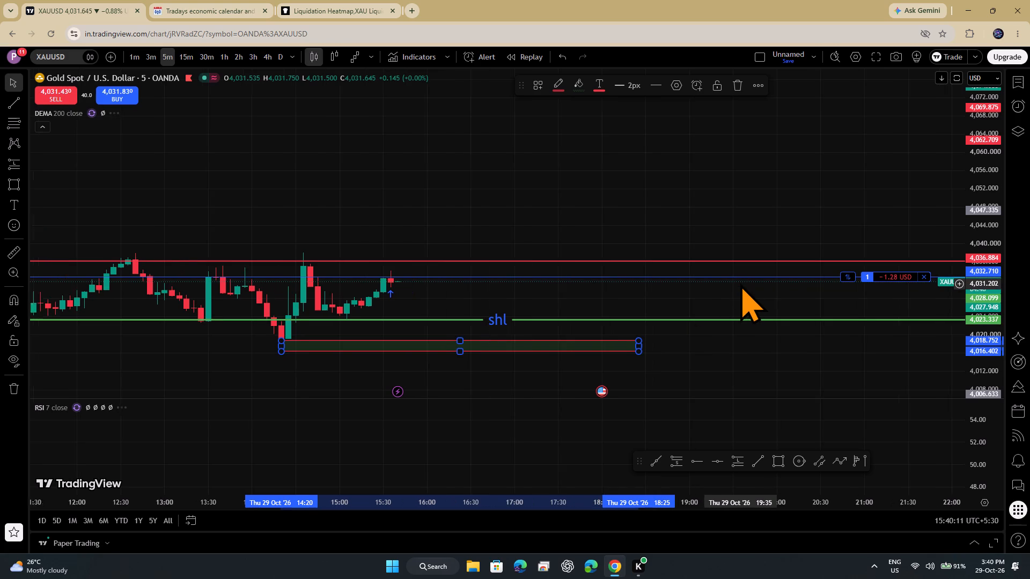
Extend the bottom edge of the rectangle zone below the shl line down to about 4,015.71.
left_click_drag(968, 323, 979, 183)
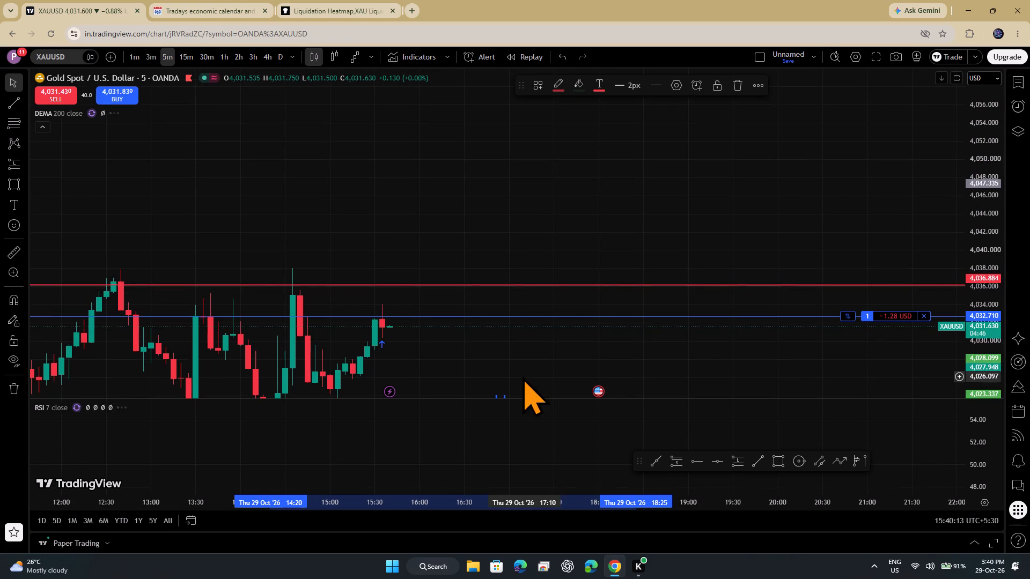
left_click_drag(525, 376, 650, 222)
left_click(442, 299)
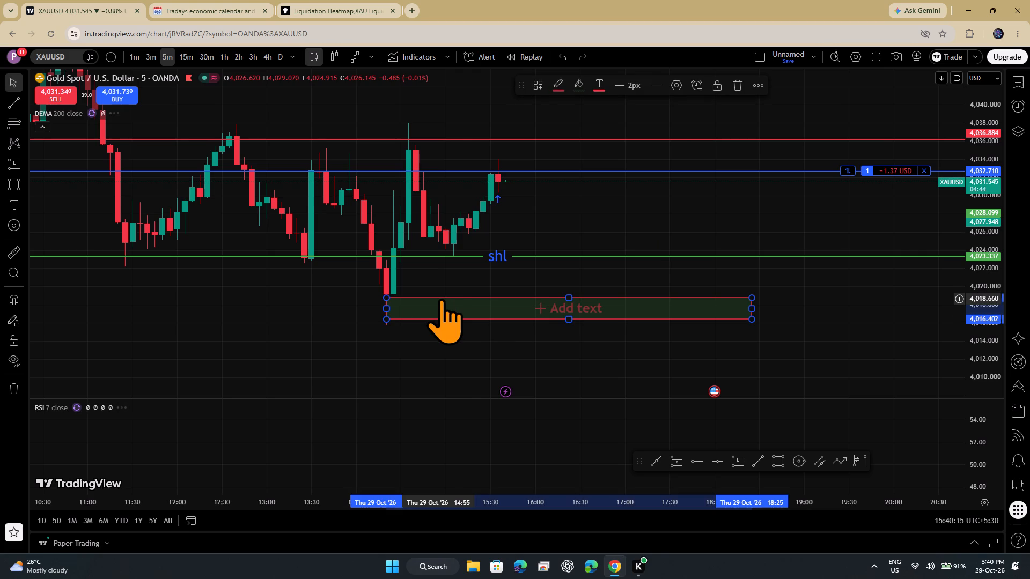
left_click_drag(388, 318, 389, 325)
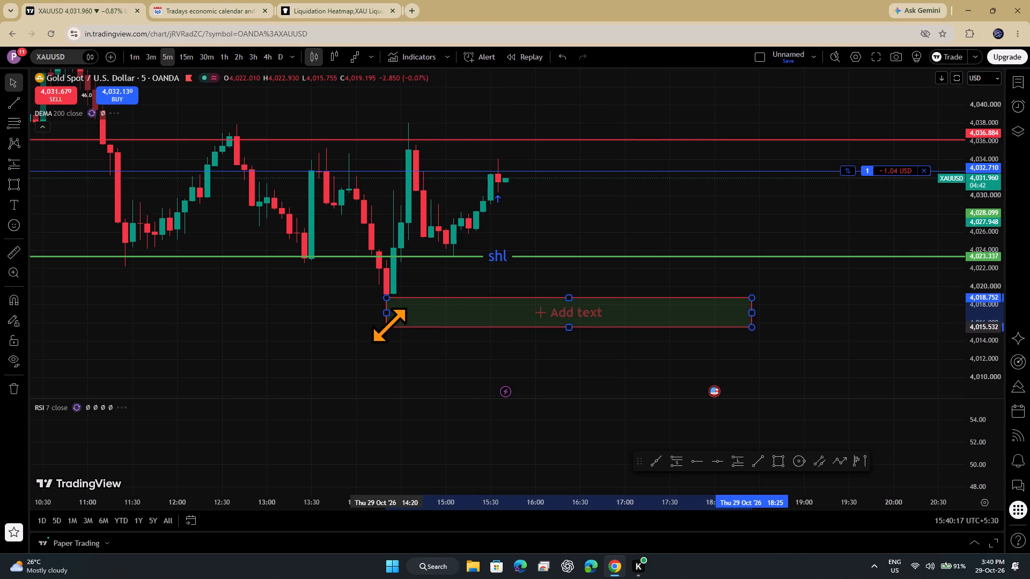
left_click_drag(389, 325, 389, 325)
left_click(563, 317)
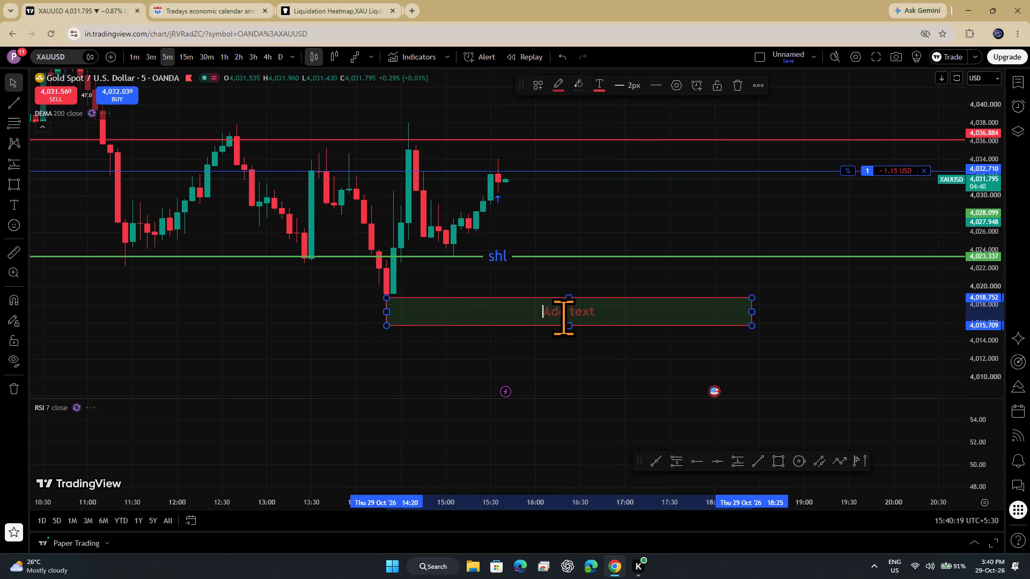
left_click(566, 284)
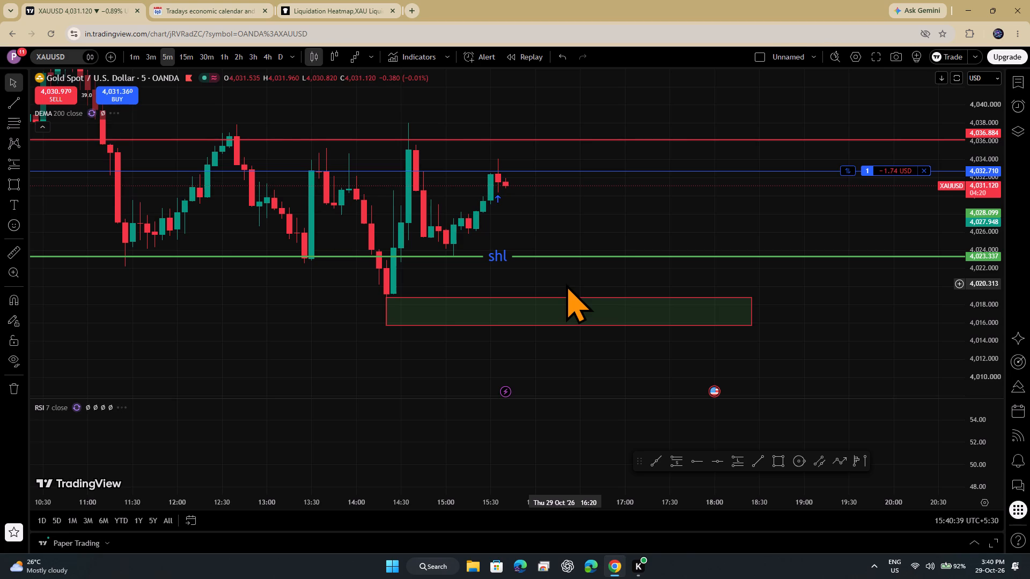
Draw a rectangle zone above the red horizontal line from 11:10 to 18:30, between about 4,039.26 and 4,036.43.
left_click_drag(541, 209, 520, 339)
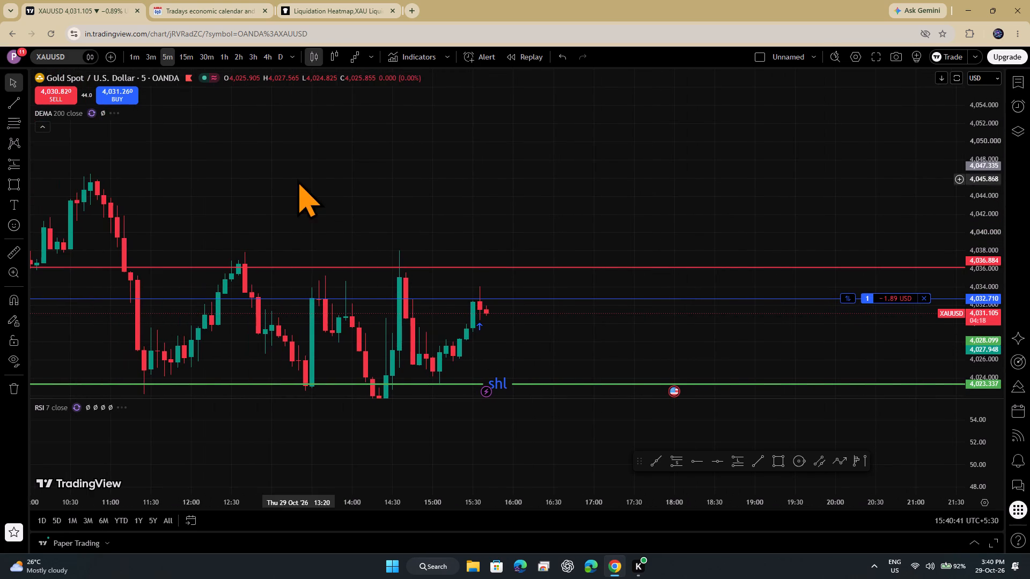
left_click(9, 180)
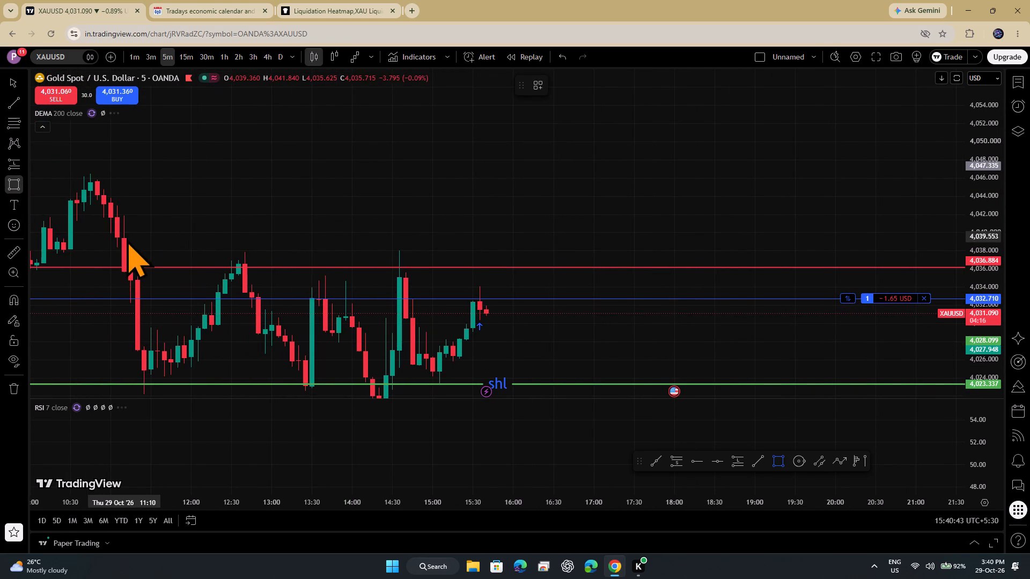
left_click_drag(123, 239, 648, 258)
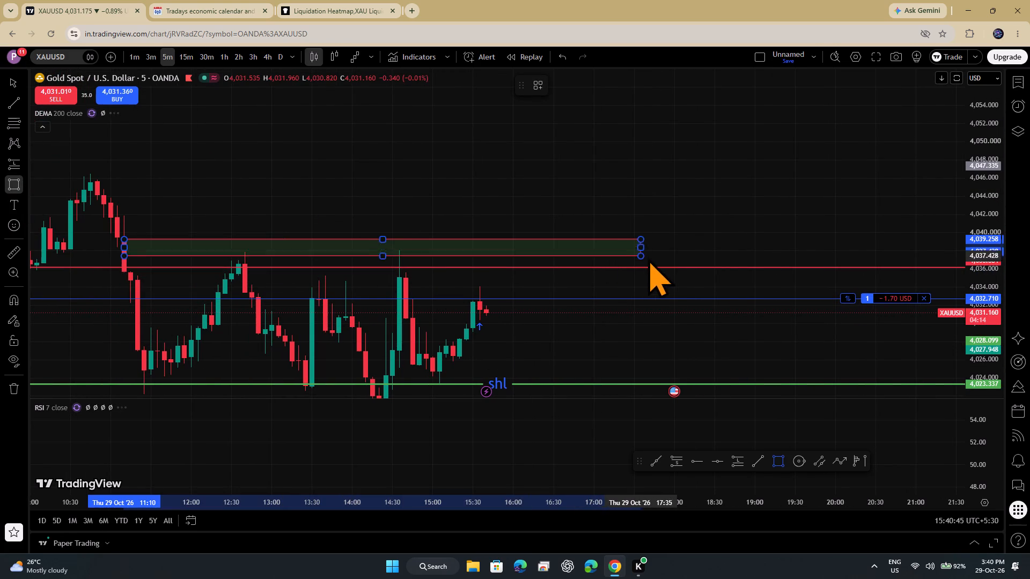
left_click_drag(648, 258, 719, 267)
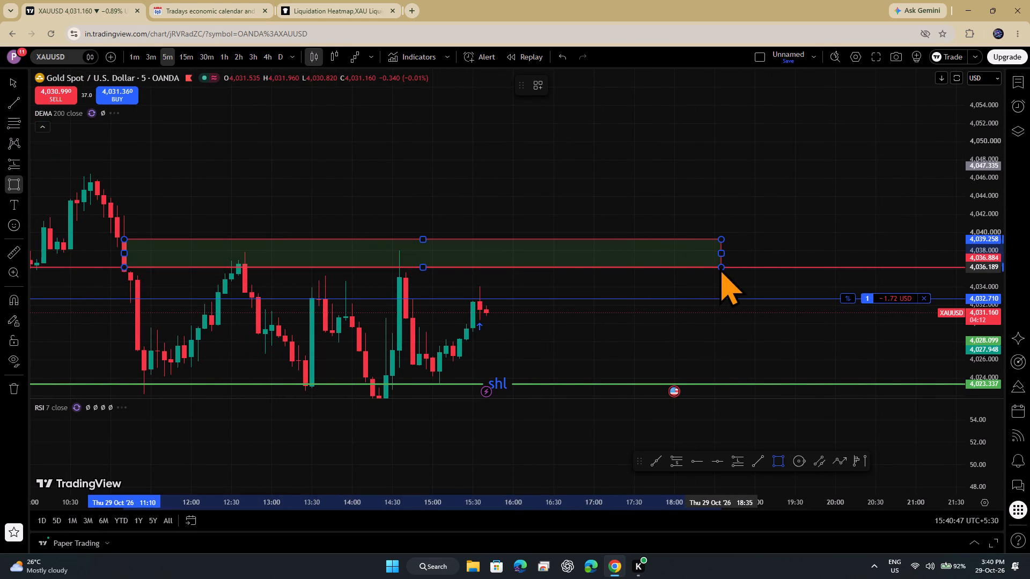
left_click(715, 265)
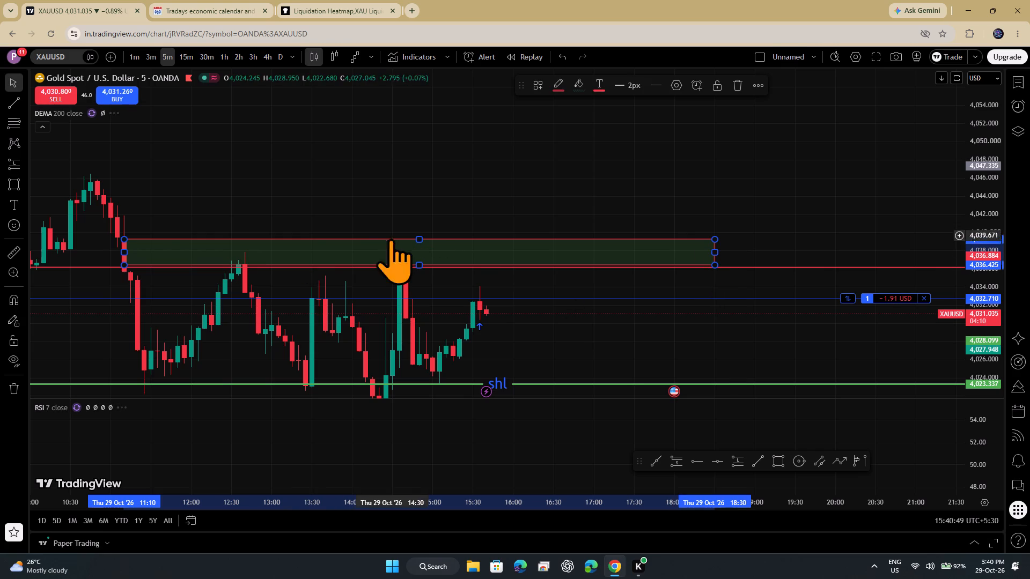
Label the upper rectangle zone resistance.
left_click(404, 256)
type("res")
type("istance")
left_click(325, 171)
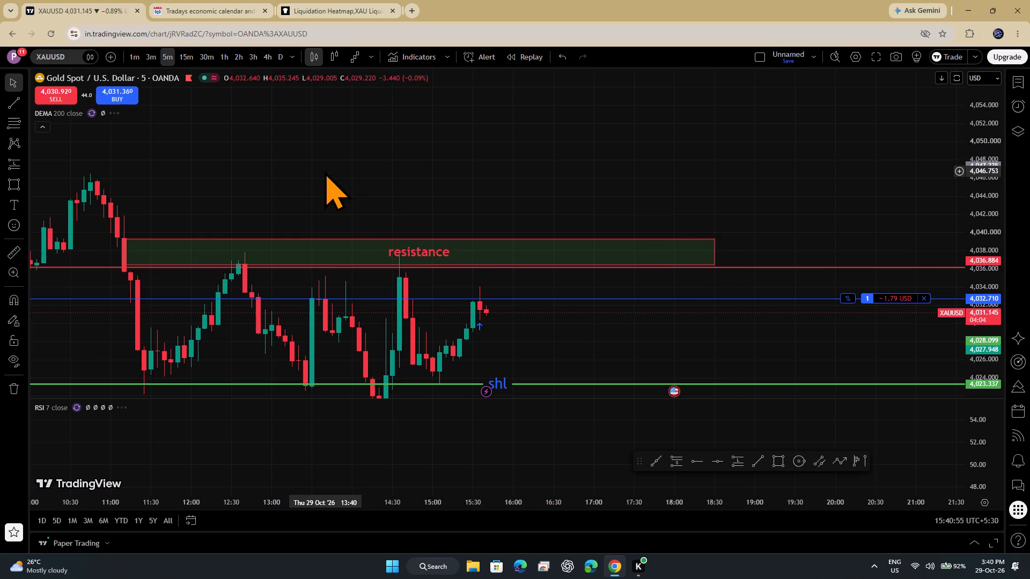
Examine the price action between the resistance zone, the shl line and the lower zone on the 5-minute chart.
left_click_drag(514, 310, 575, 211)
left_click(490, 308)
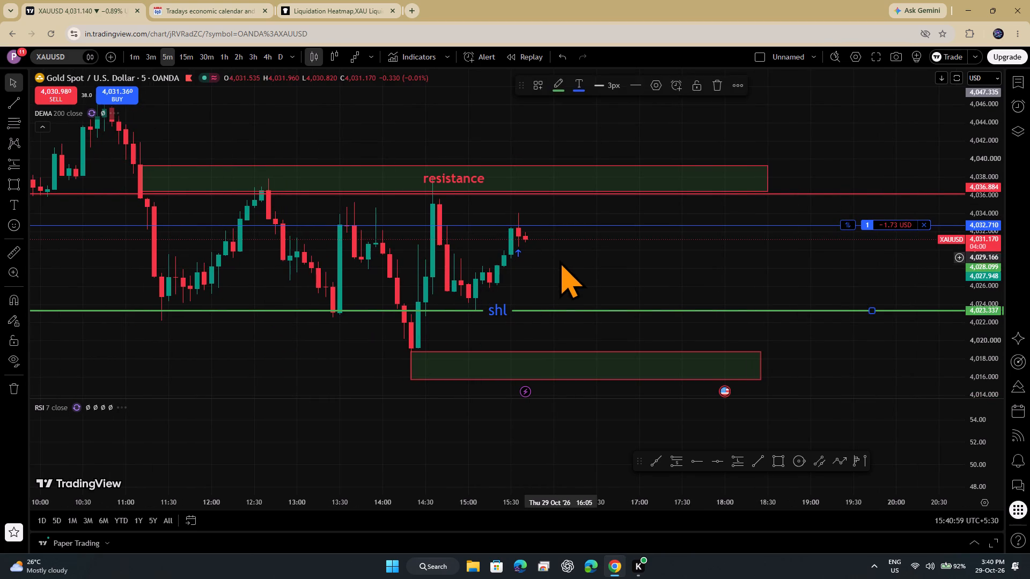
left_click(560, 261)
left_click_drag(617, 261, 607, 323)
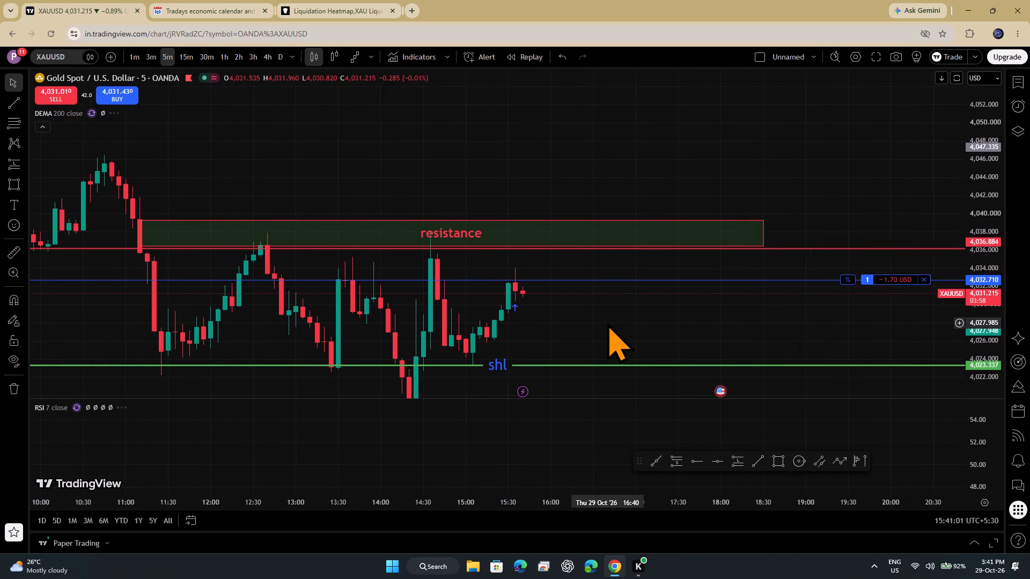
left_click_drag(968, 228, 971, 331)
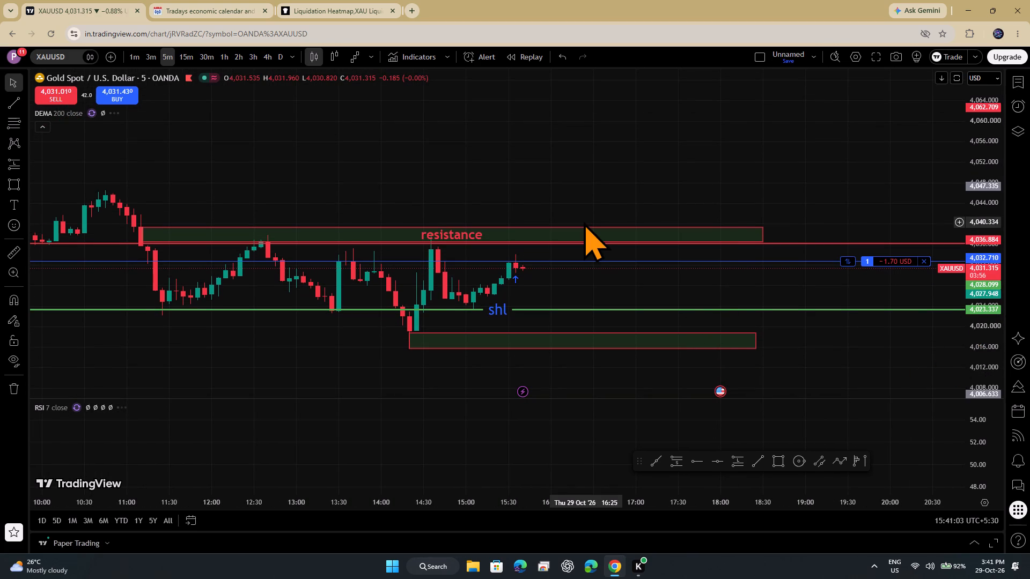
left_click(584, 222)
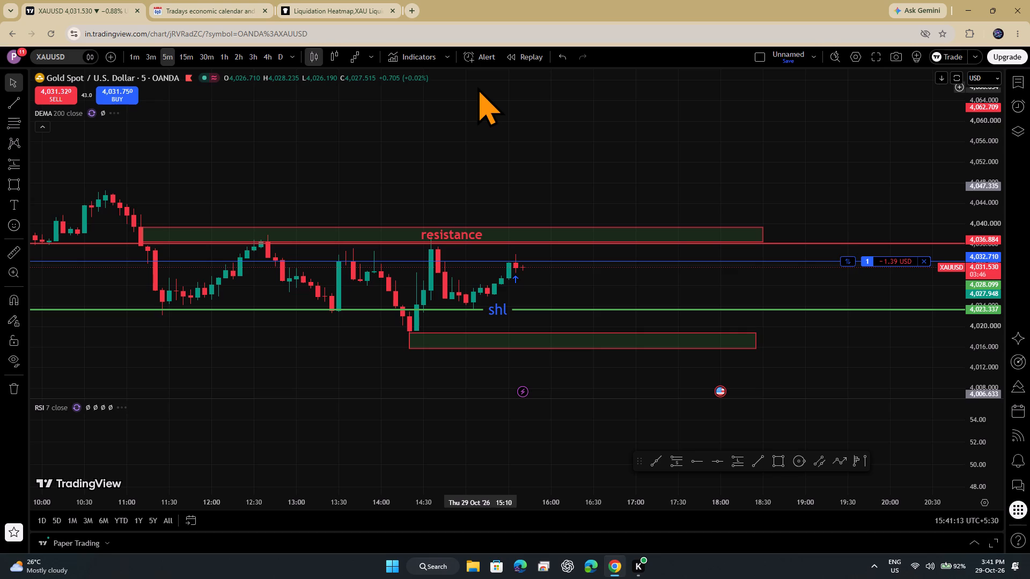
left_click_drag(477, 87, 514, 158)
left_click_drag(983, 222, 946, 177)
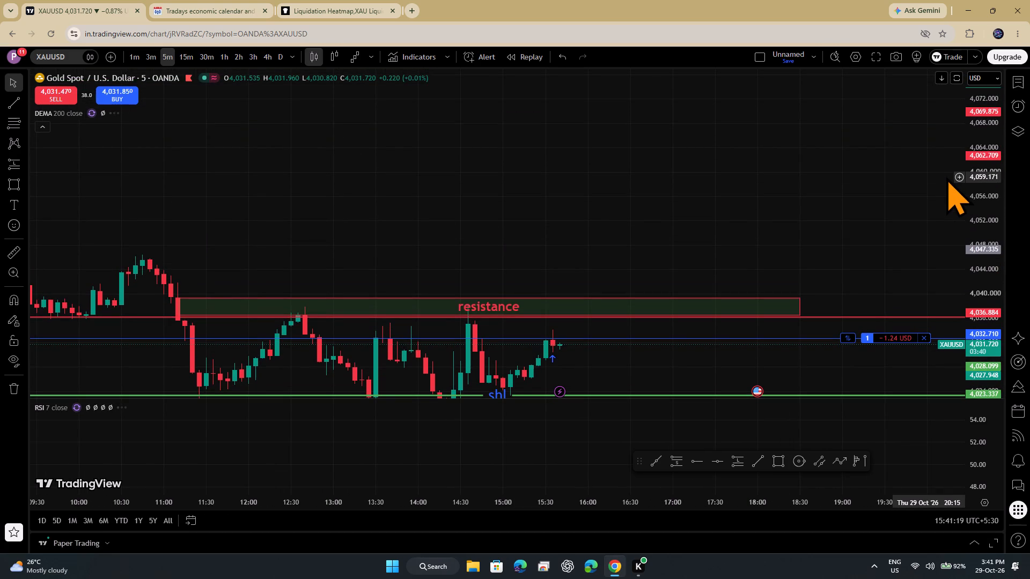
left_click_drag(617, 150, 585, 81)
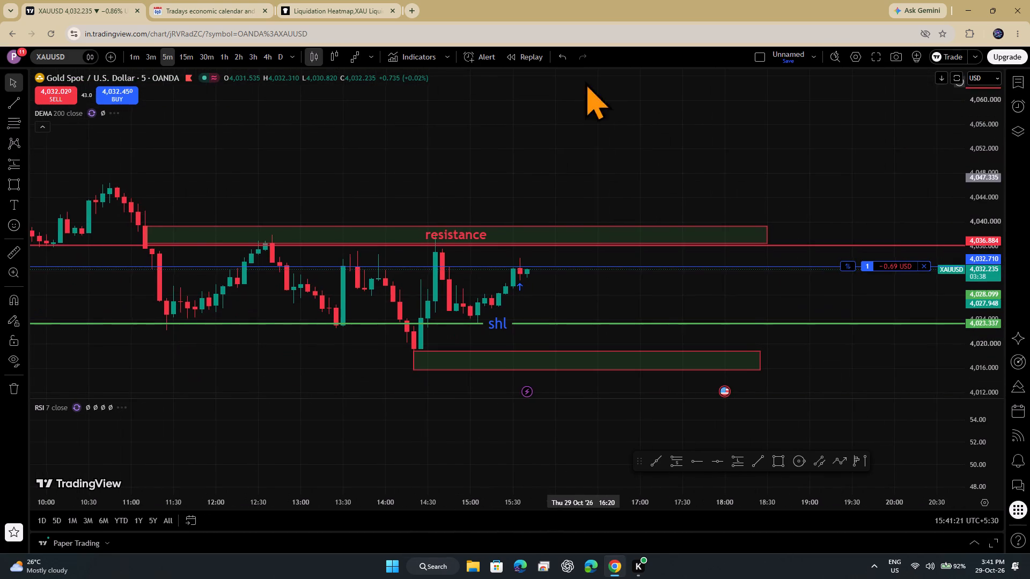
left_click_drag(993, 228, 985, 235)
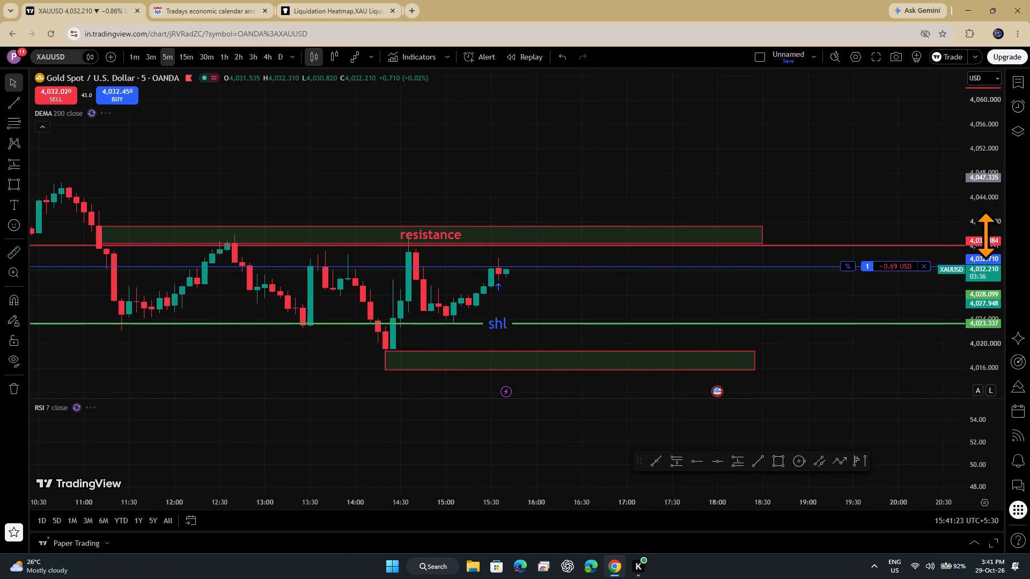
left_click_drag(985, 235, 975, 190)
left_click_drag(480, 307, 483, 321)
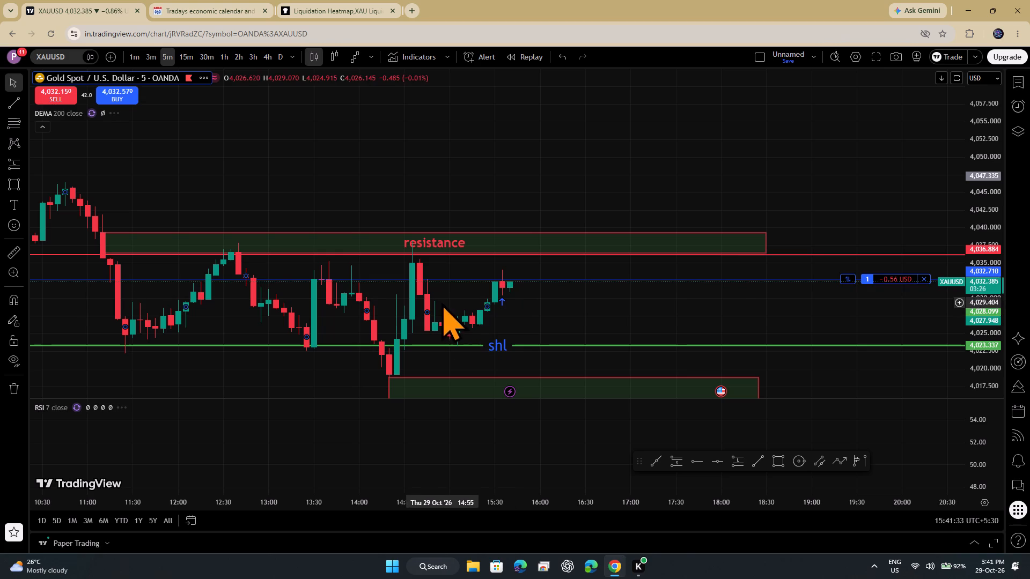
left_click_drag(442, 300, 507, 309)
left_click_drag(565, 295, 561, 315)
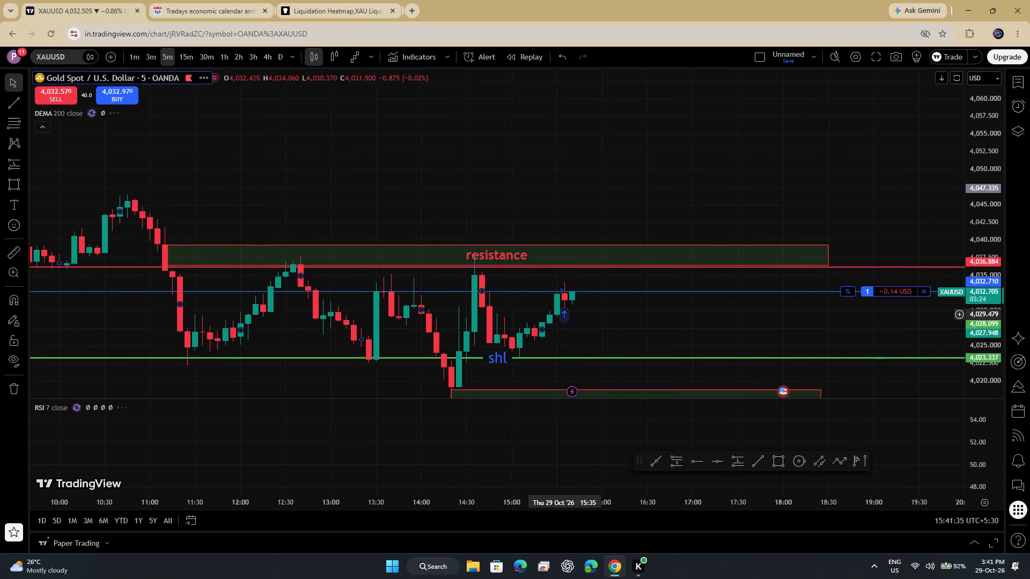
left_click_drag(561, 315, 553, 302)
left_click_drag(610, 303, 567, 343)
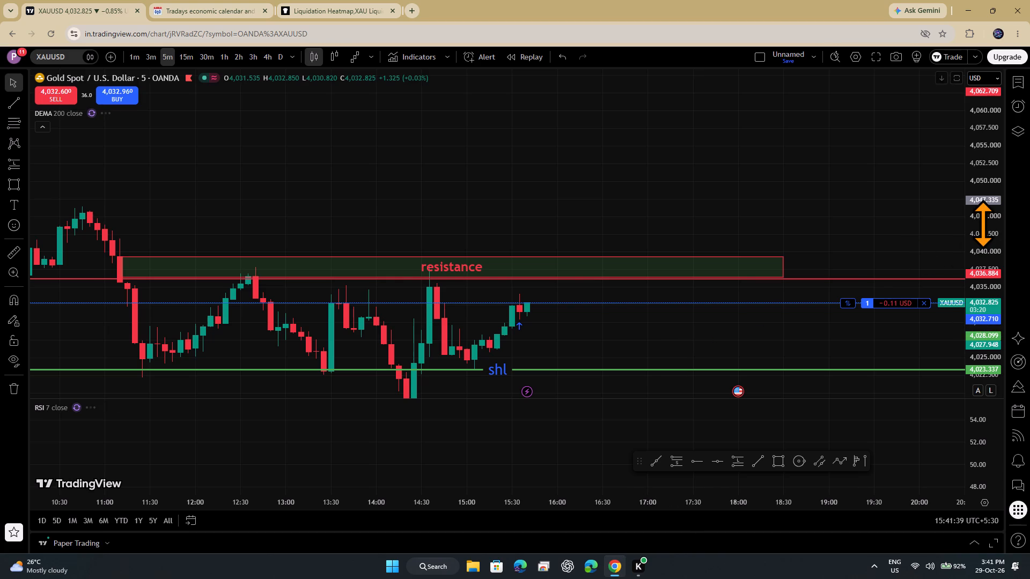
left_click_drag(983, 224, 995, 230)
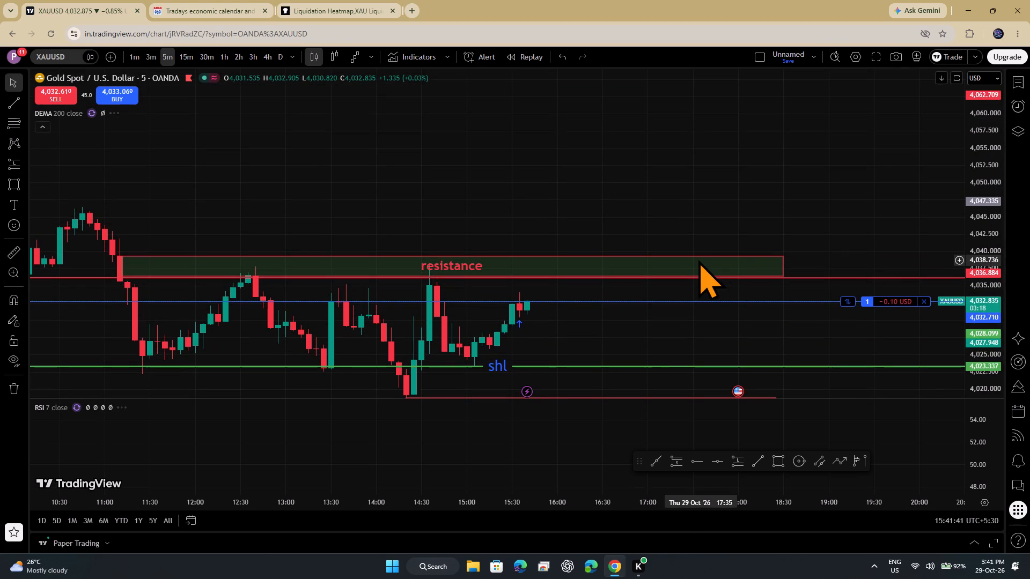
Extend the resistance zone's end time to 18:50.
left_click(702, 273)
left_click(666, 274)
left_click_drag(636, 212, 650, 243)
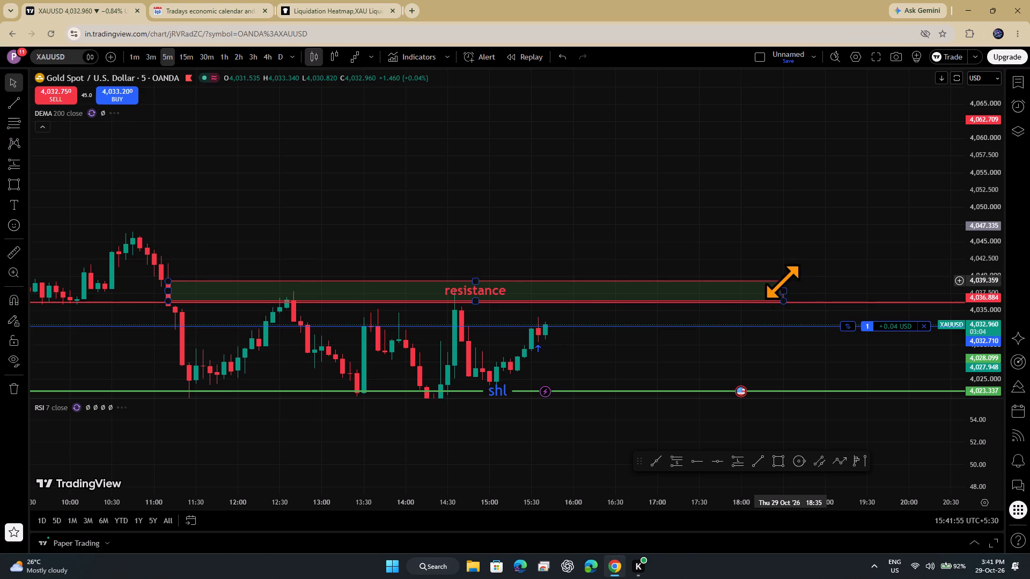
left_click_drag(782, 289, 814, 299)
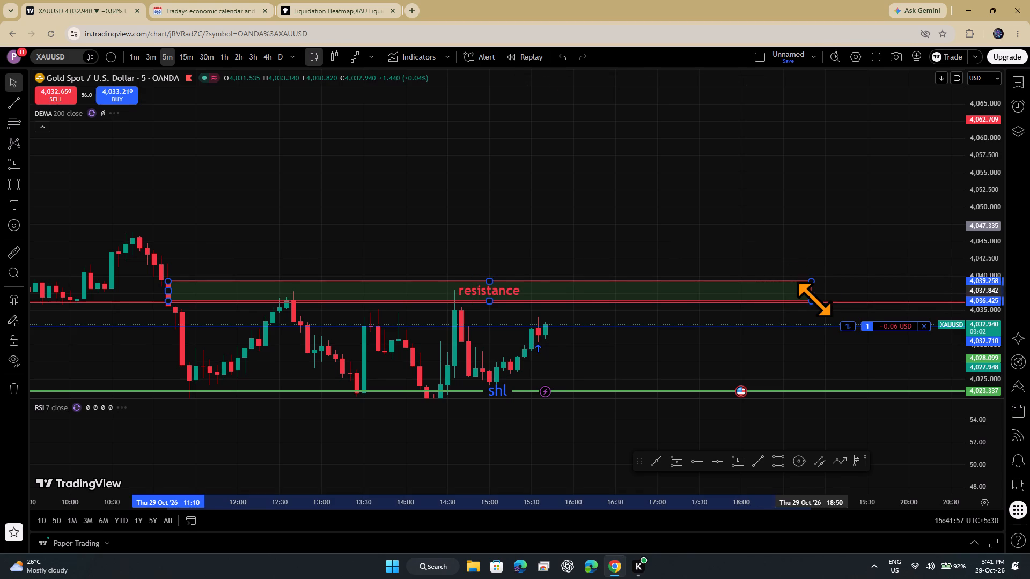
left_click(553, 182)
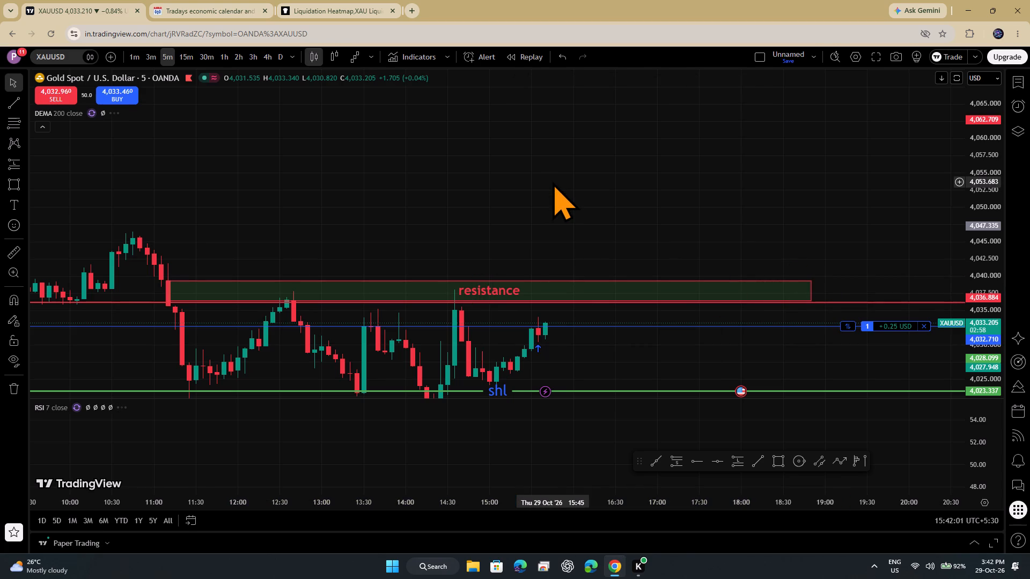
Draw a rising trendline from the 14:20 low at about 4,015.72 to about 4,055 near 18:20.
left_click(557, 211)
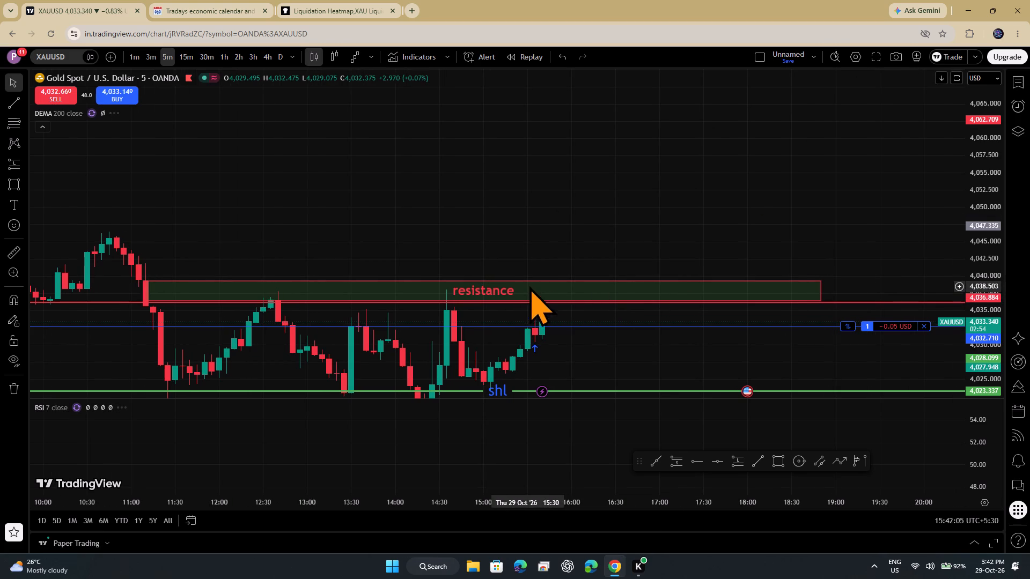
left_click(527, 320)
left_click_drag(615, 339, 693, 169)
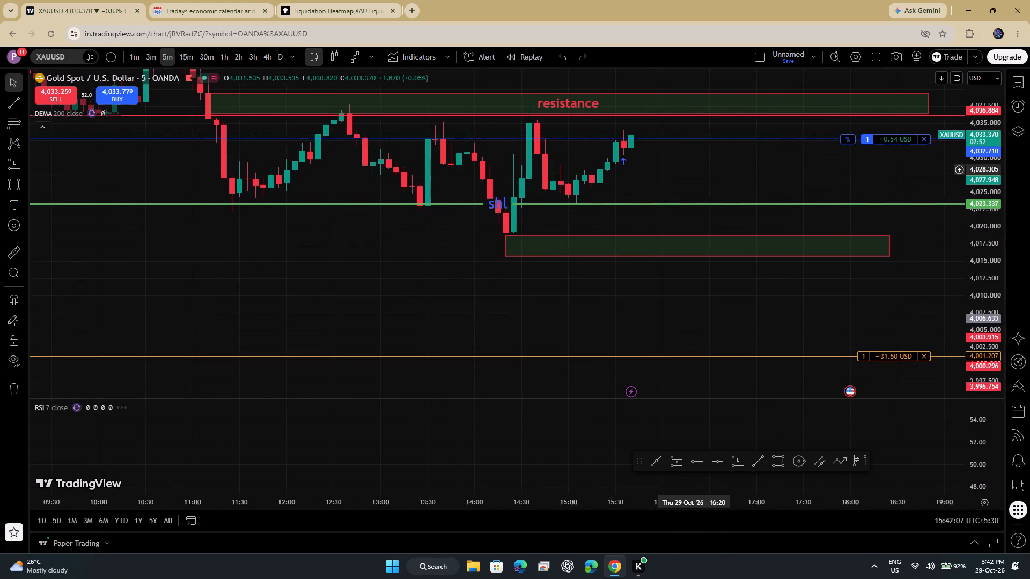
left_click_drag(693, 169, 692, 170)
left_click_drag(401, 299, 336, 316)
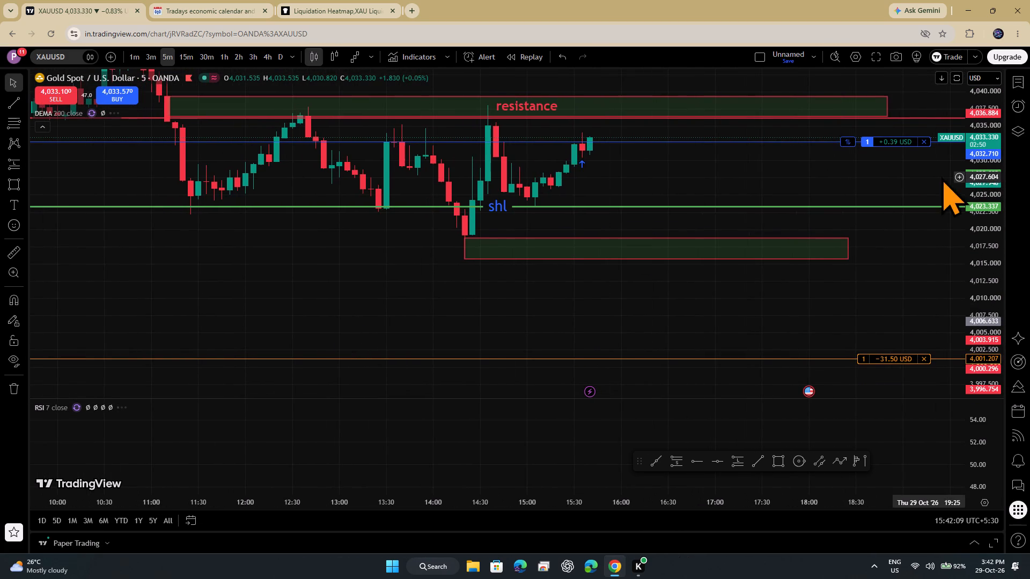
left_click_drag(983, 209, 955, 307)
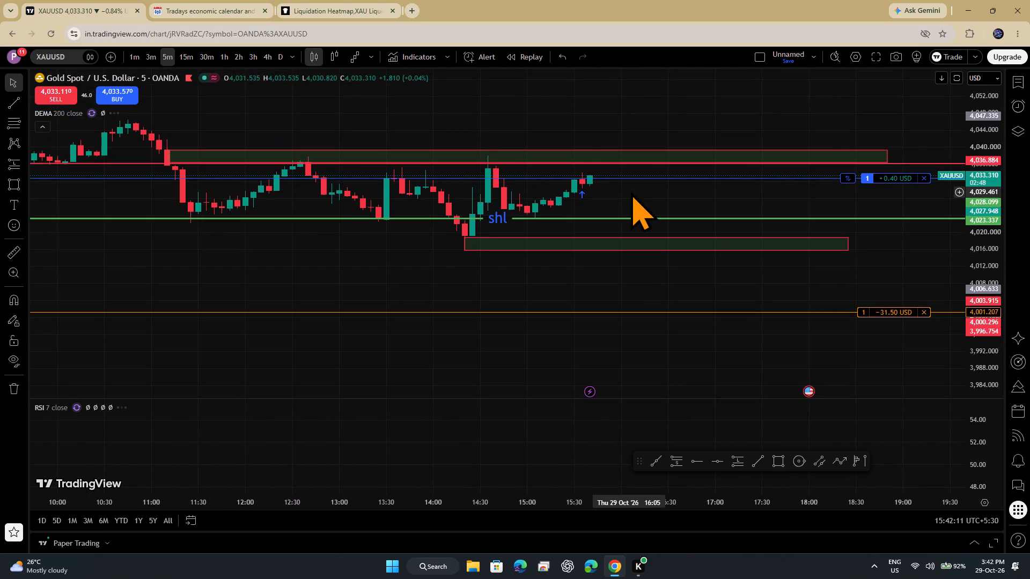
left_click_drag(631, 192, 581, 281)
left_click(17, 100)
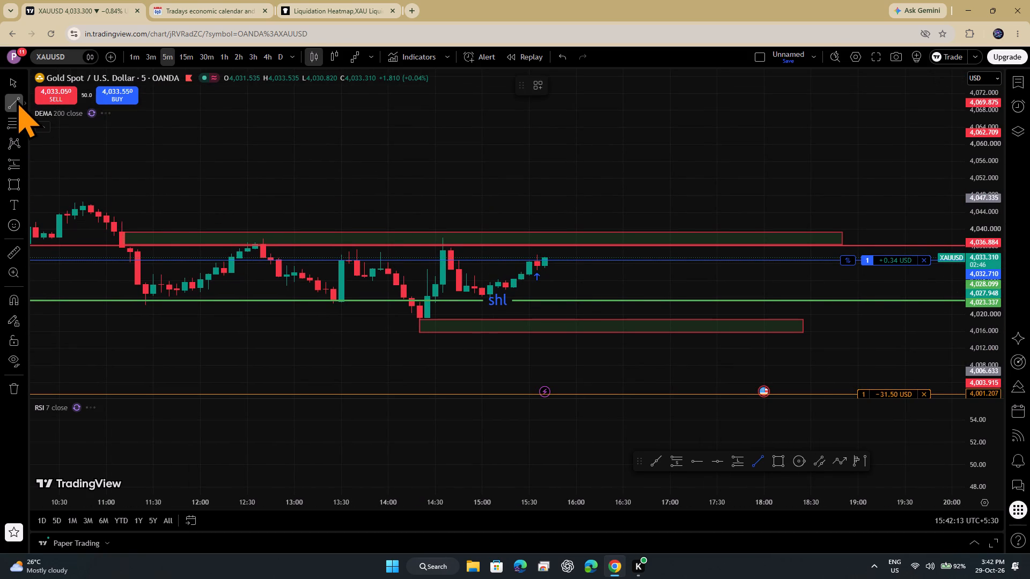
left_click(25, 105)
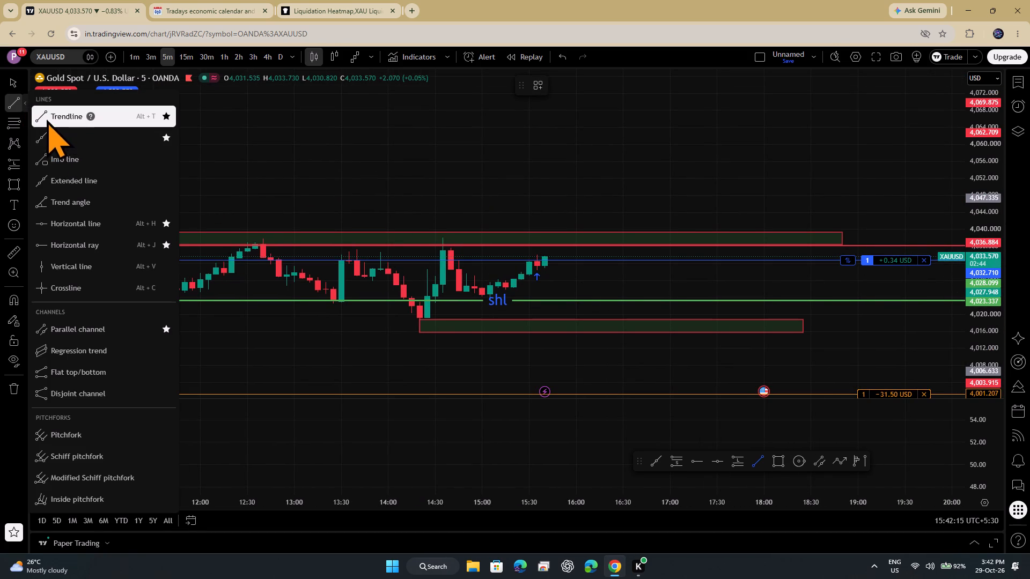
left_click(35, 107)
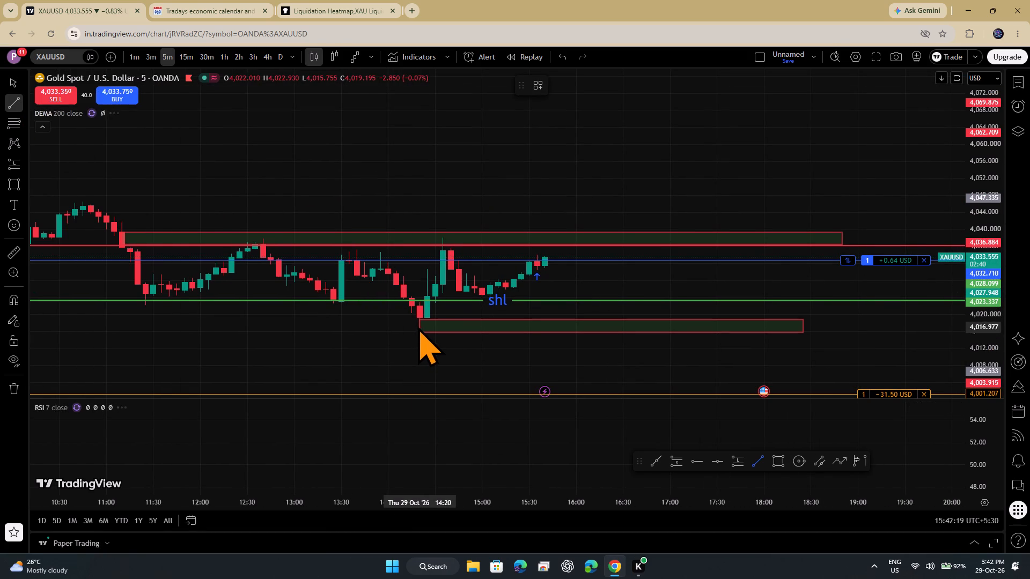
left_click_drag(417, 332, 798, 164)
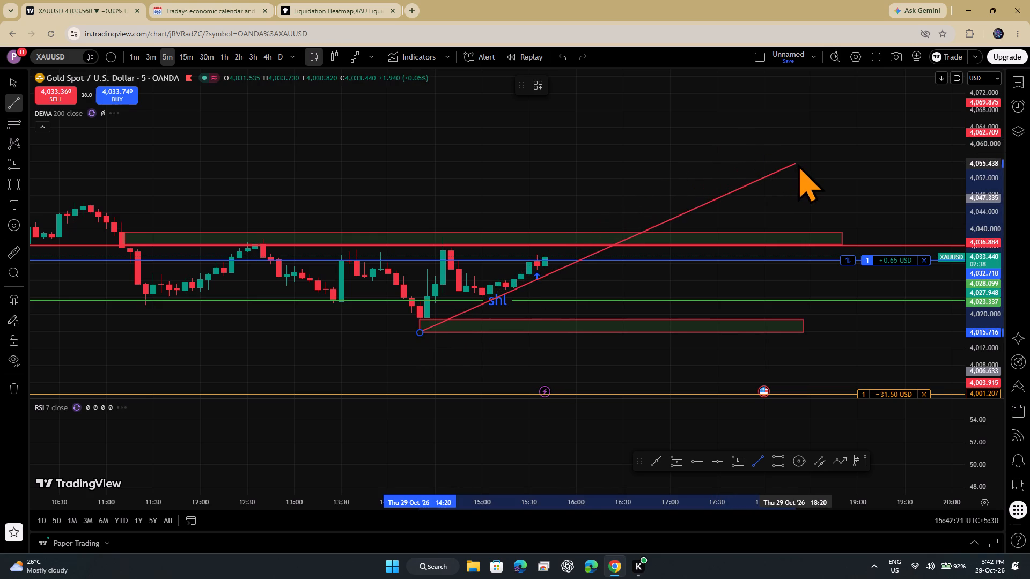
left_click_drag(798, 164, 799, 168)
left_click(799, 168)
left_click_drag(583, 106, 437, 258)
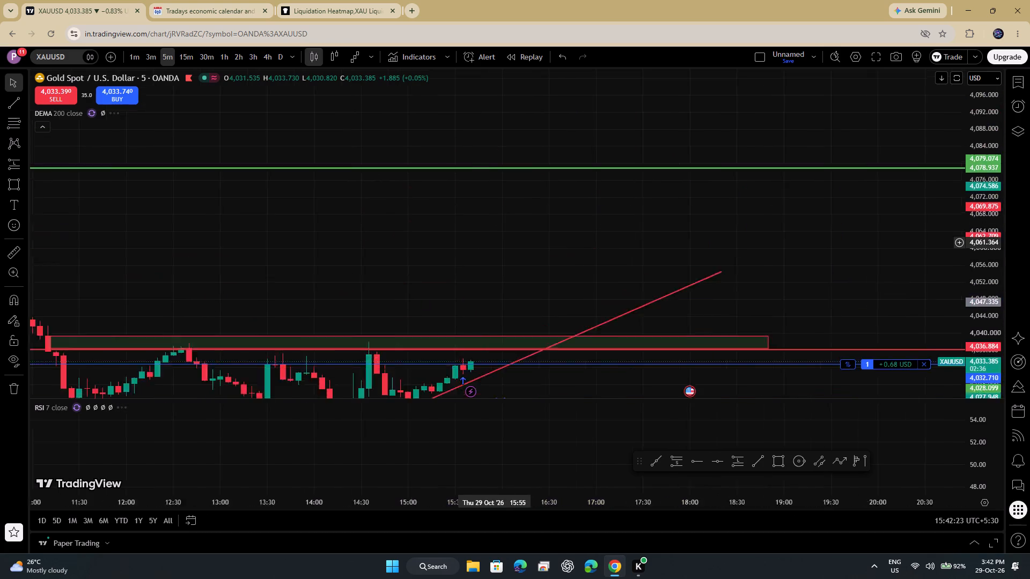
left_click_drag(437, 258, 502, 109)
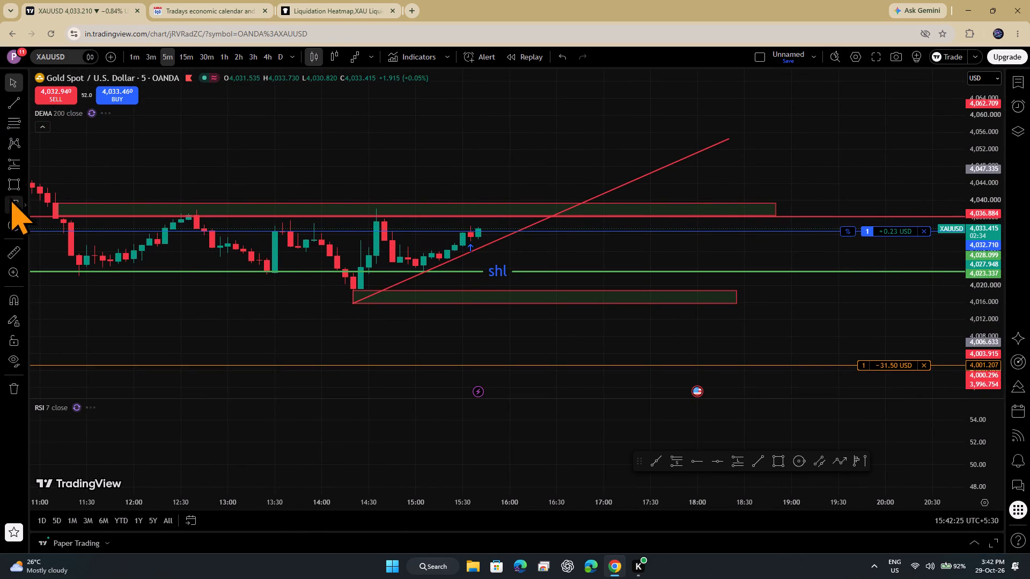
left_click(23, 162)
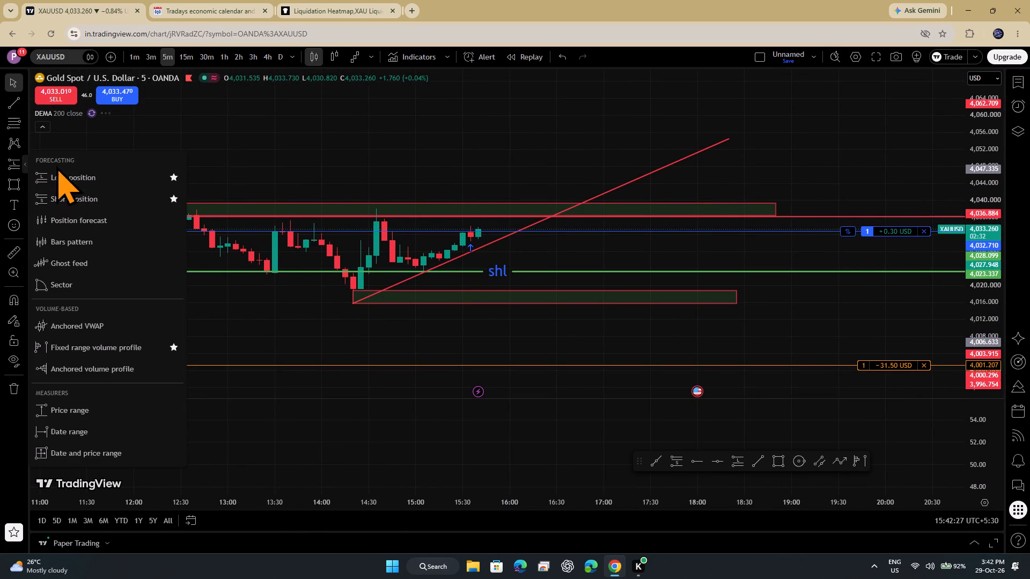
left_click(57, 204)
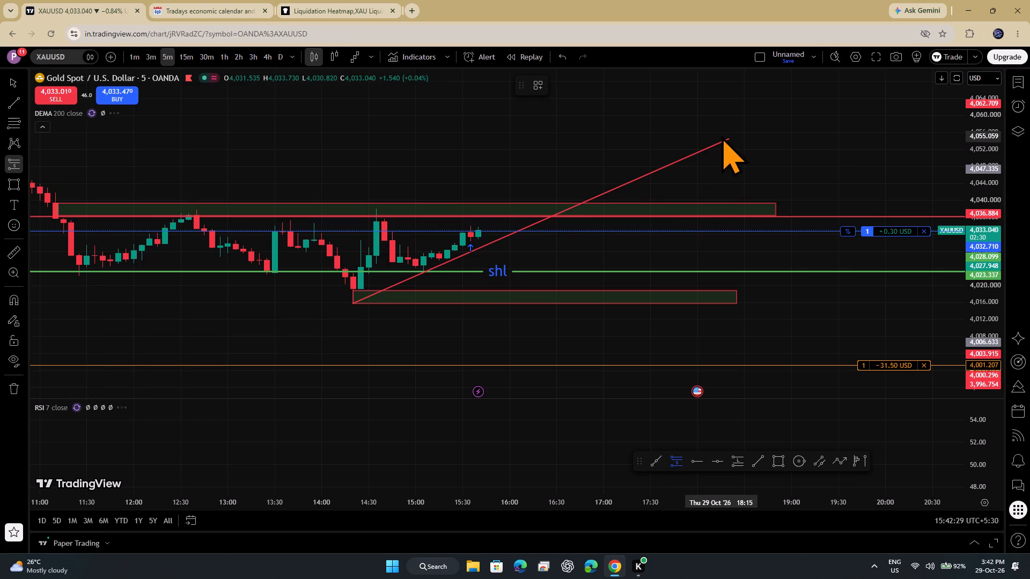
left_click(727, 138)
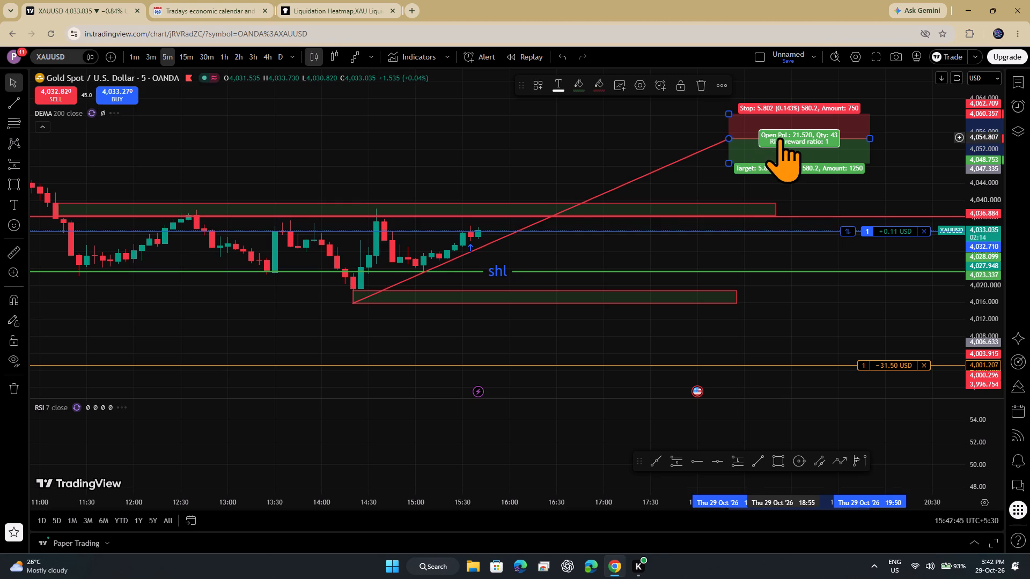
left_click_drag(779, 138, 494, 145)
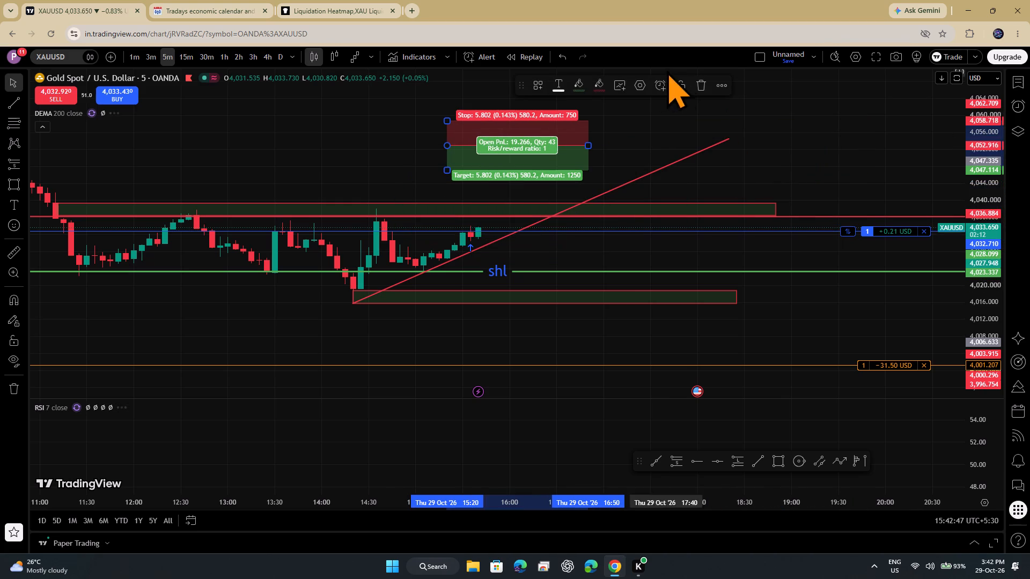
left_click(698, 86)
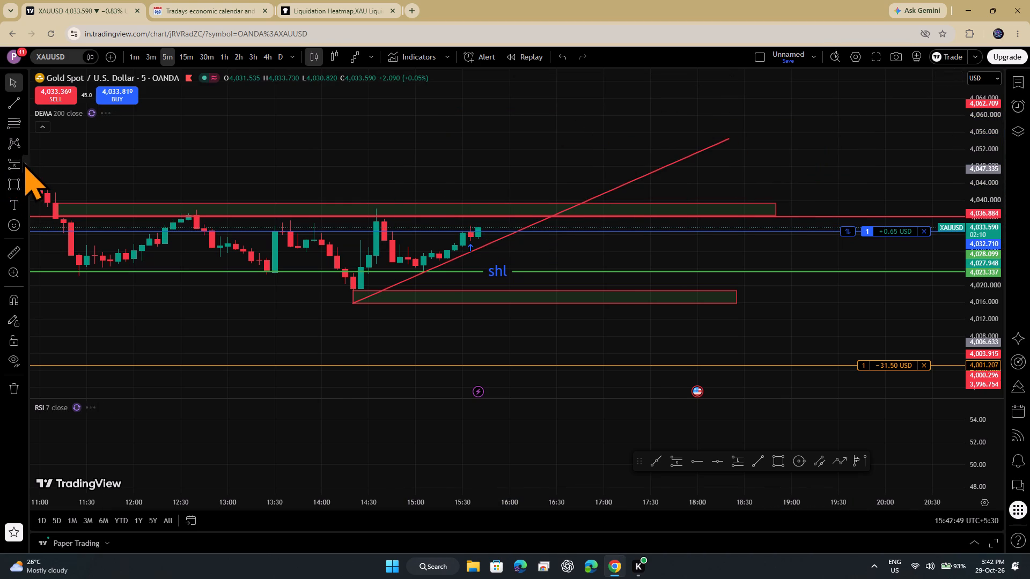
Draw a long position at the 15:40 candle with entry about 4,032.99, target about 4,062.25 and stop about 4,023.66.
left_click(23, 162)
left_click(42, 181)
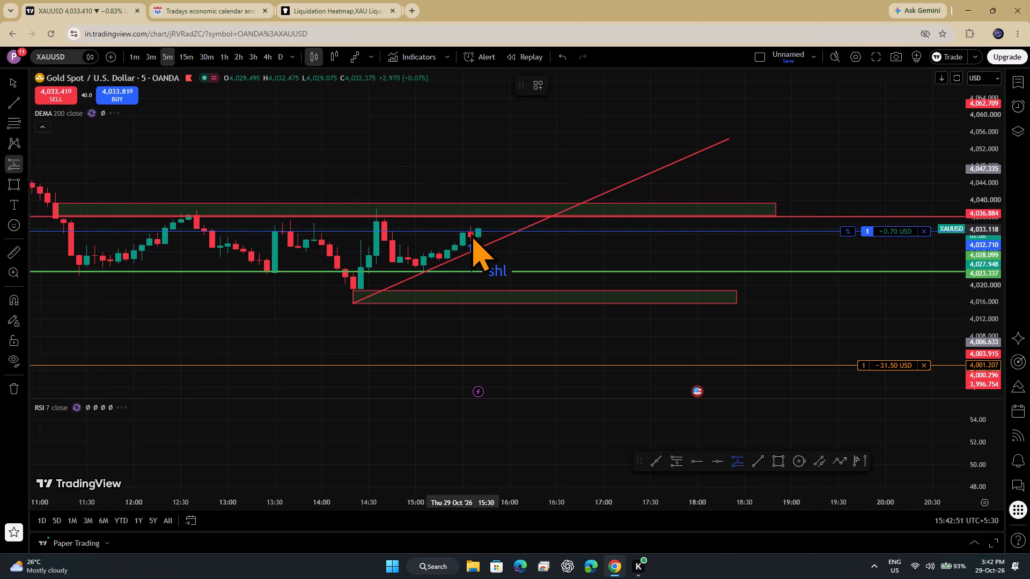
left_click(476, 230)
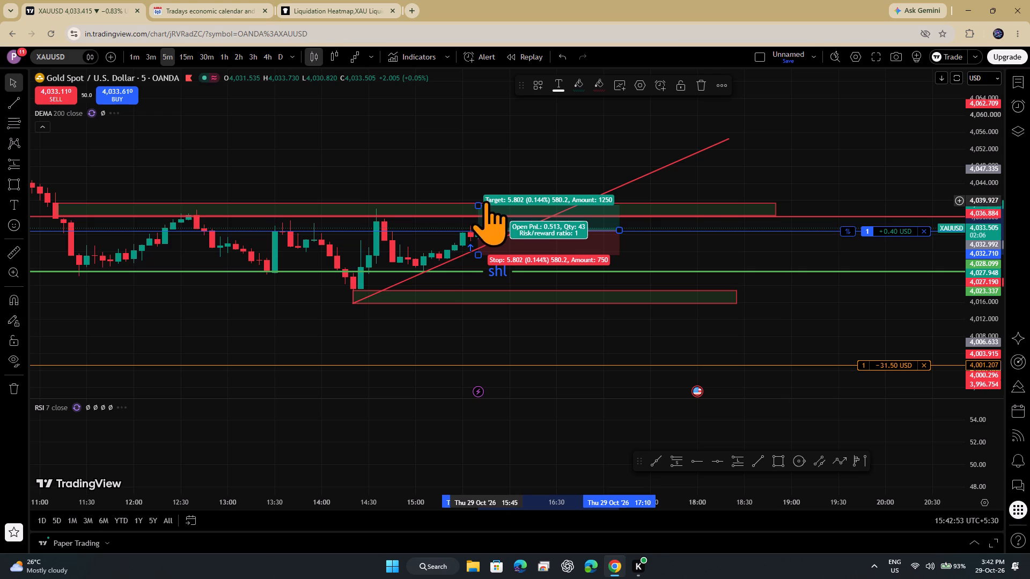
left_click_drag(476, 205, 504, 106)
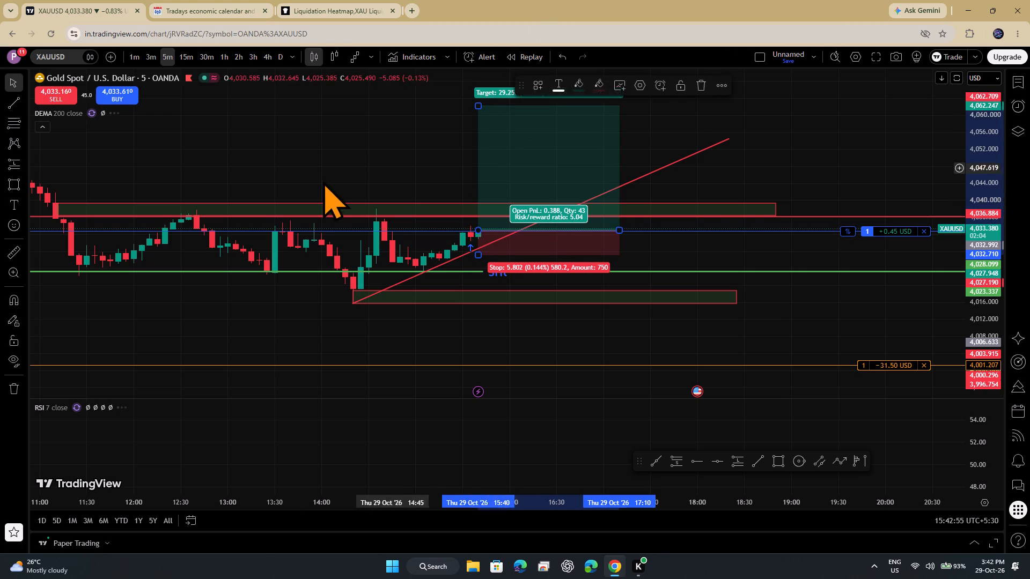
left_click_drag(322, 181, 342, 246)
left_click_drag(499, 312, 505, 324)
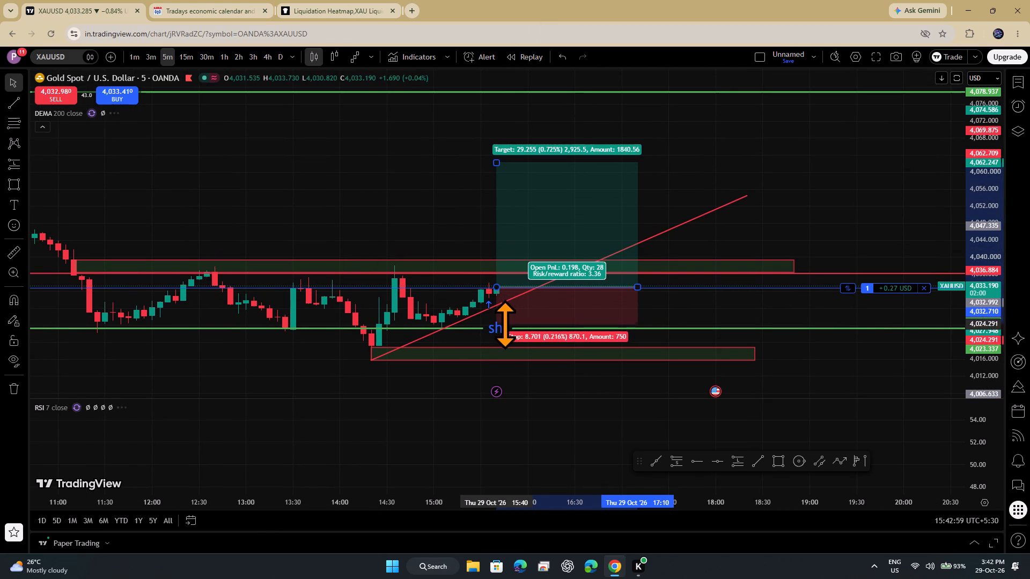
left_click_drag(505, 324, 506, 326)
Extend the long position's end time to 18:55.
left_click_drag(638, 286, 838, 280)
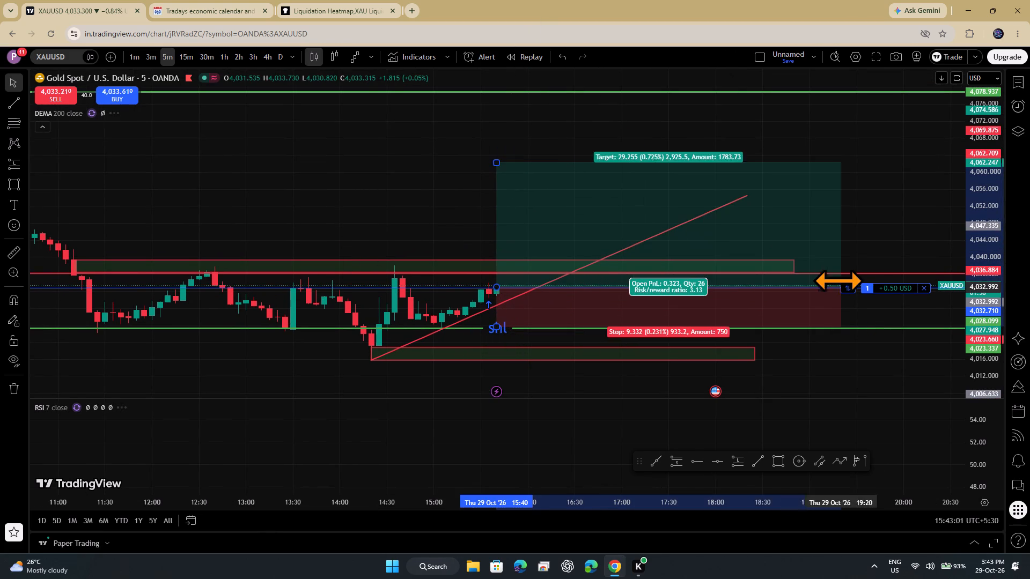
left_click_drag(838, 280, 802, 272)
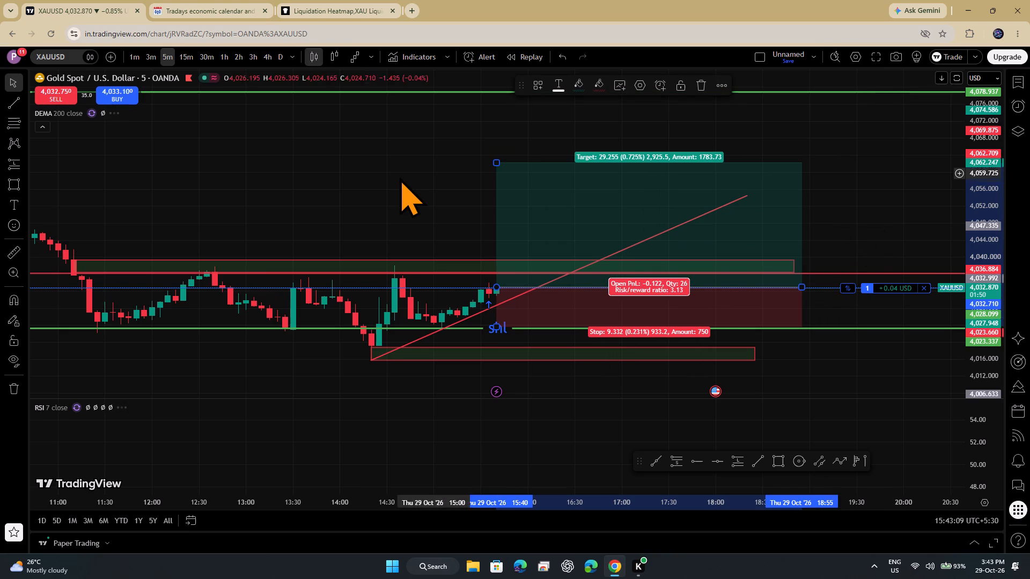
Examine the long position's target and stop areas against the resistance zone, the shl line and the lower zone.
left_click_drag(970, 228, 990, 99)
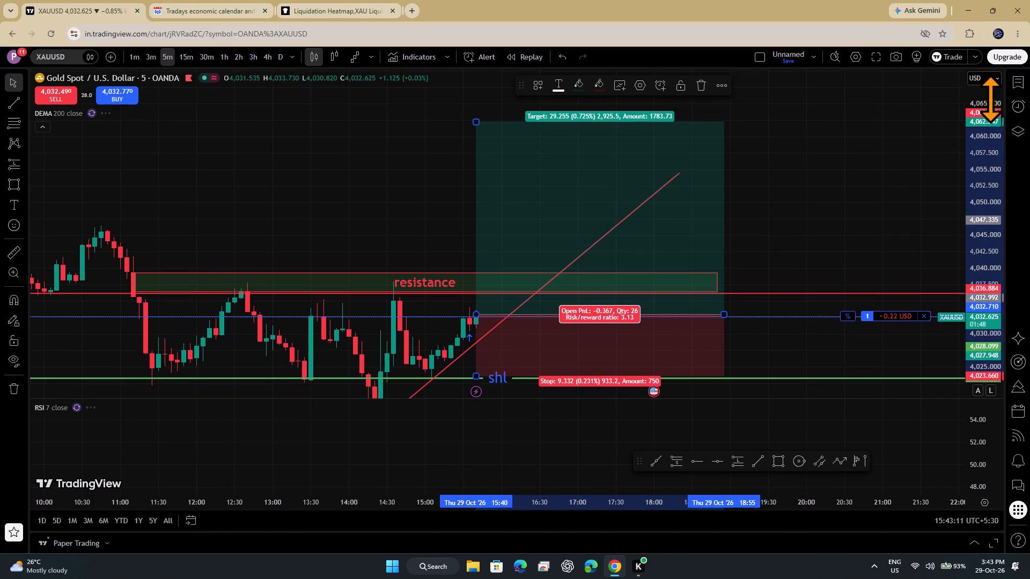
left_click_drag(835, 132, 832, 141)
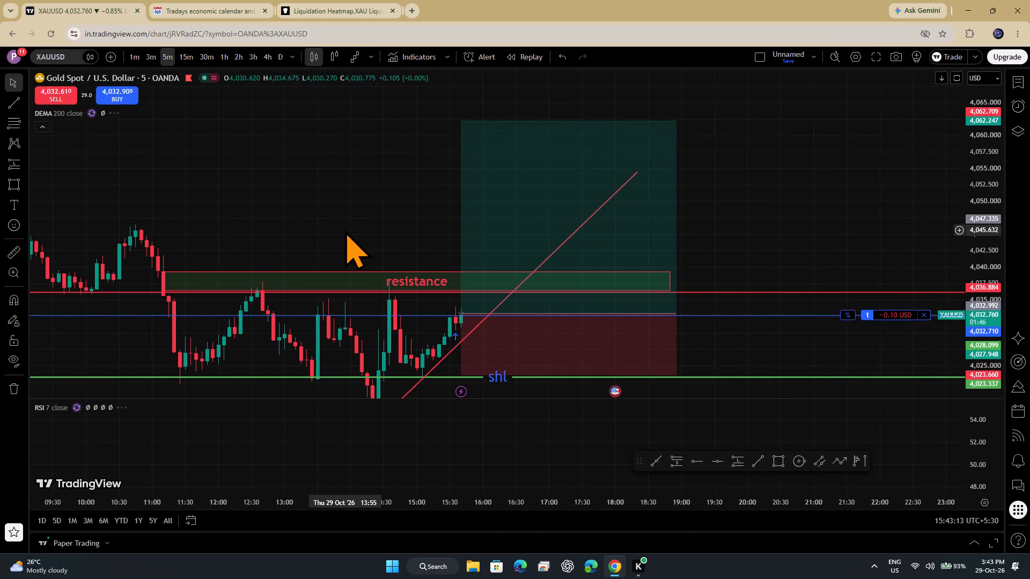
left_click_drag(437, 214, 456, 127)
left_click_drag(987, 166, 1002, 310)
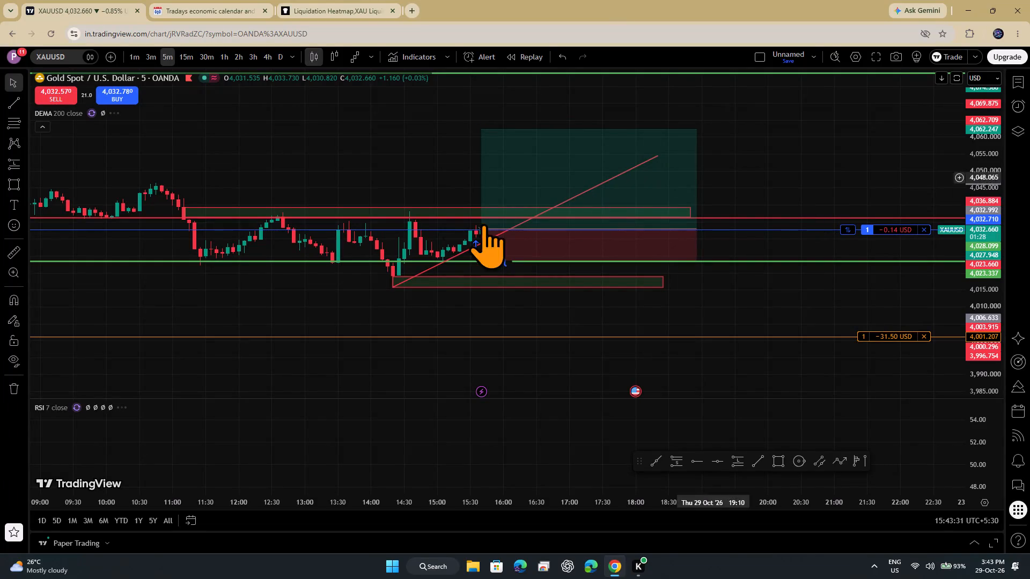
left_click_drag(402, 148, 392, 170)
left_click_drag(392, 170, 395, 234)
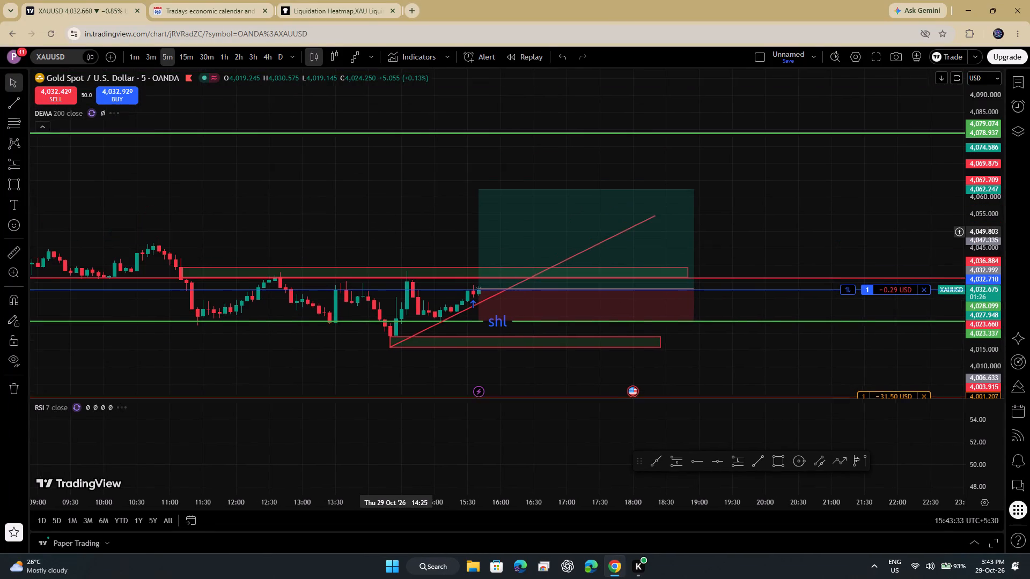
left_click_drag(395, 234, 396, 235)
scroll(396, 235, "right", 1)
left_click_drag(376, 223, 373, 224)
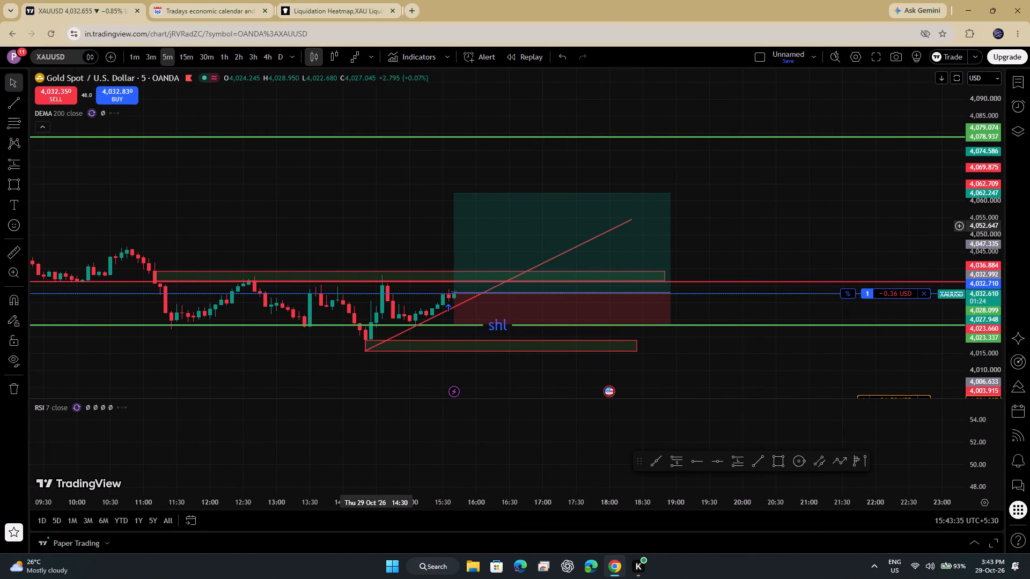
left_click_drag(373, 224, 339, 157)
left_click_drag(973, 264, 986, 137)
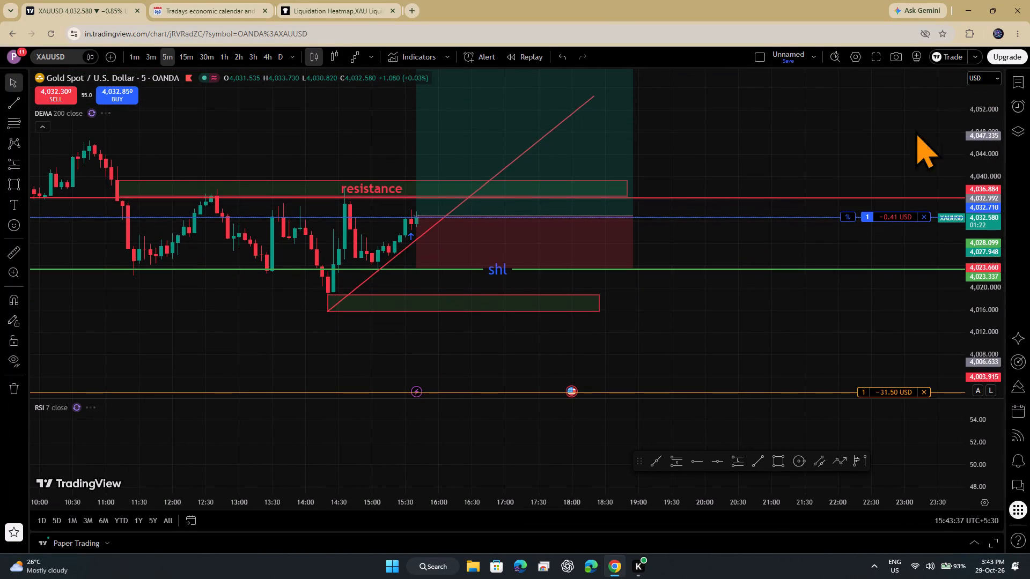
Move the long position's entry point back to about 15:25 at a price of about 4,032.50.
left_click_drag(691, 155, 701, 247)
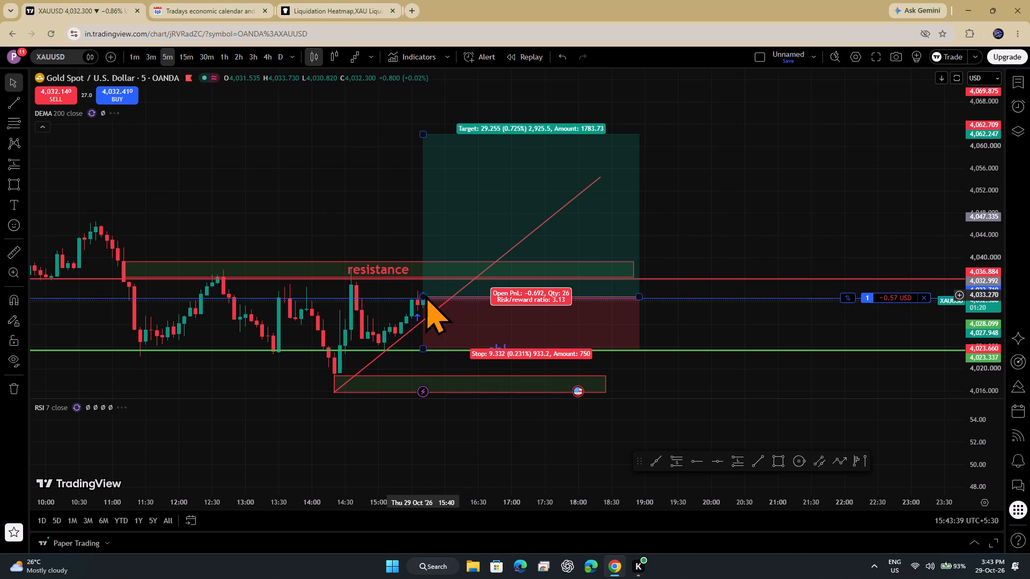
left_click_drag(423, 297, 403, 300)
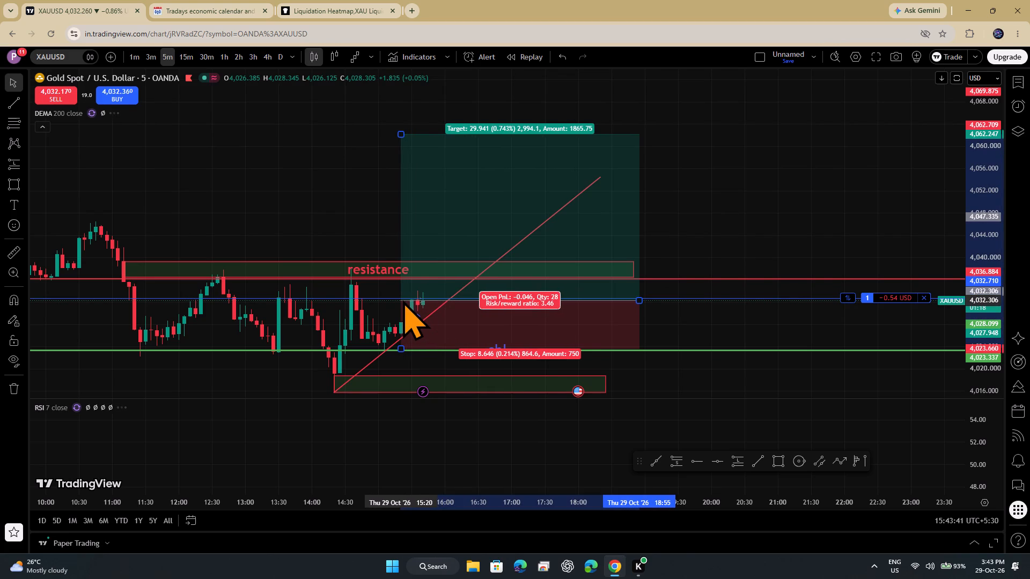
left_click_drag(403, 300, 409, 299)
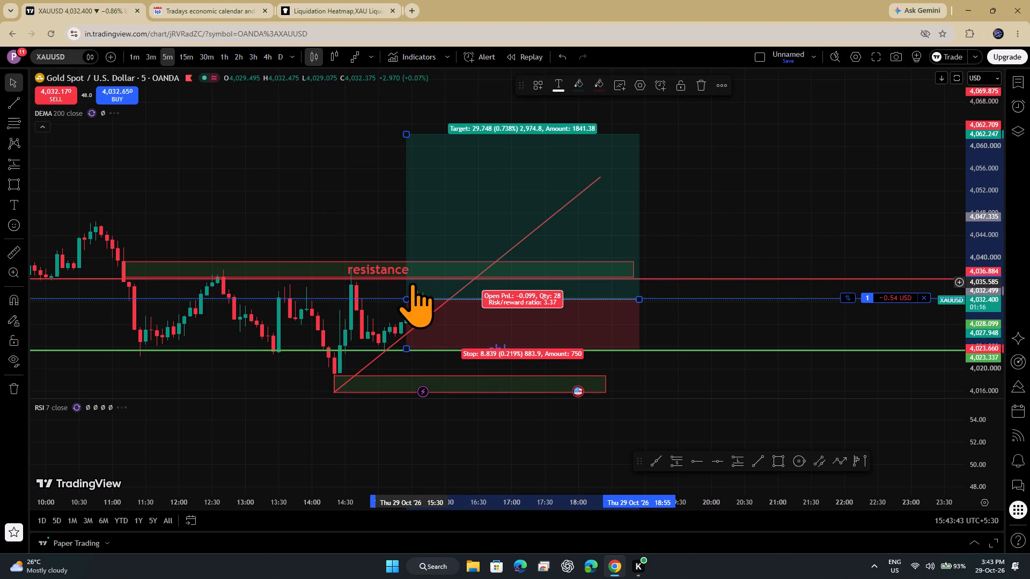
left_click(412, 284)
left_click(378, 281)
left_click(336, 246)
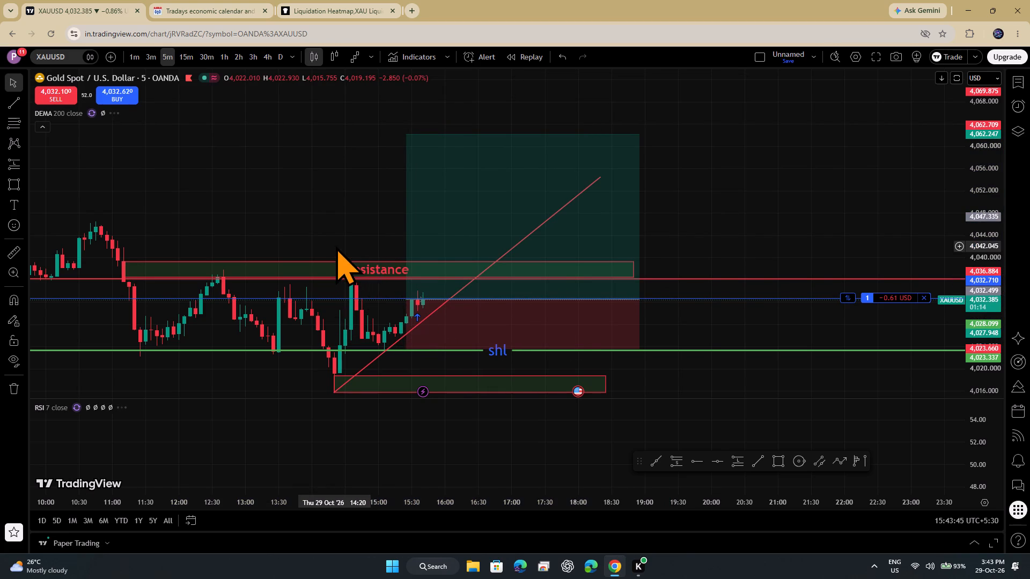
left_click(284, 214)
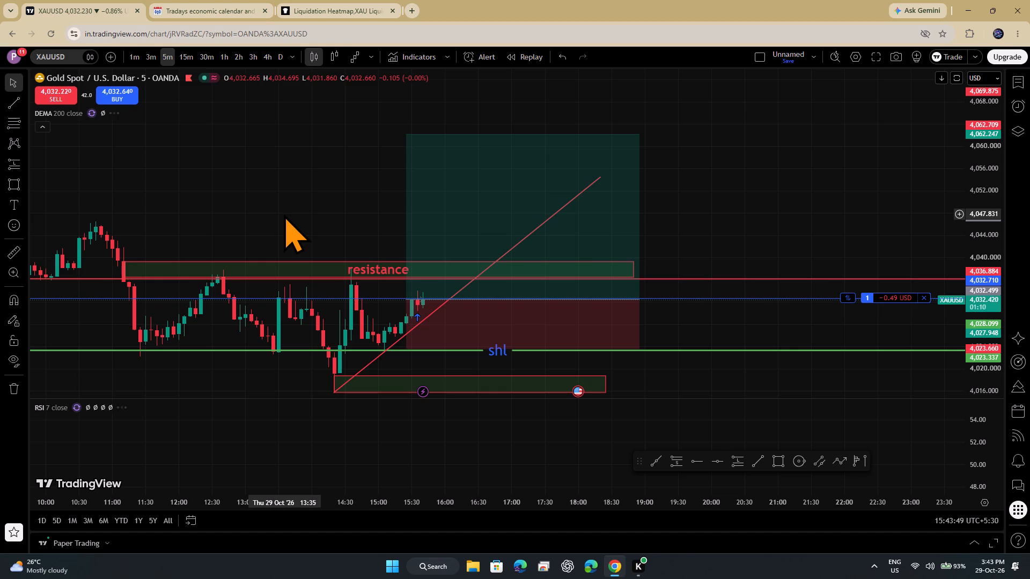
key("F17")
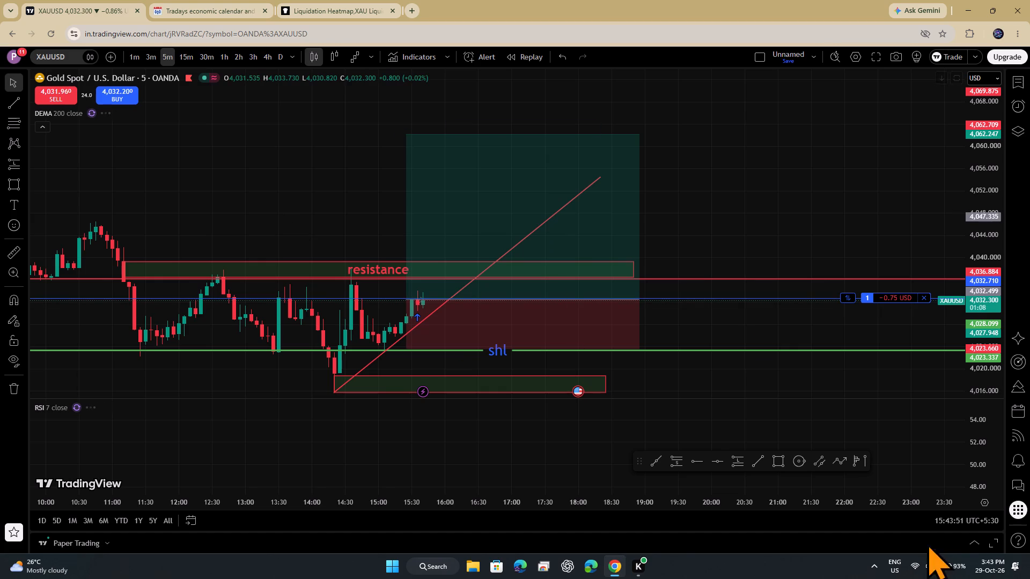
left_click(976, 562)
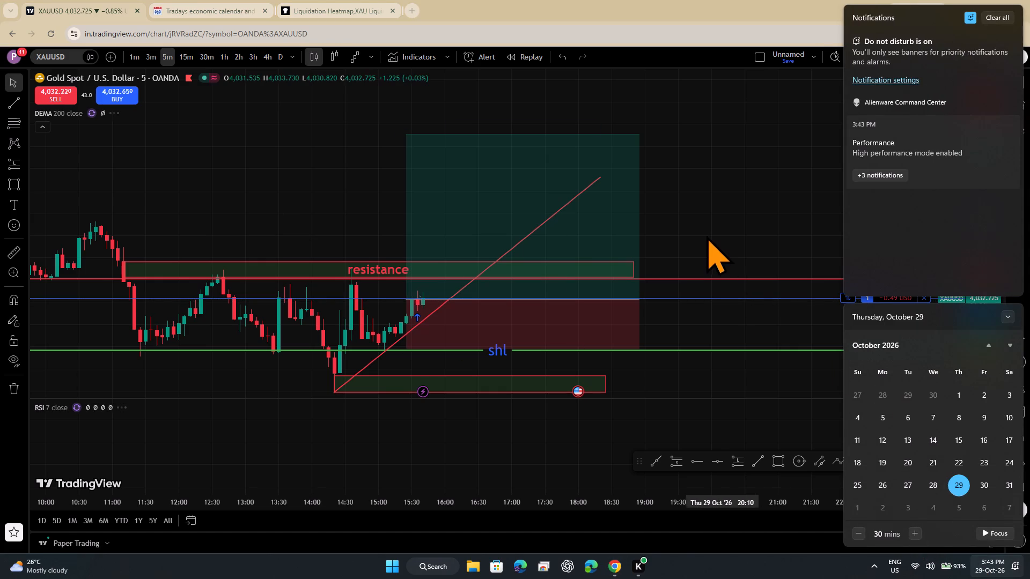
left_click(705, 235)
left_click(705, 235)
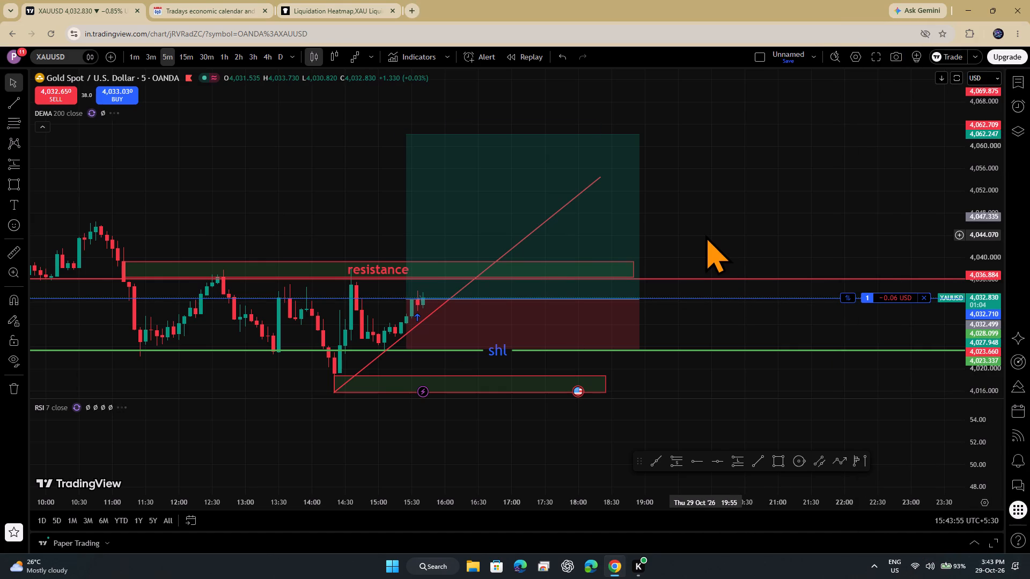
Lower the green shl line to about 4,021.99, beneath the earlier swing lows.
left_click_drag(248, 367, 218, 317)
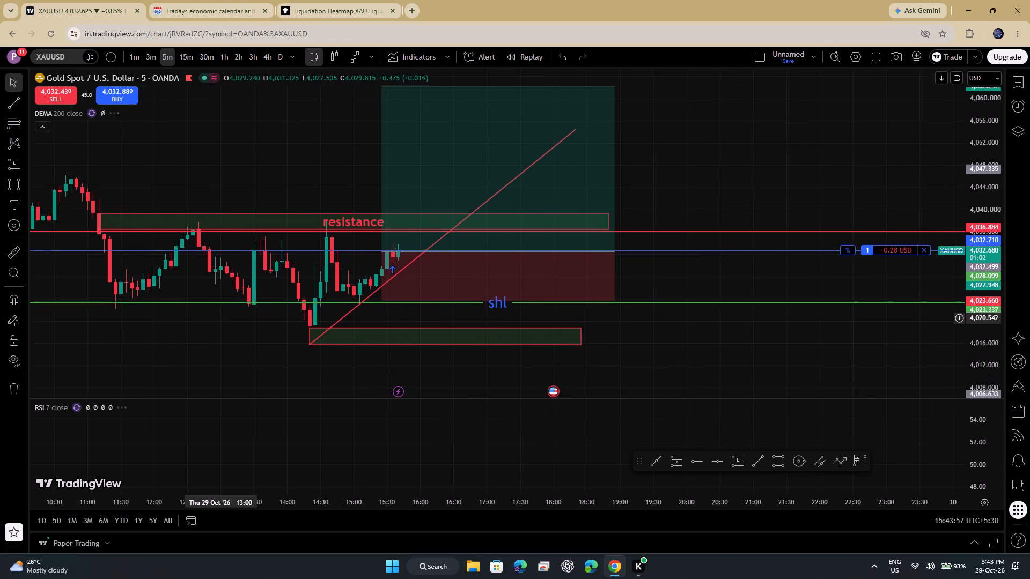
left_click_drag(218, 317, 218, 318)
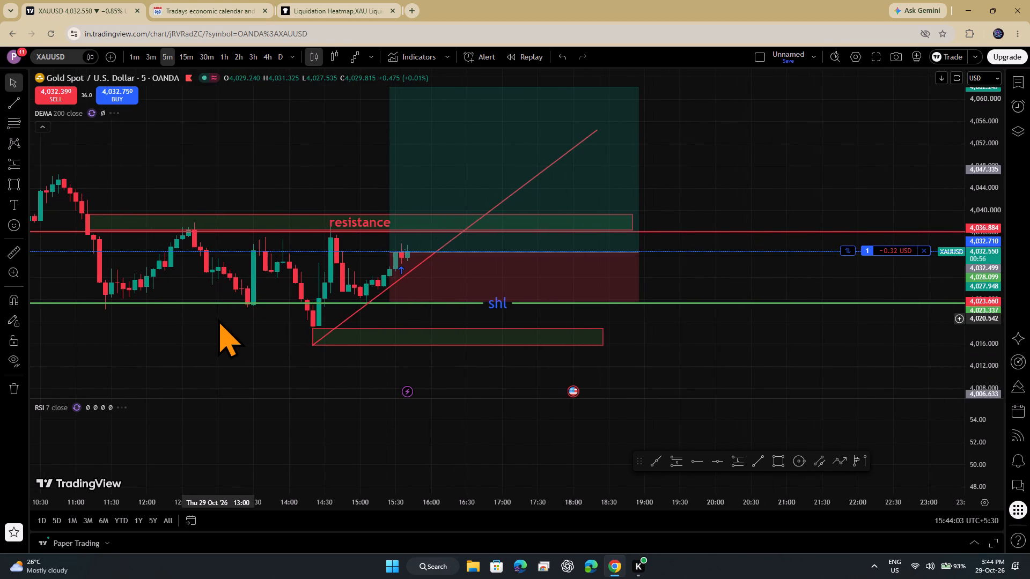
left_click_drag(240, 302, 254, 310)
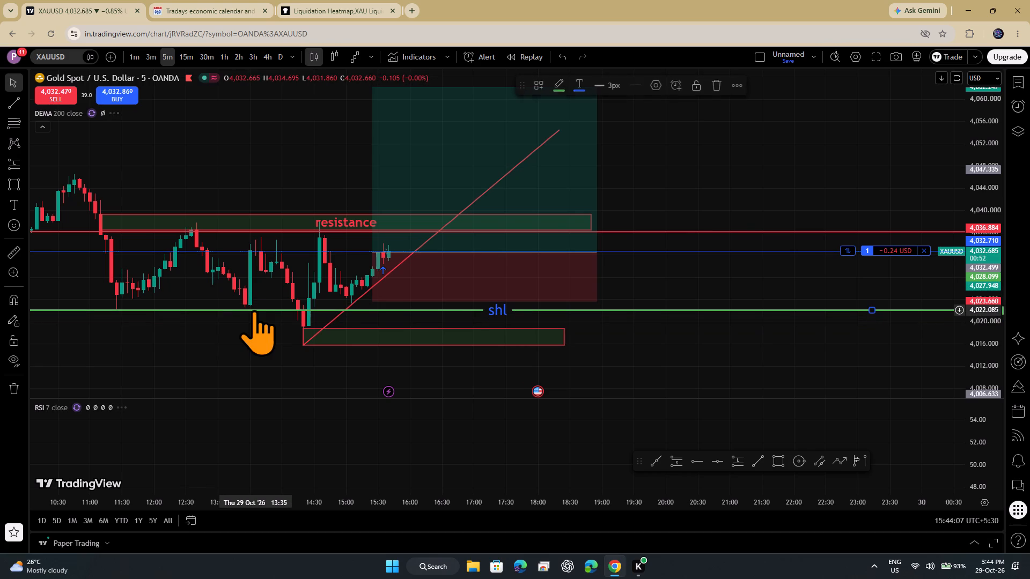
left_click(254, 310)
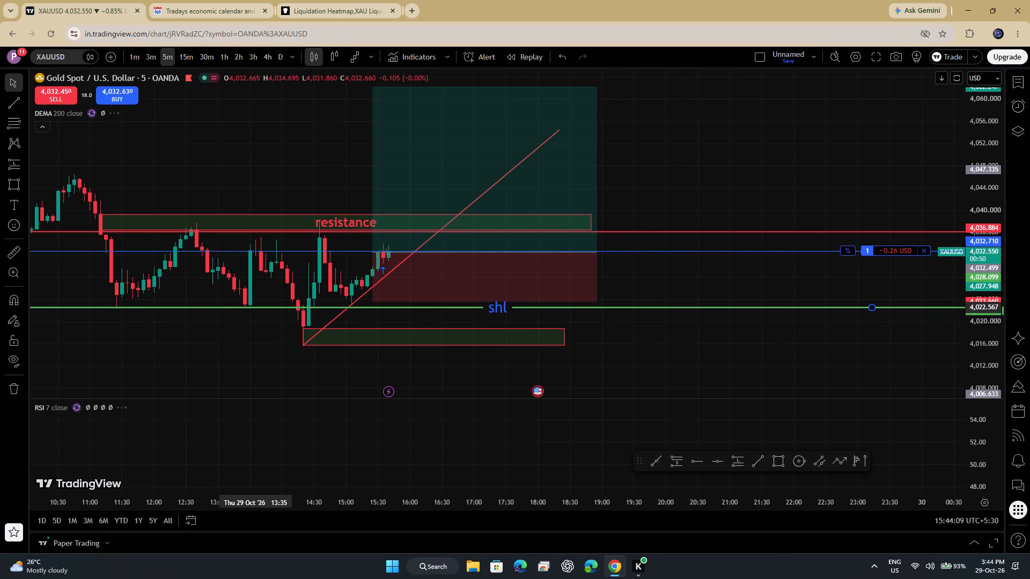
Extend the end time of the lower rectangle zone below the shl line to about 20:25.
left_click_drag(210, 301, 337, 278)
left_click_drag(991, 284, 989, 270)
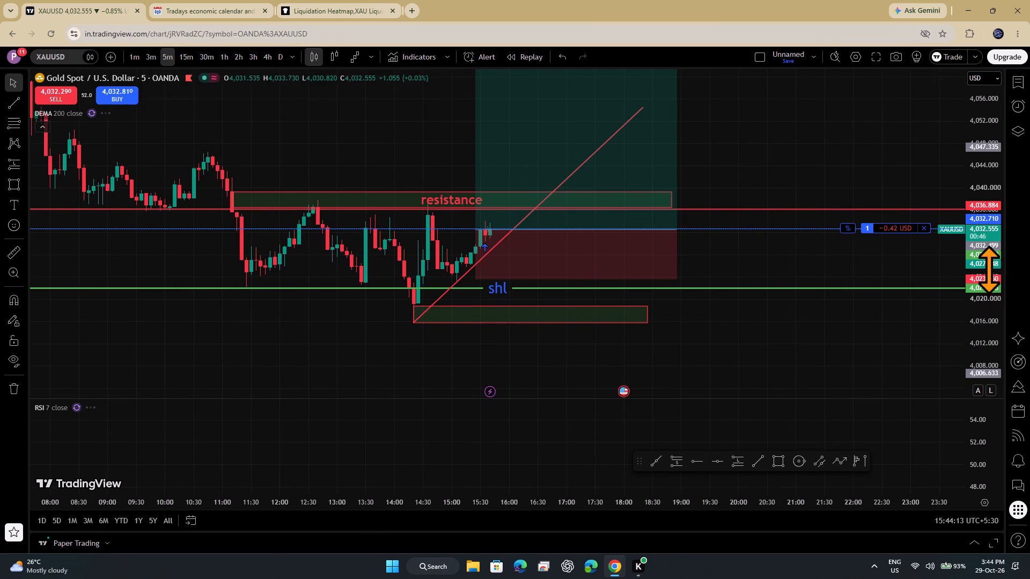
left_click_drag(989, 270, 1004, 279)
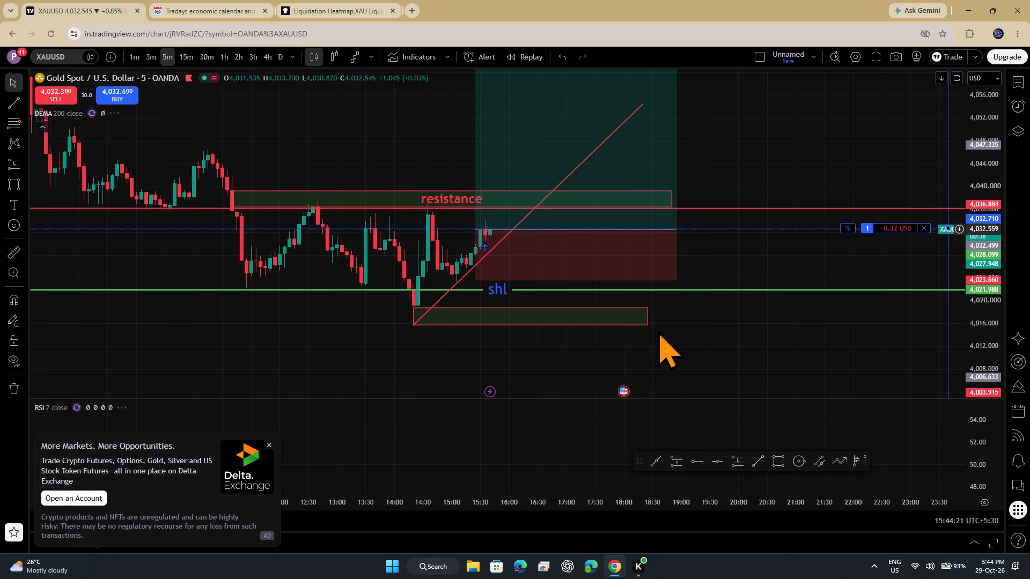
left_click_drag(645, 316, 697, 324)
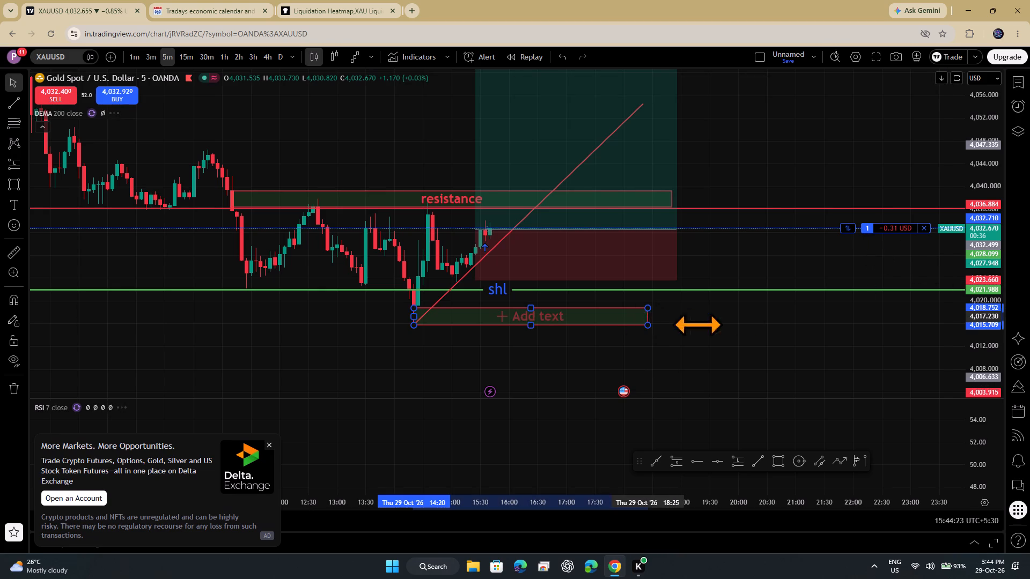
left_click_drag(697, 324, 763, 322)
Draw a rectangle zone at the early swing high from about 4,065.6 down to 4,061.6, extending to about 21:10.
left_click_drag(734, 239, 736, 311)
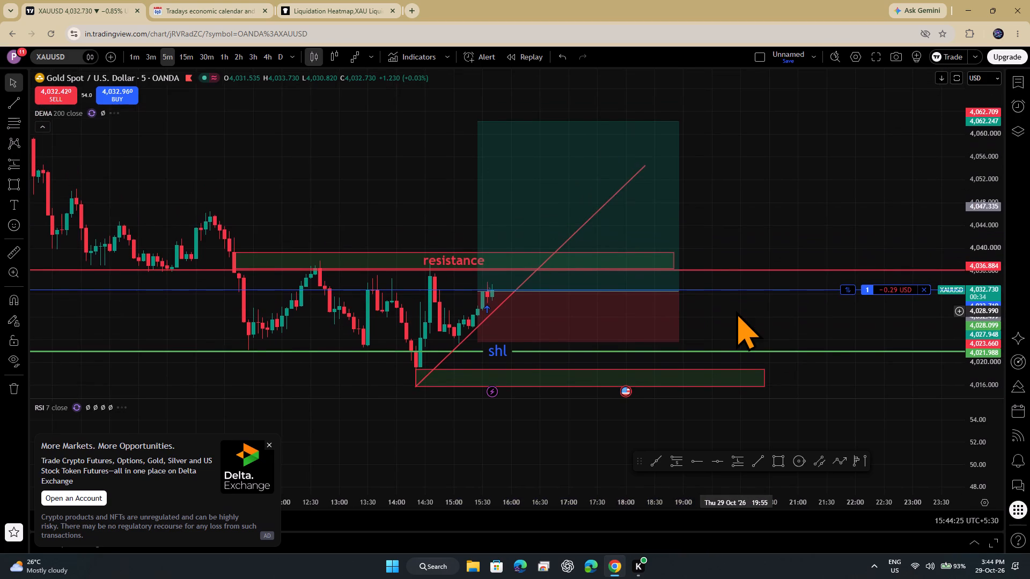
left_click_drag(291, 158, 323, 281)
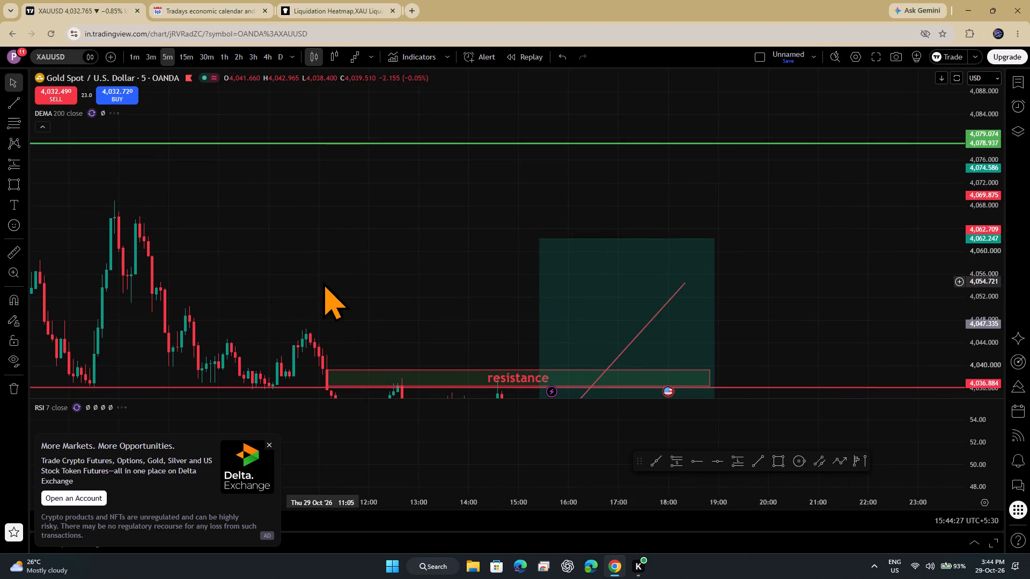
left_click_drag(323, 281, 341, 177)
left_click(9, 182)
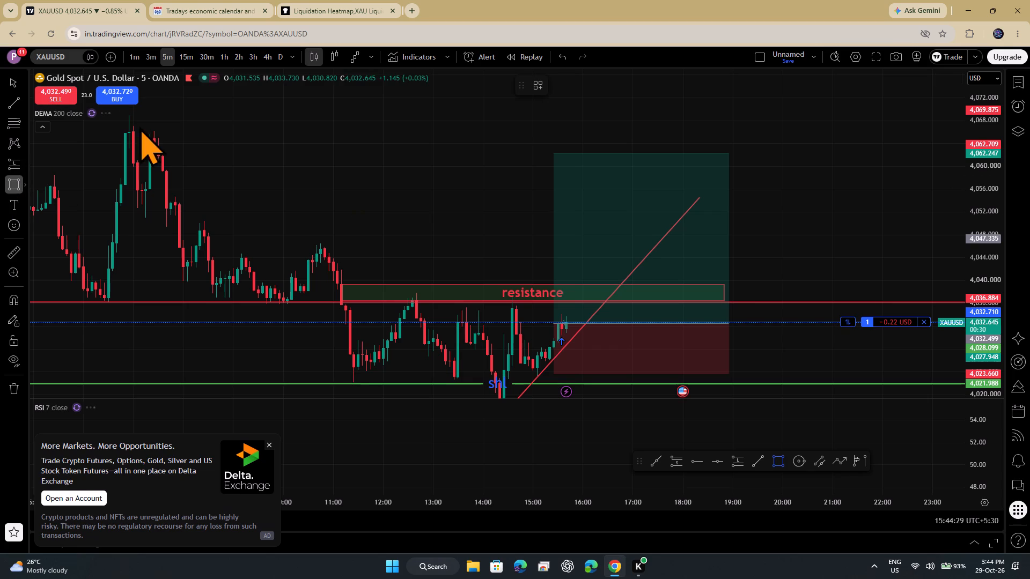
left_click_drag(151, 134, 513, 104)
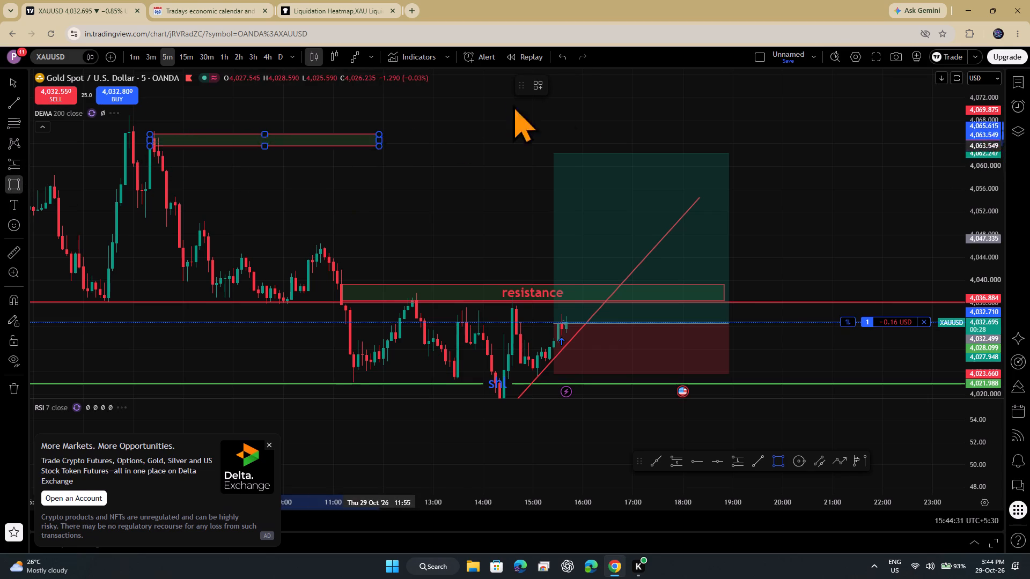
left_click_drag(513, 104, 904, 156)
left_click(842, 157)
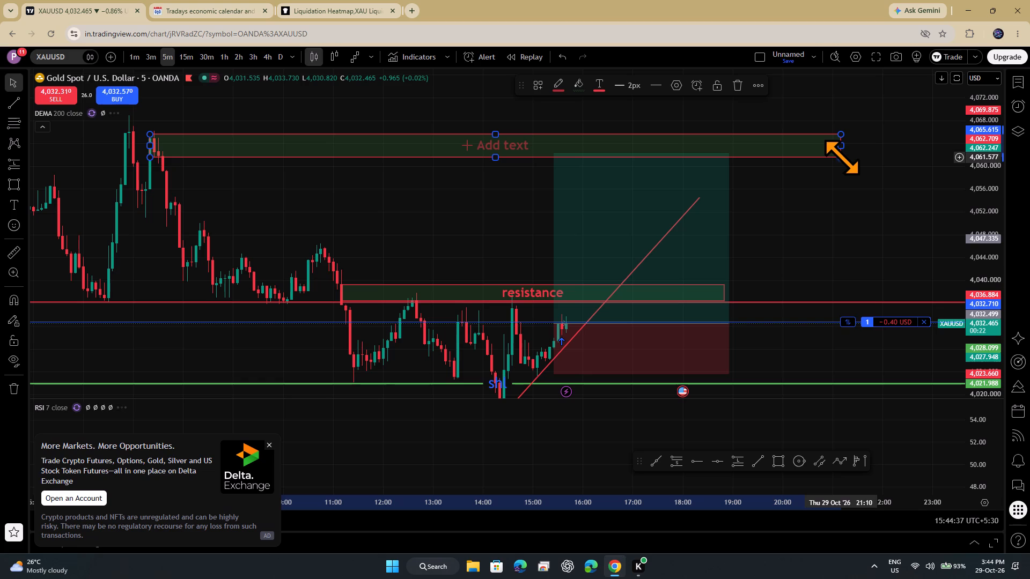
Label the new upper rectangle zone "major resistance".
left_click(497, 143)
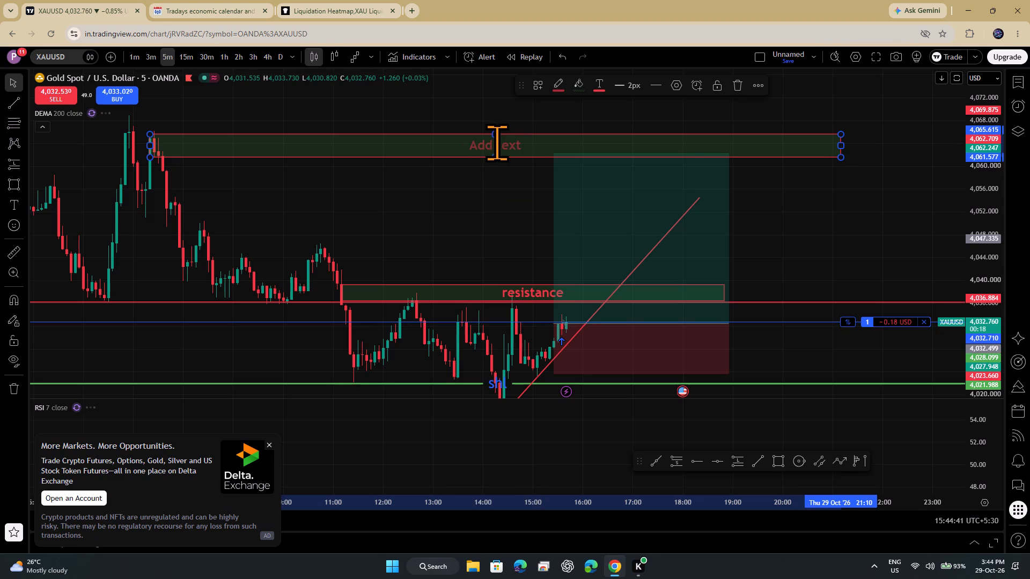
type("major resisi")
key("BackSpace")
type("tance")
key("space")
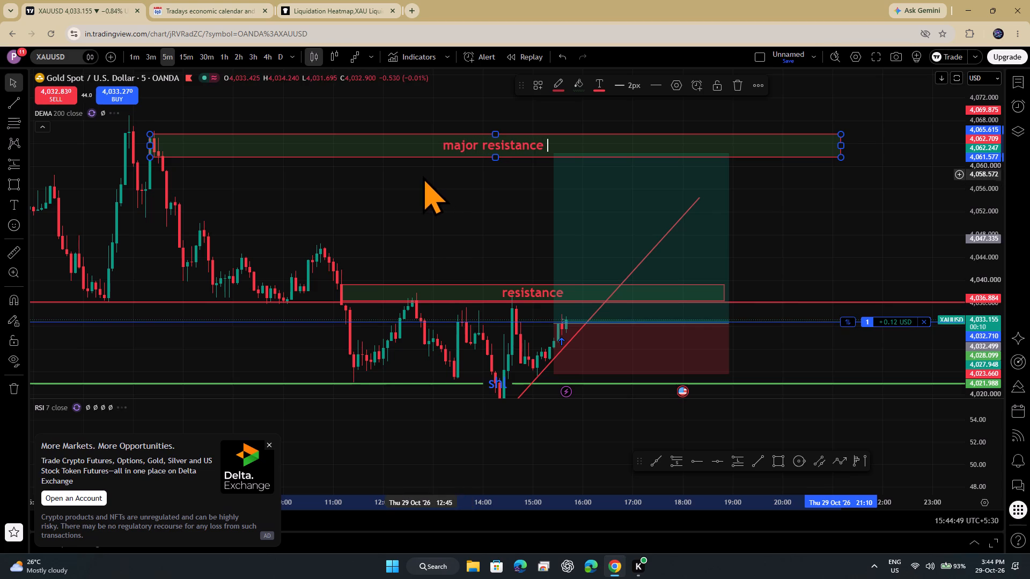
left_click(423, 176)
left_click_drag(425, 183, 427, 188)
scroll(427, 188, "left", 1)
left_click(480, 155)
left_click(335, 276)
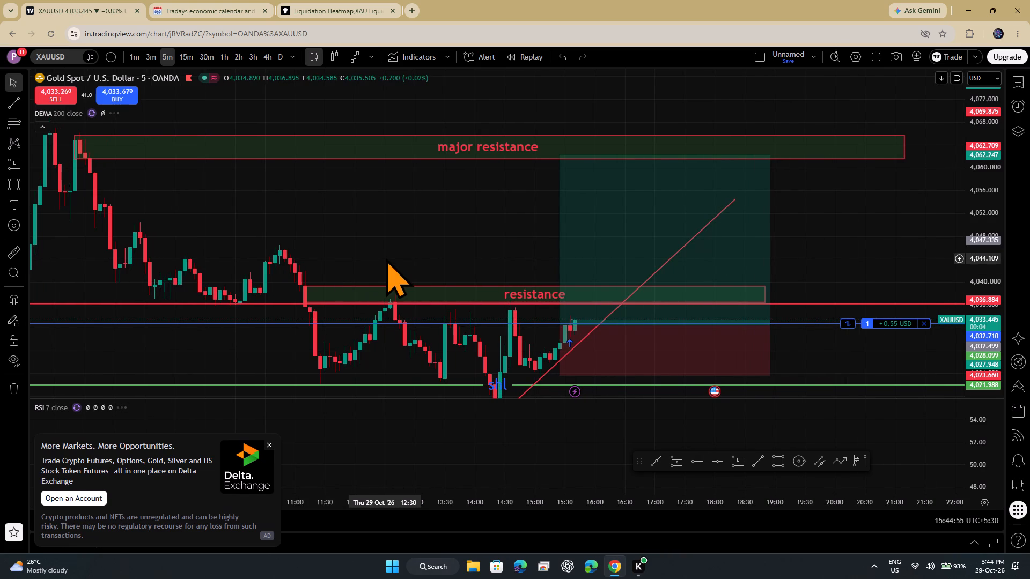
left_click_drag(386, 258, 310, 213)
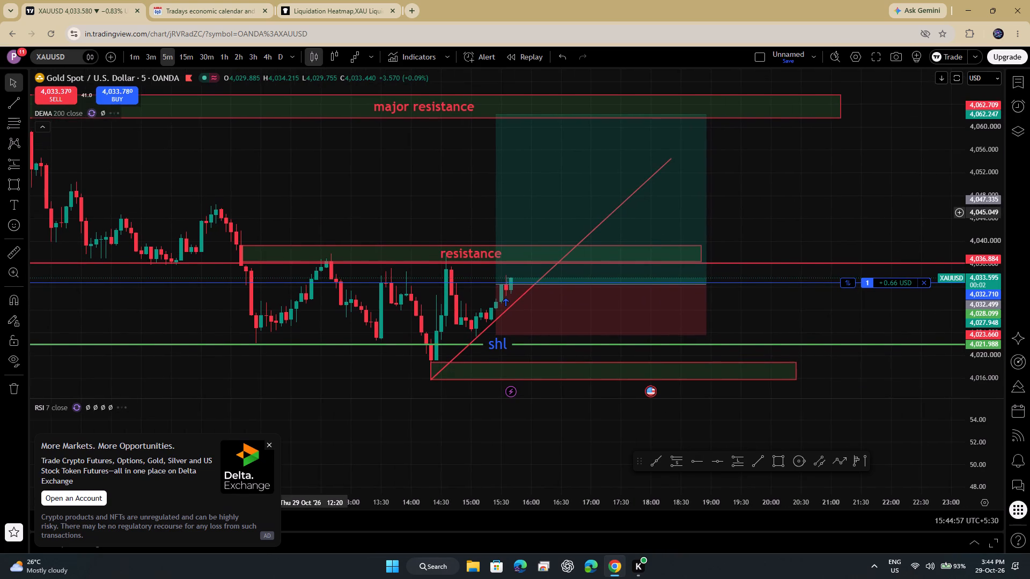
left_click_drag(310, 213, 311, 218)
Switch to the Tradays economic calendar and examine the United Kingdom 5-Year Treasury Gilt Auction details and history, then return to the calendar.
left_click(245, 0)
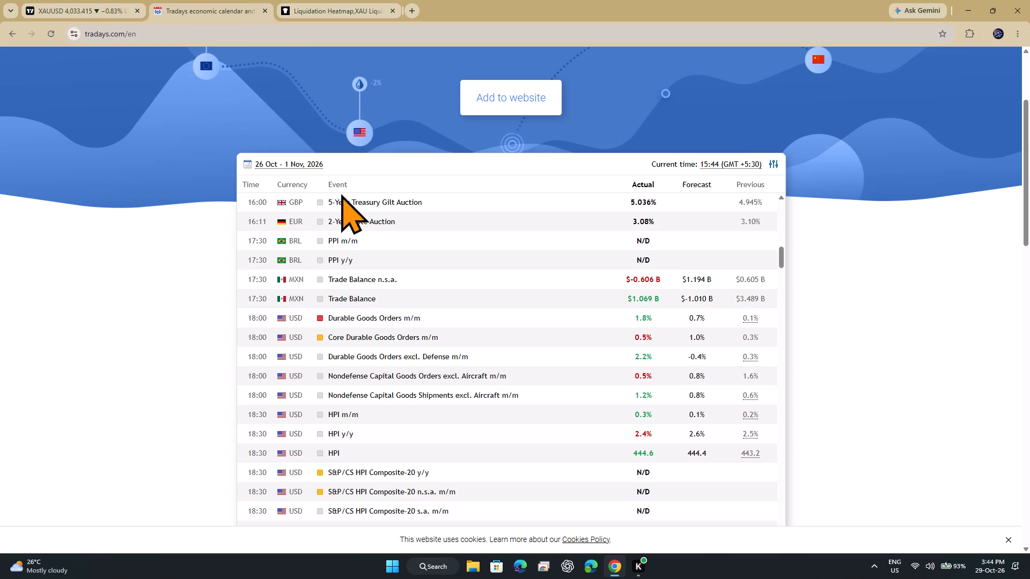
left_click(340, 202)
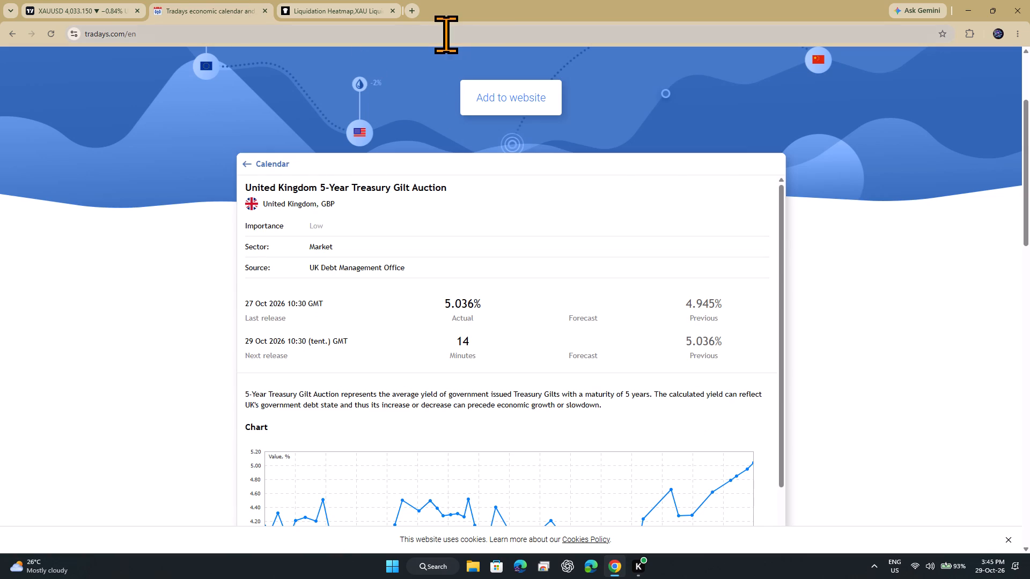
scroll(334, 281, "down", 8)
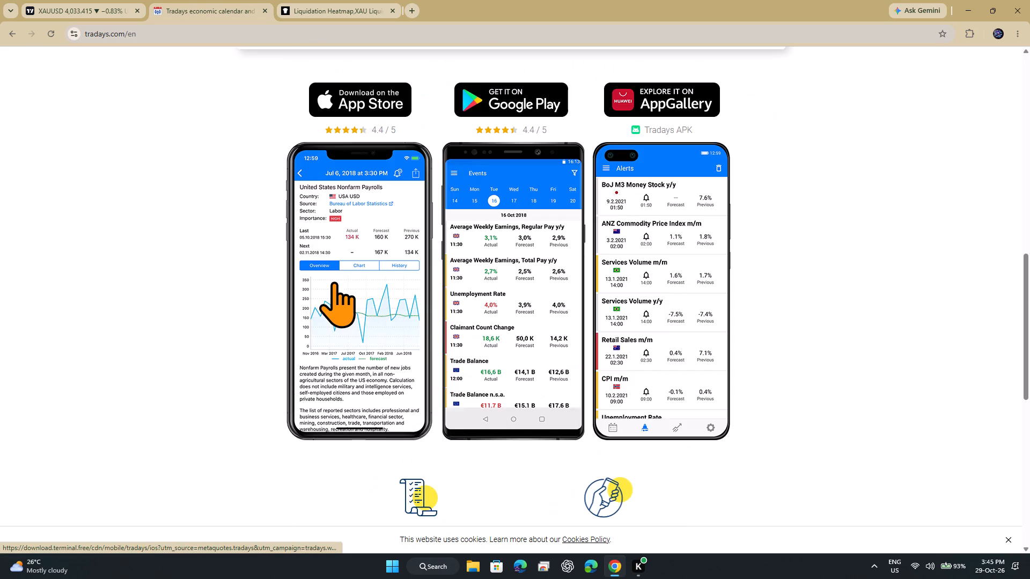
left_click(246, 319)
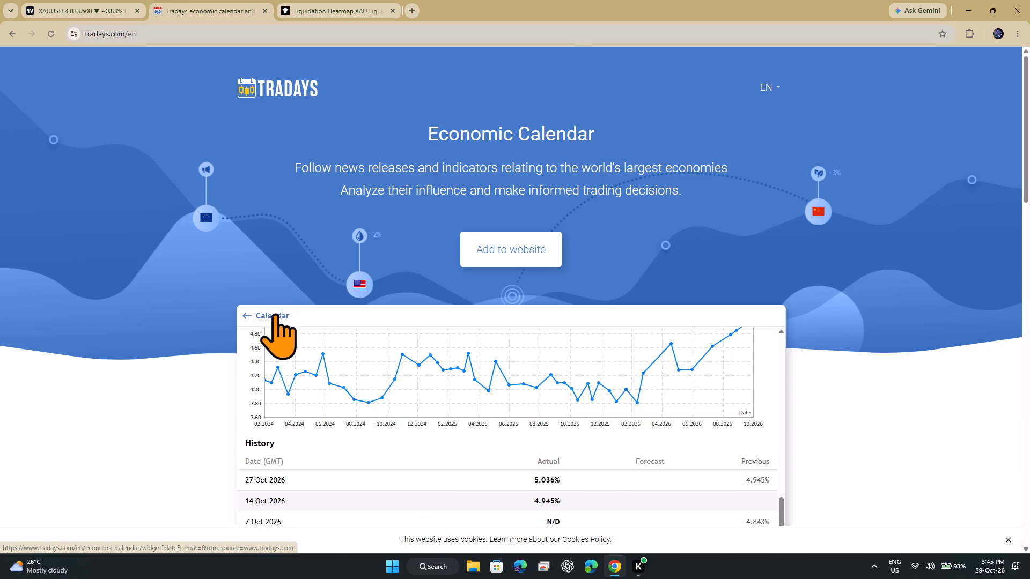
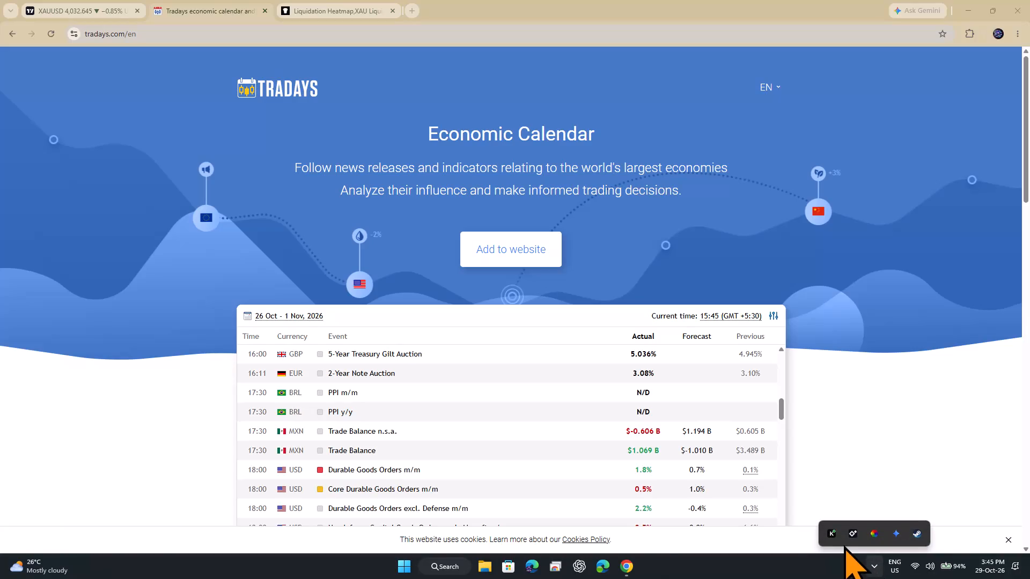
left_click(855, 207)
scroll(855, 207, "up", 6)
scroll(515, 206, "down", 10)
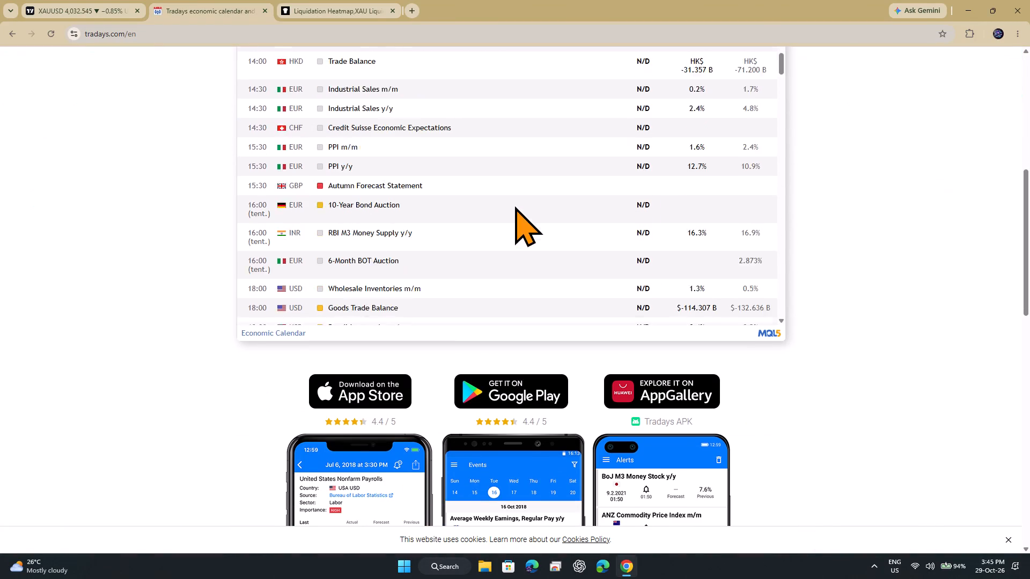
Switch to the CoinGlass page and examine the Binance XAU/USDT Liquidation Heatmap and the explanatory text below it.
left_click(377, 7)
scroll(582, 410, "down", 2)
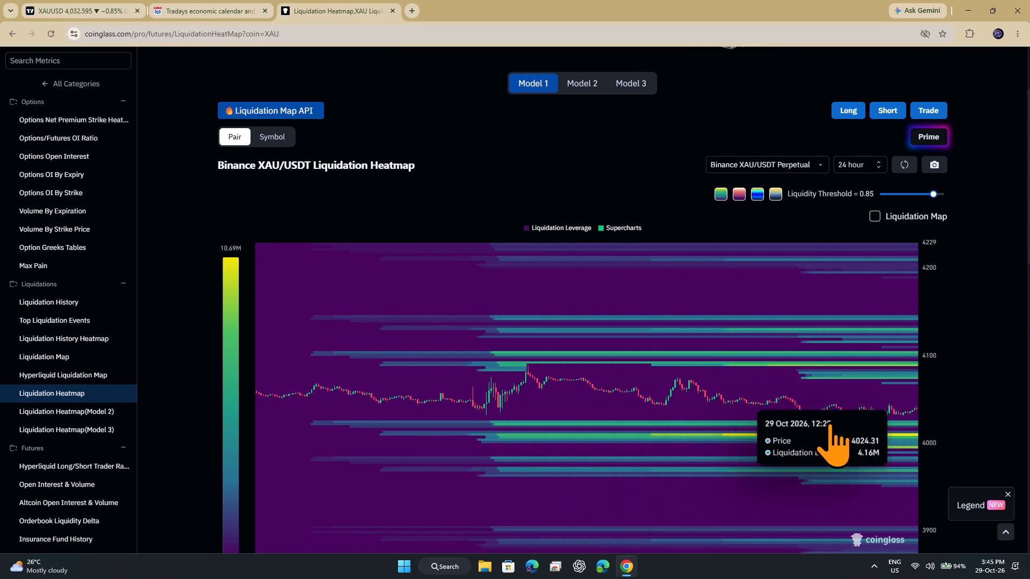
scroll(966, 402, "down", 10)
scroll(966, 402, "up", 1)
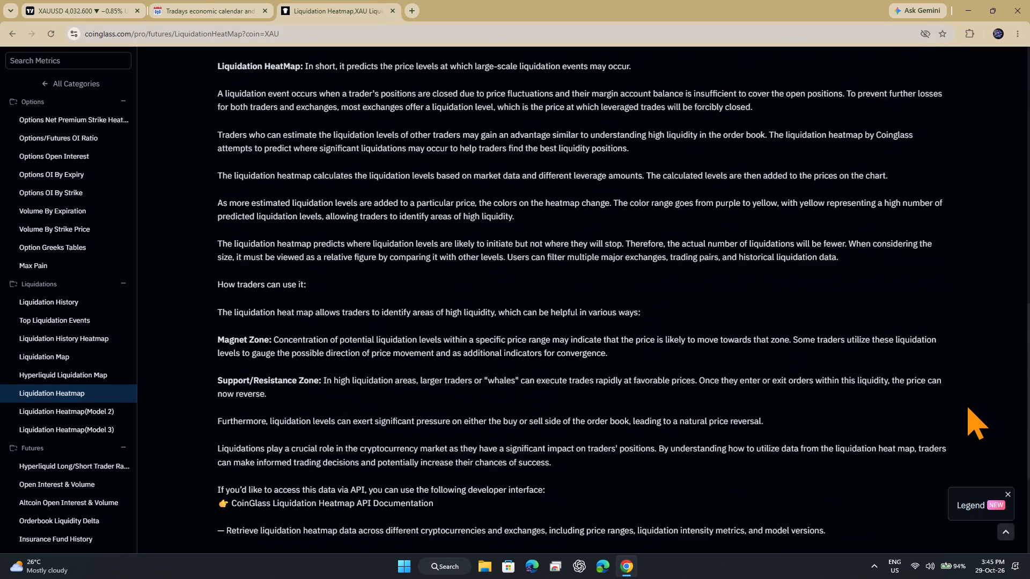
Return to the XAUUSD 5-minute chart in TradingView and view the marked zones and long-position projection.
left_click(186, 0)
left_click(36, 11)
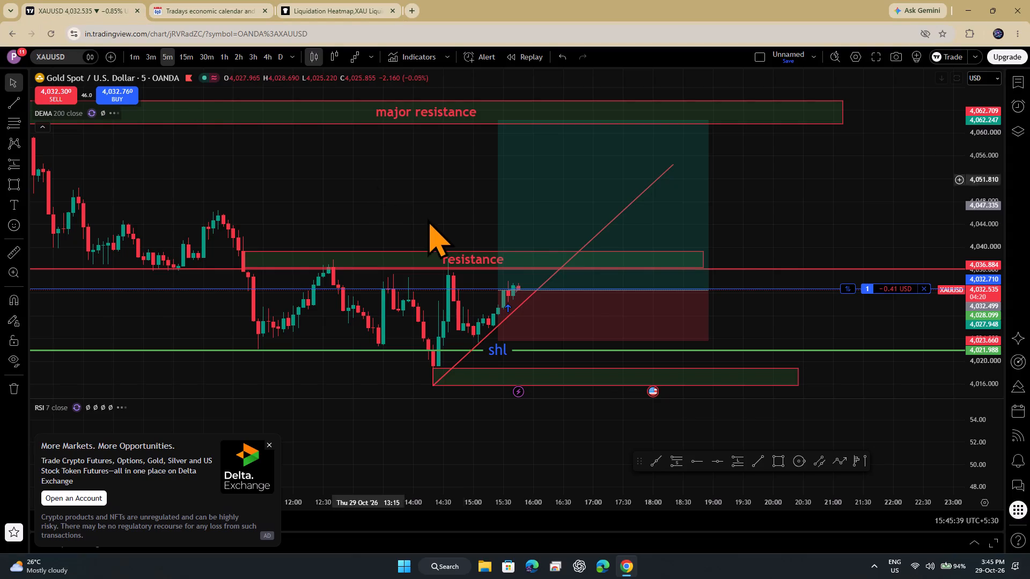
left_click_drag(413, 211, 450, 216)
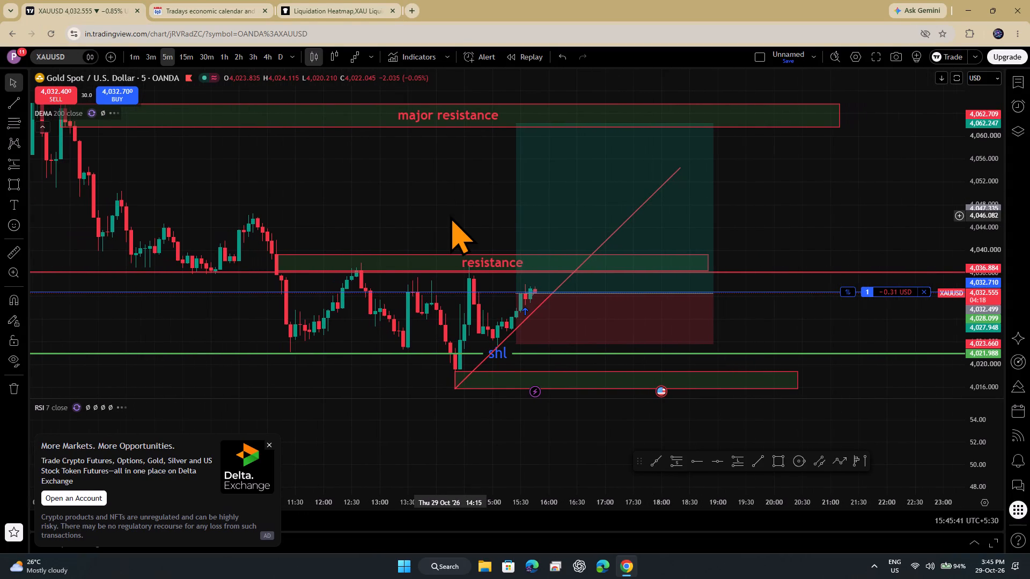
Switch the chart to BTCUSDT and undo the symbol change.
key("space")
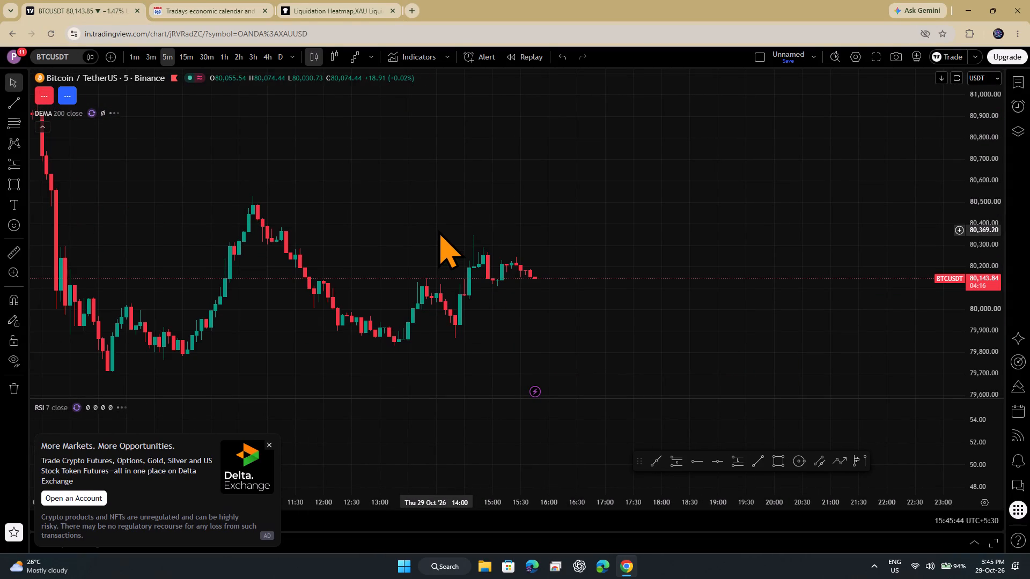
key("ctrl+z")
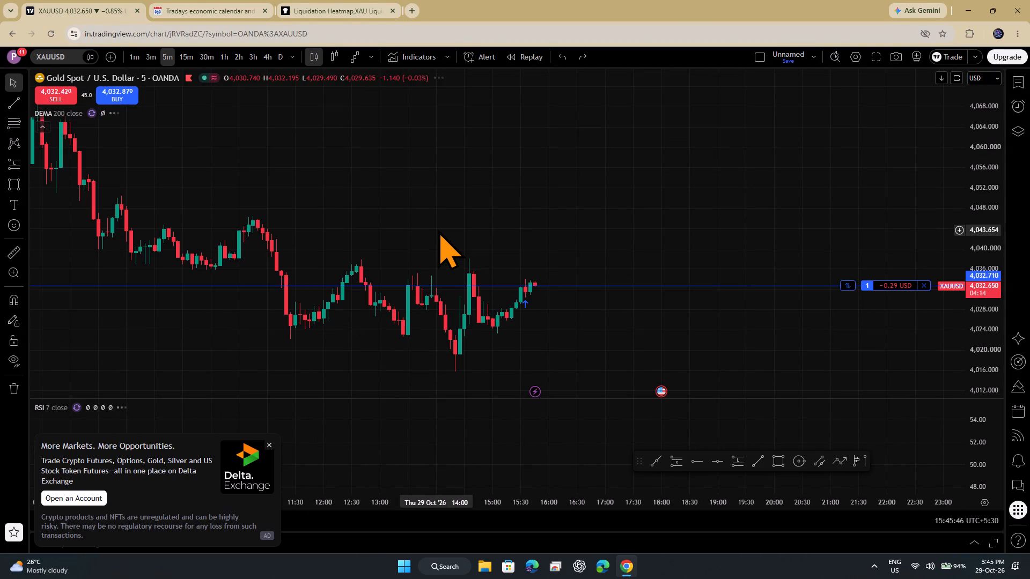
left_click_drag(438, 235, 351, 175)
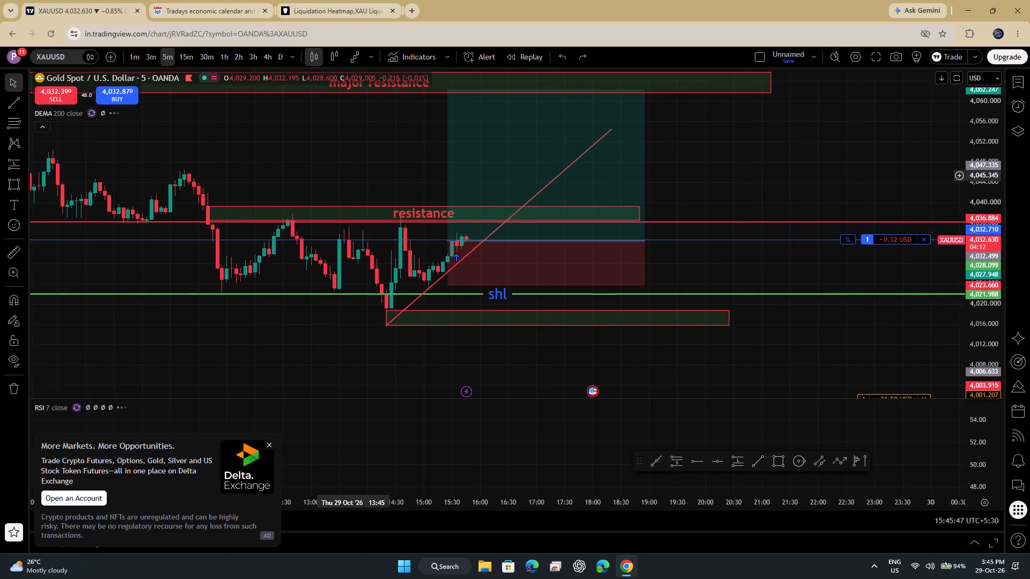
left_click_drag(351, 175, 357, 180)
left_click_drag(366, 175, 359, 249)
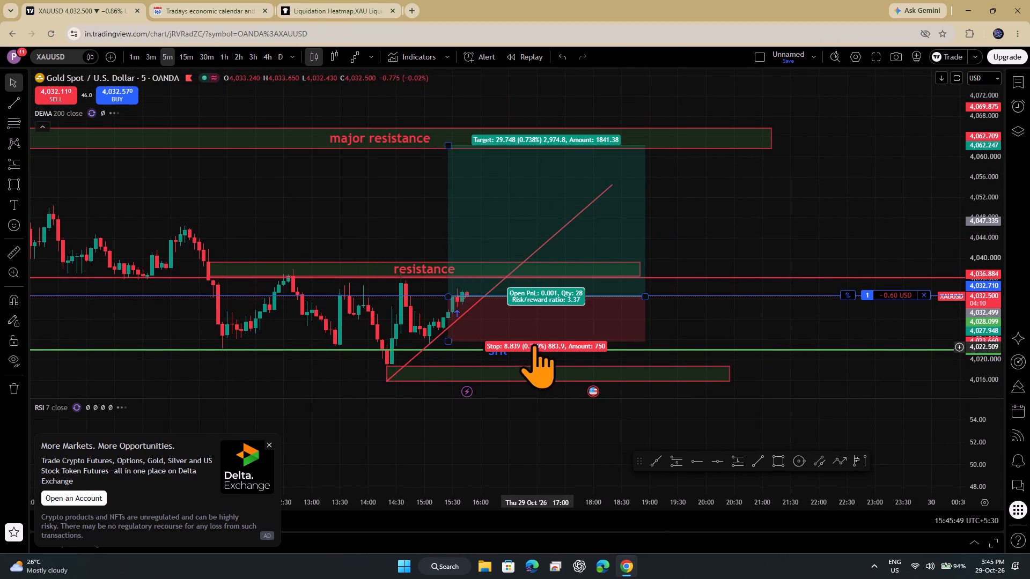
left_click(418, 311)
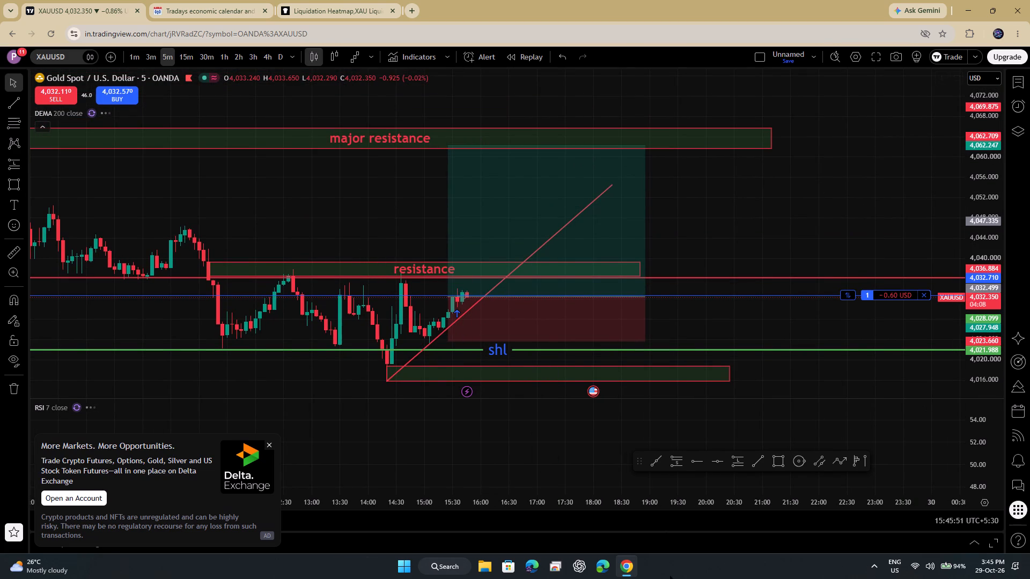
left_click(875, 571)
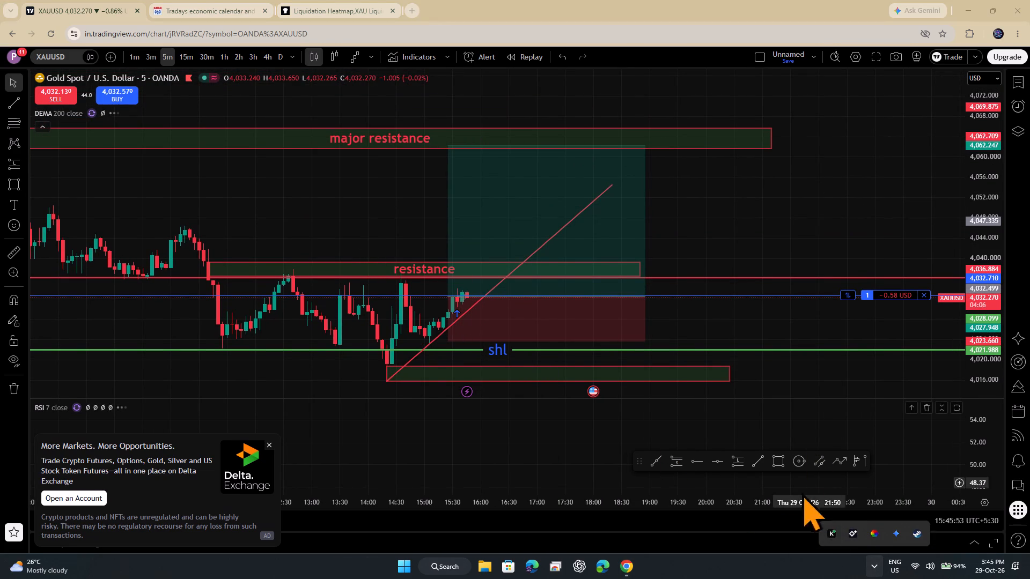
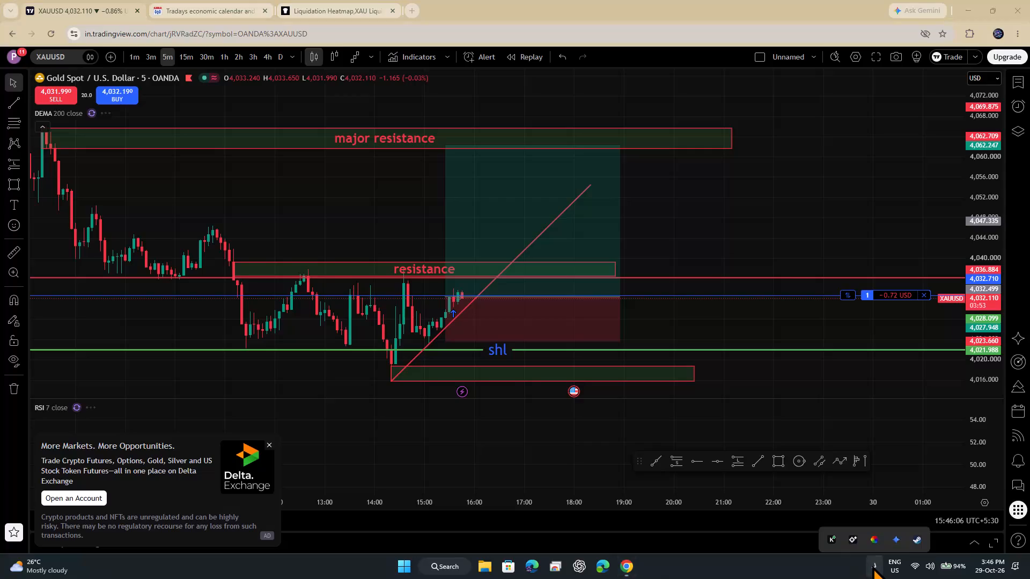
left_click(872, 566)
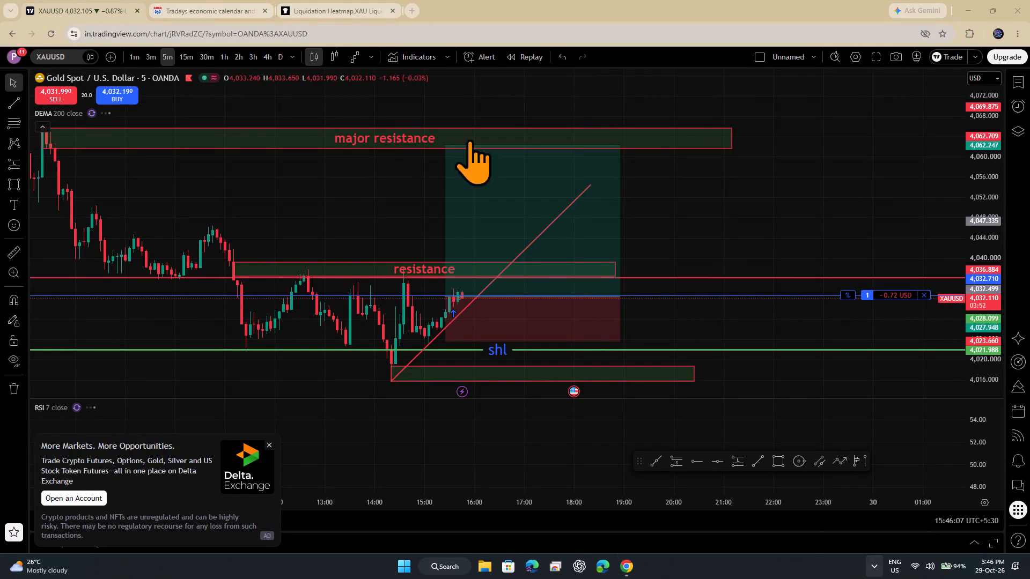
Extend the long-position projection's end time to 19:25 on Thu 29 Oct '26, keeping its entry, target and stop levels.
left_click(455, 224)
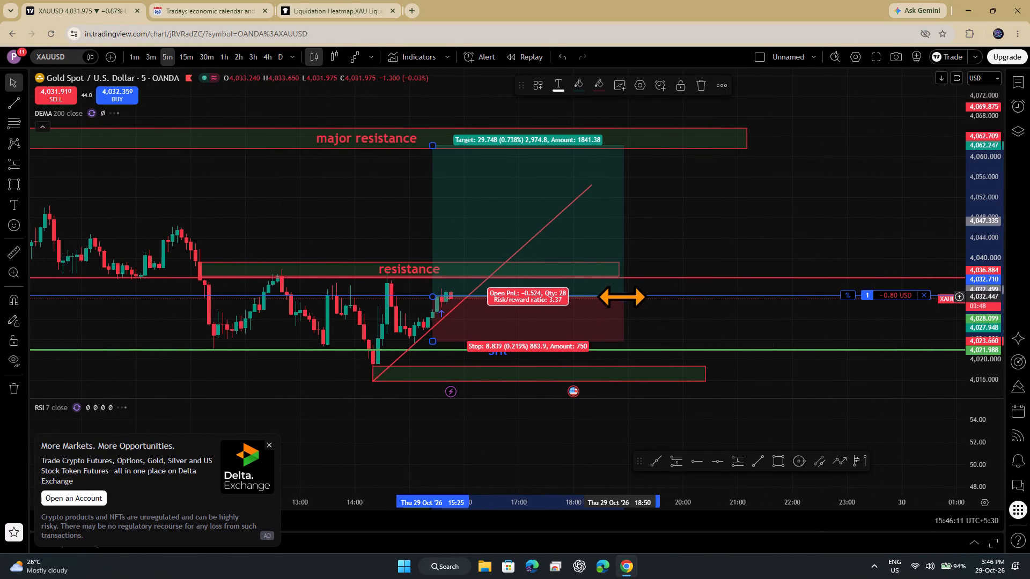
left_click_drag(622, 296, 651, 293)
Show the hidden system tray icons.
left_click(875, 573)
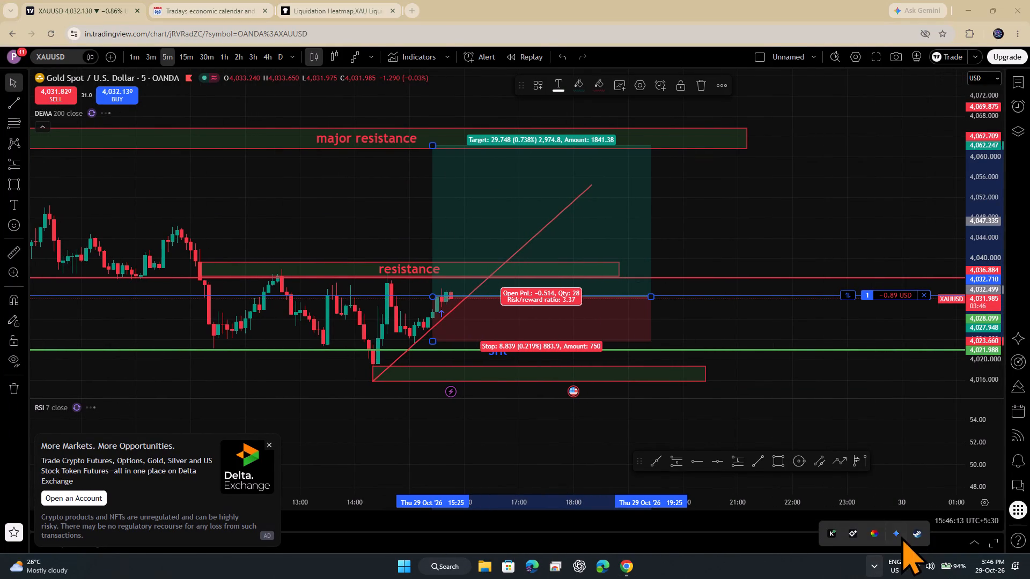
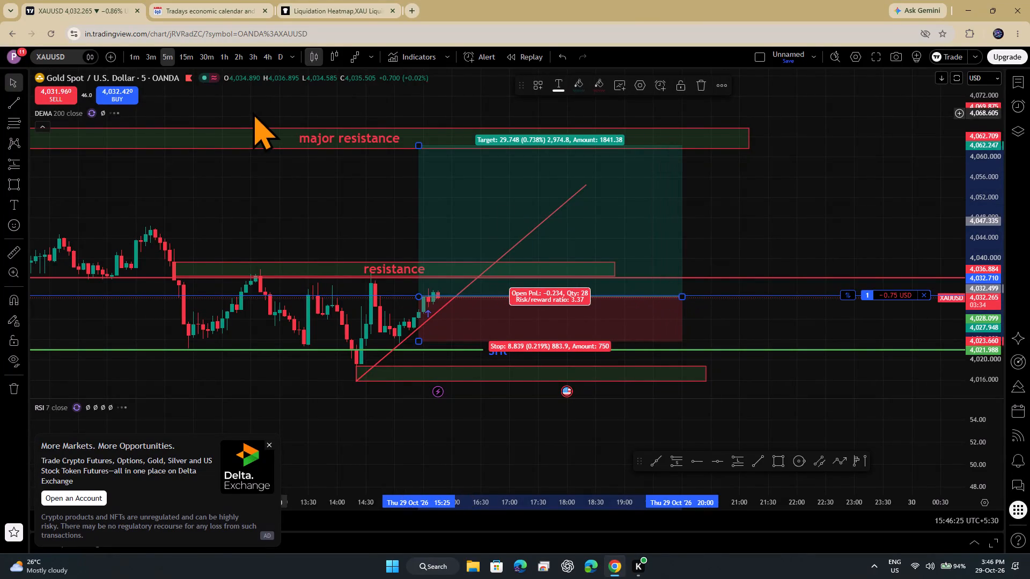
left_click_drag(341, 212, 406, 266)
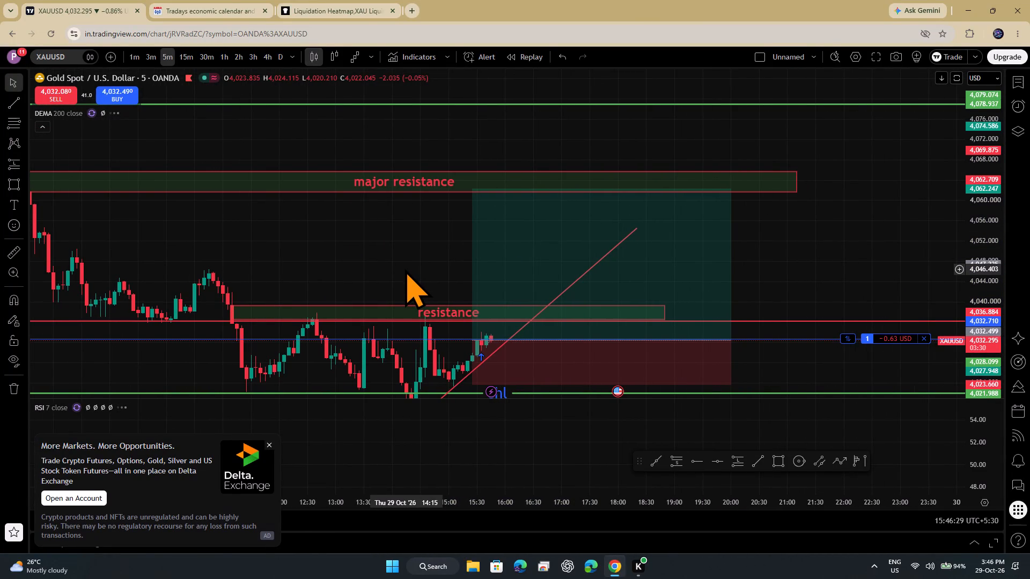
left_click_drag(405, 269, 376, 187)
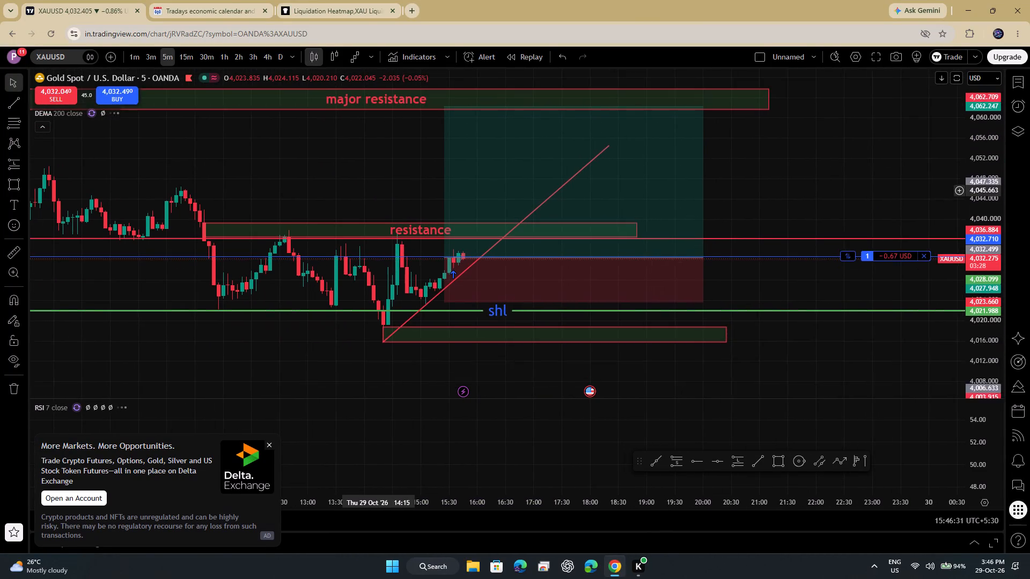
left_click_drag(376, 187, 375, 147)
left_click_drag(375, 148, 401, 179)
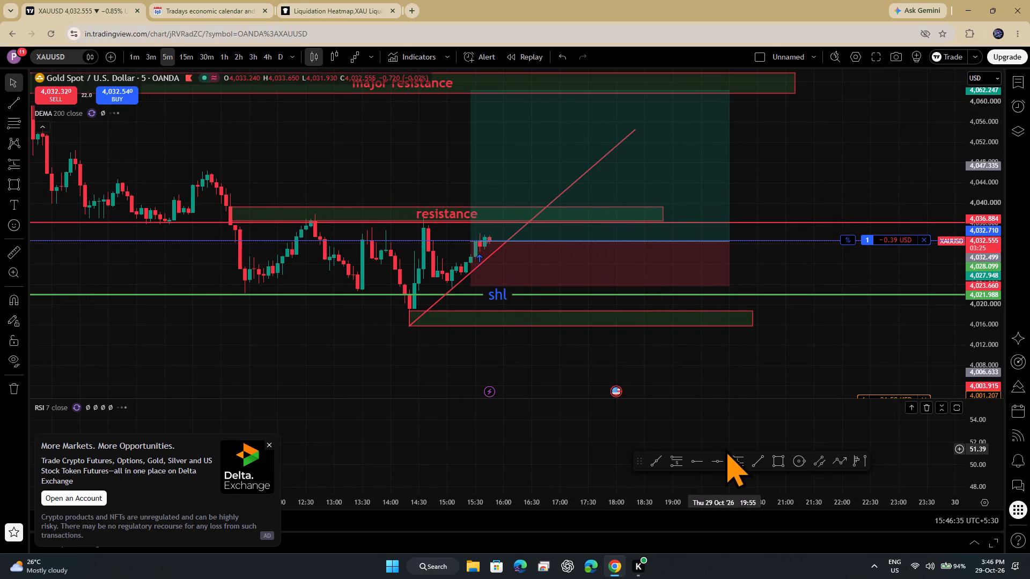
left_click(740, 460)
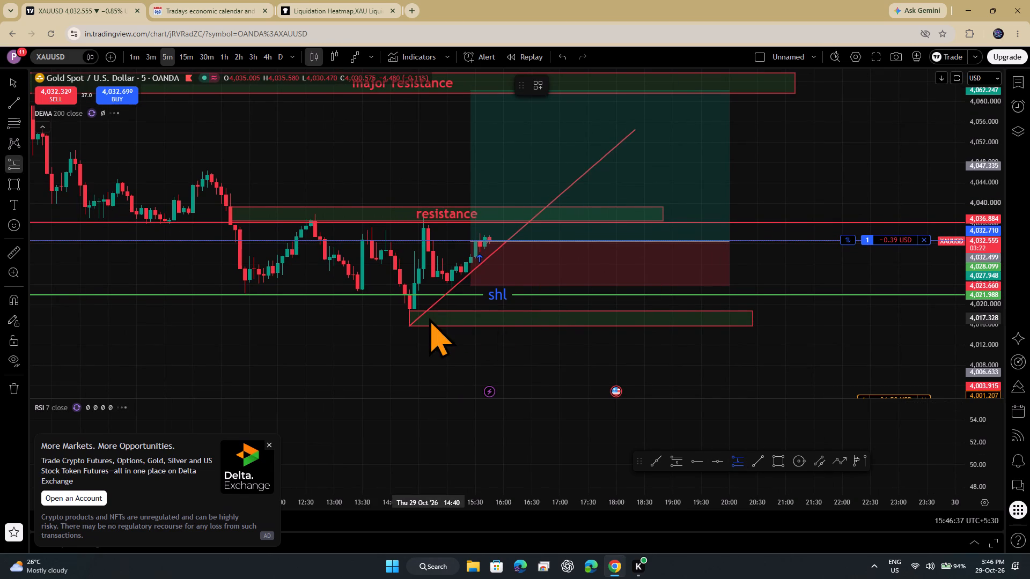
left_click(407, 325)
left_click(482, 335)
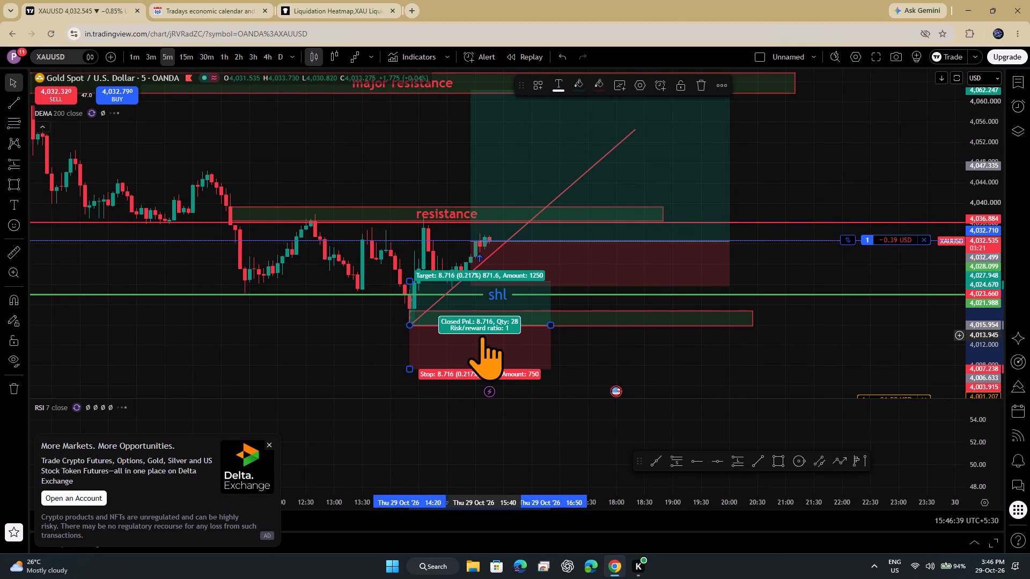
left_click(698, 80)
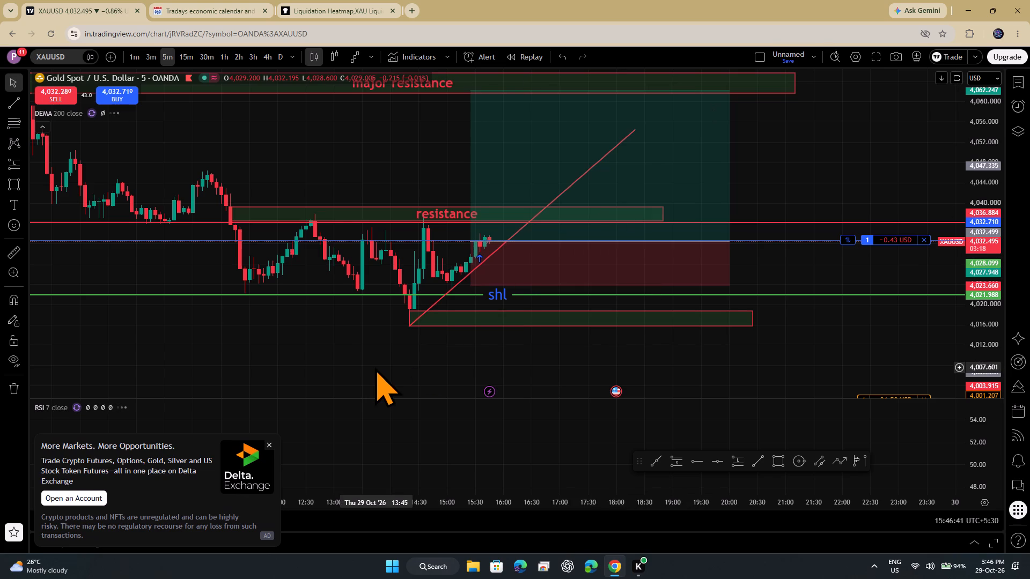
Draw a zigzag Path from the 14:15 low near 4,016 through the recent swings up into the major resistance zone, ending around 18:25.
left_click(833, 461)
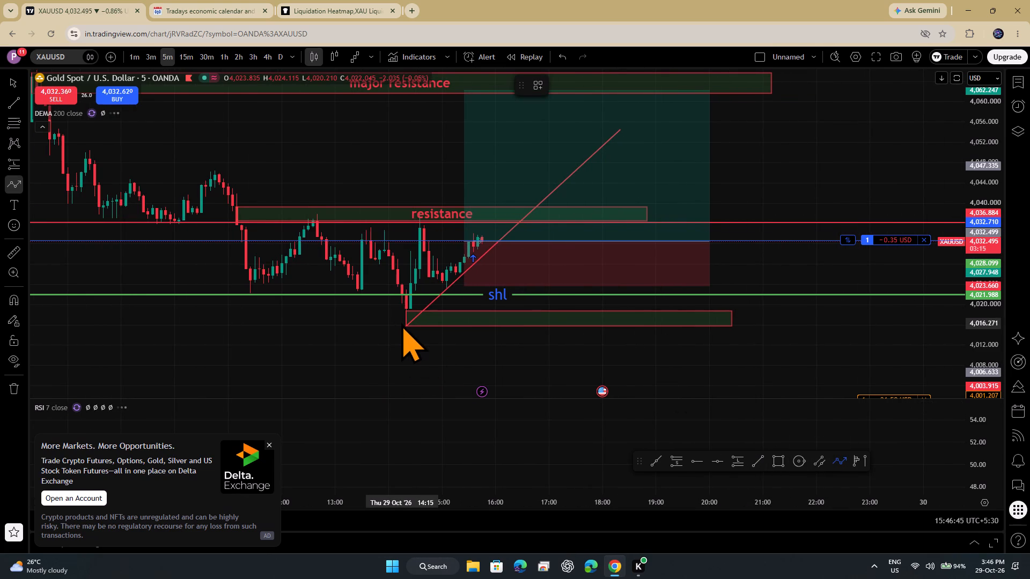
left_click(403, 324)
left_click(422, 223)
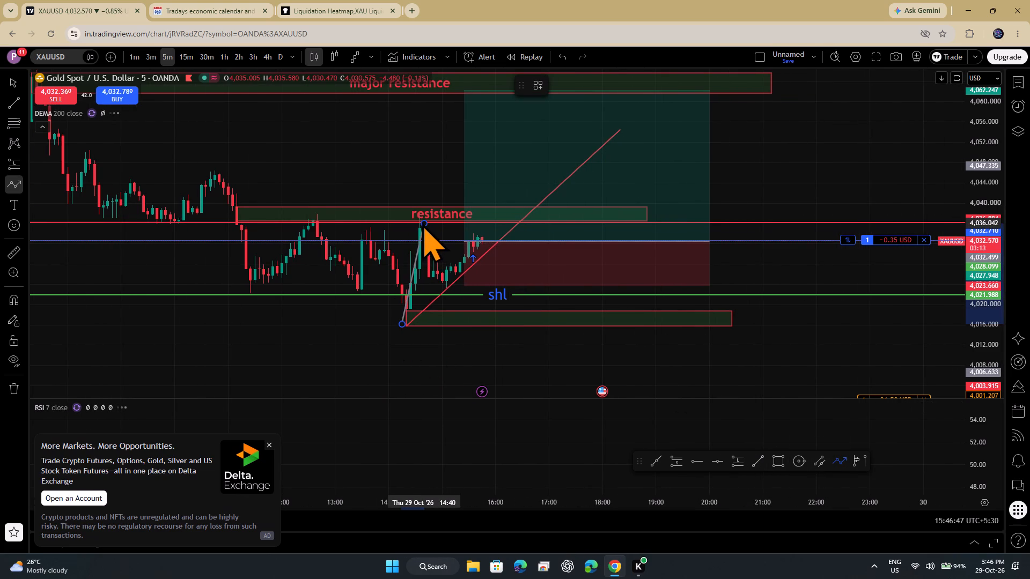
left_click(447, 292)
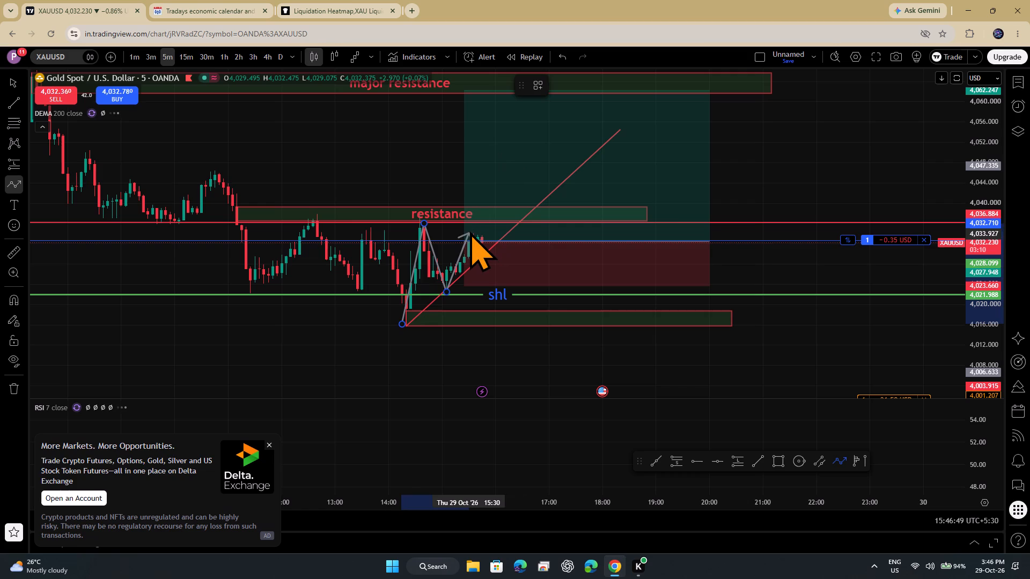
left_click(470, 230)
left_click(487, 255)
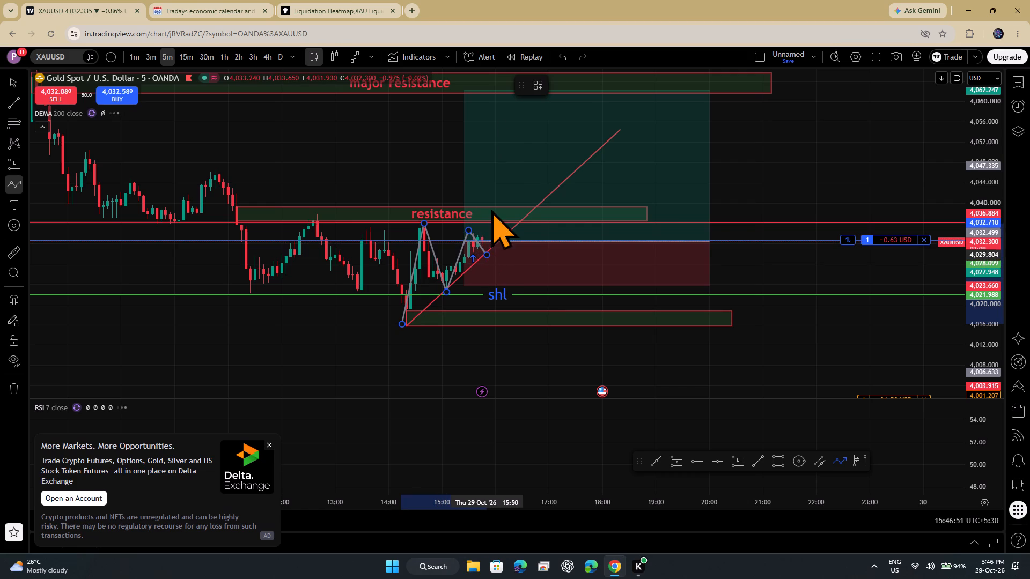
left_click(513, 99)
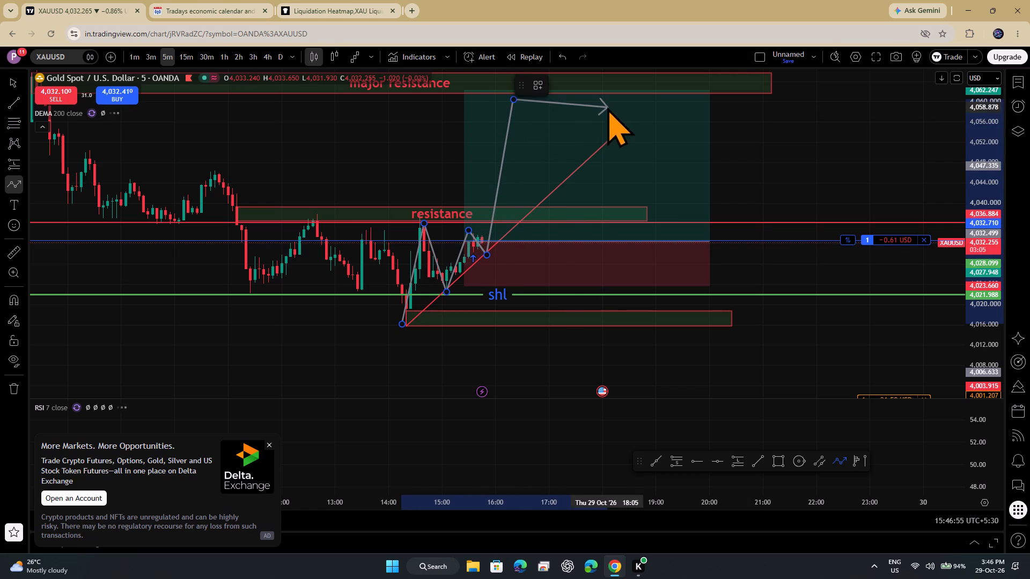
left_click(529, 115)
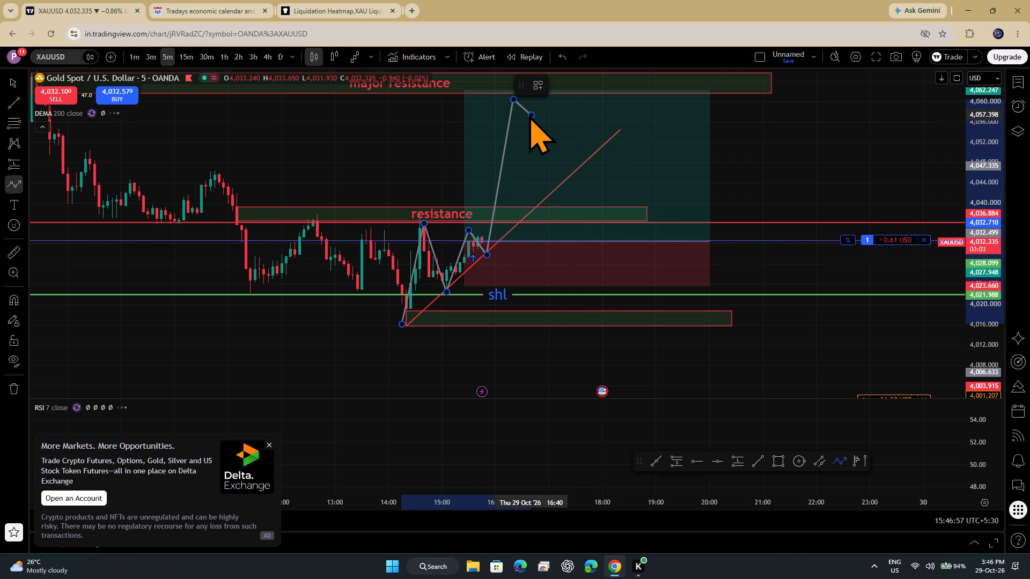
left_click(551, 88)
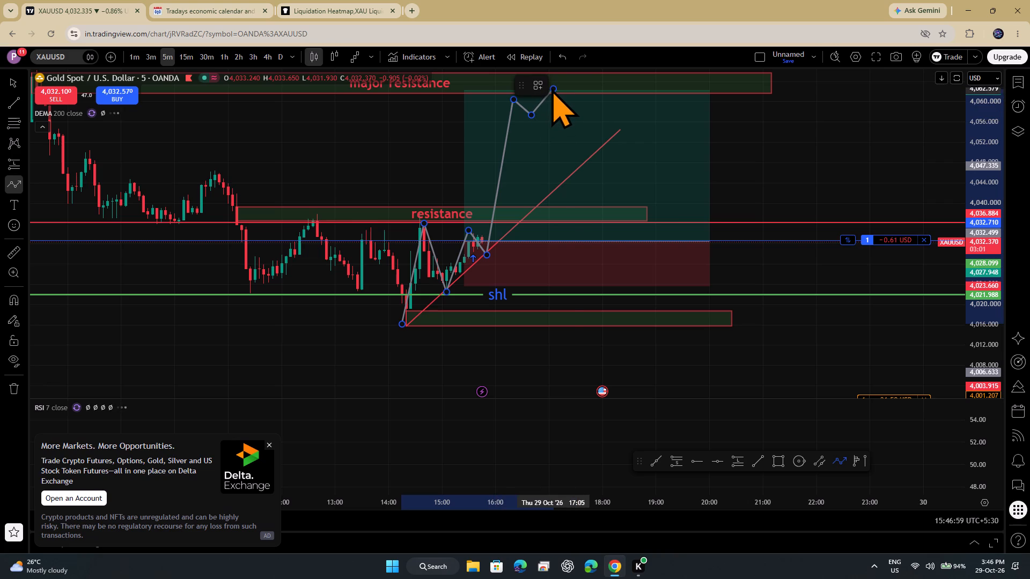
left_click(592, 144)
left_click(607, 98)
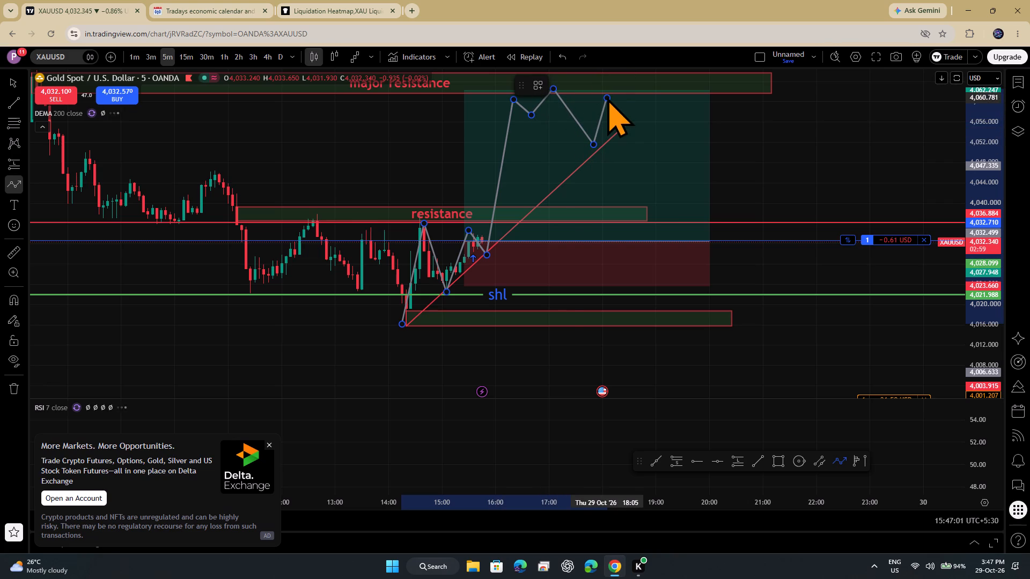
left_click(620, 131)
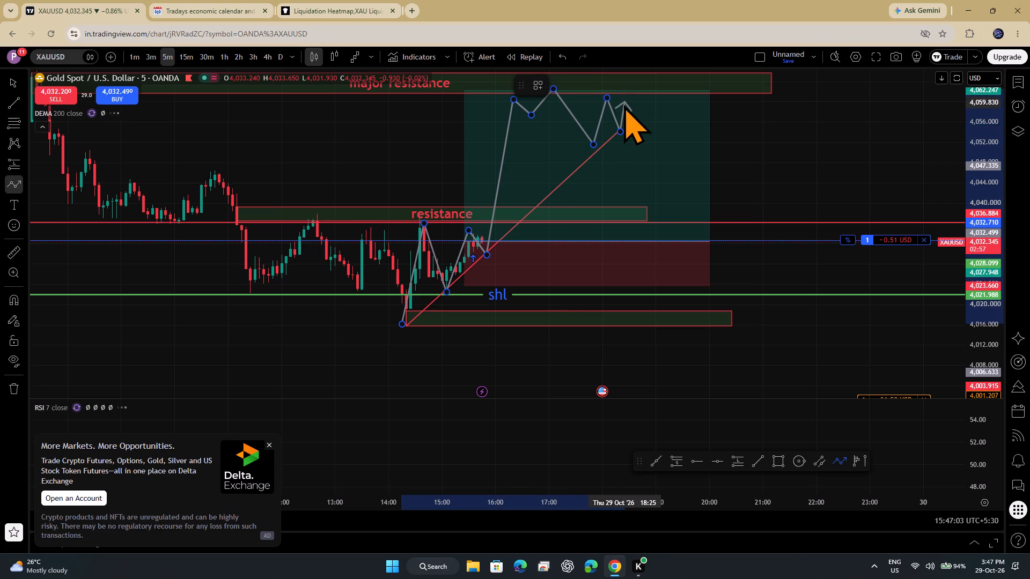
left_click(624, 105)
left_click(623, 105)
Lower the path's first projected peak to about 4,043 and bring the pullback after it down onto the rising trend line.
left_click_drag(719, 140, 733, 251)
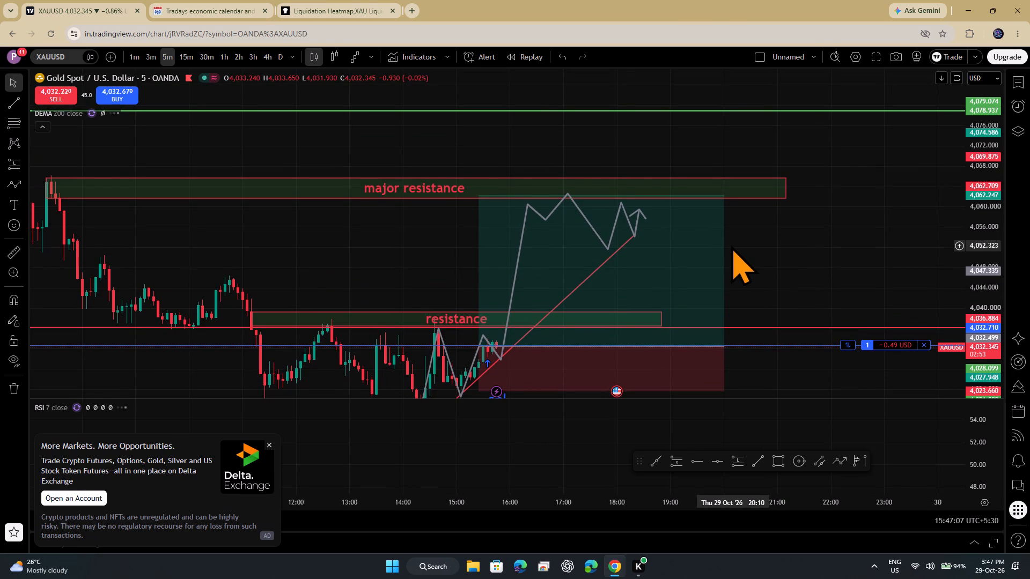
left_click_drag(545, 220, 558, 292)
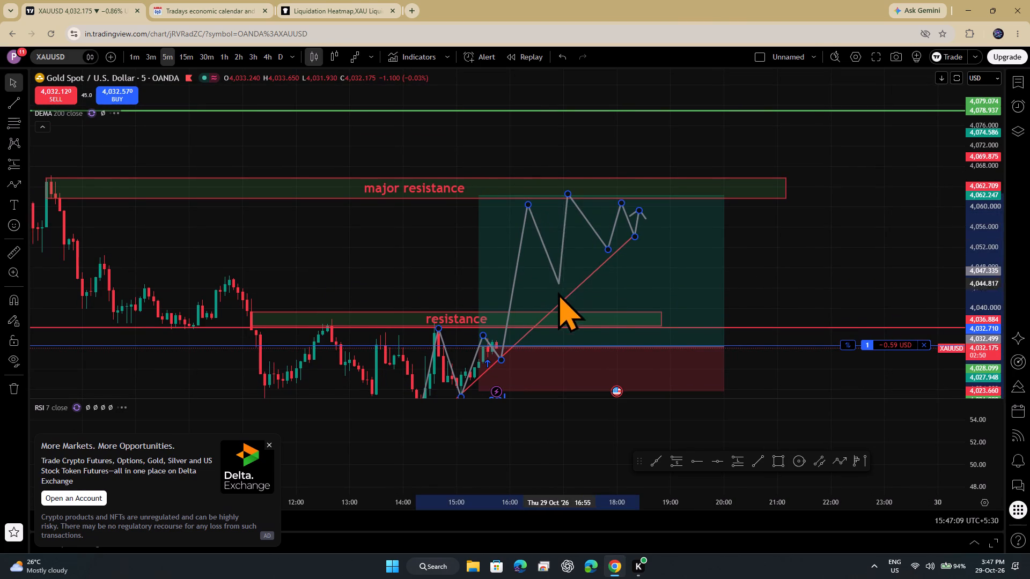
left_click_drag(558, 292, 558, 304)
left_click(558, 304)
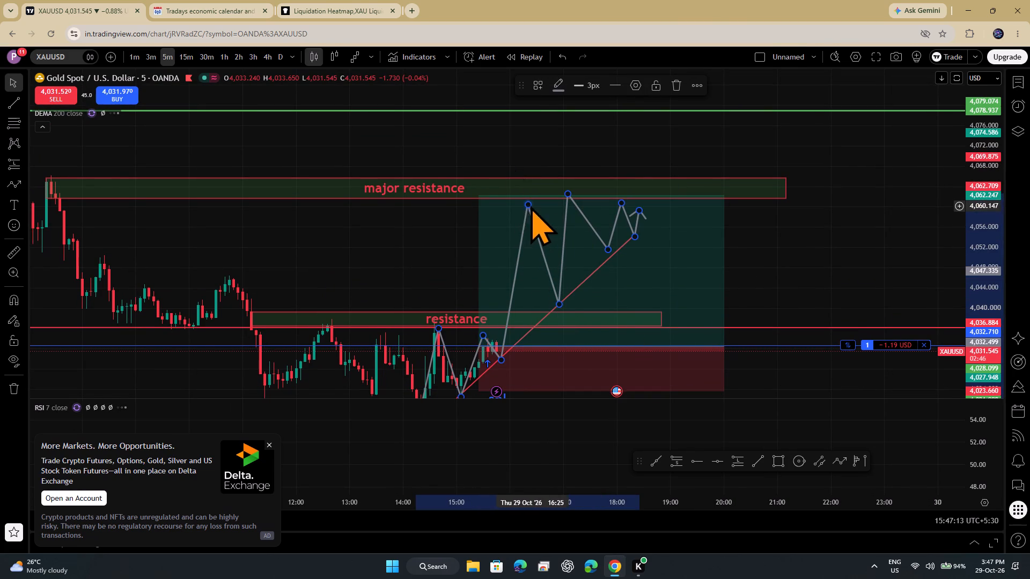
left_click_drag(528, 205, 502, 291)
left_click(502, 291)
Move the path's pullback to about 4,039.5 at 16:45 on the trend line and lower the following peak to about 4,053.
left_click_drag(436, 266, 400, 214)
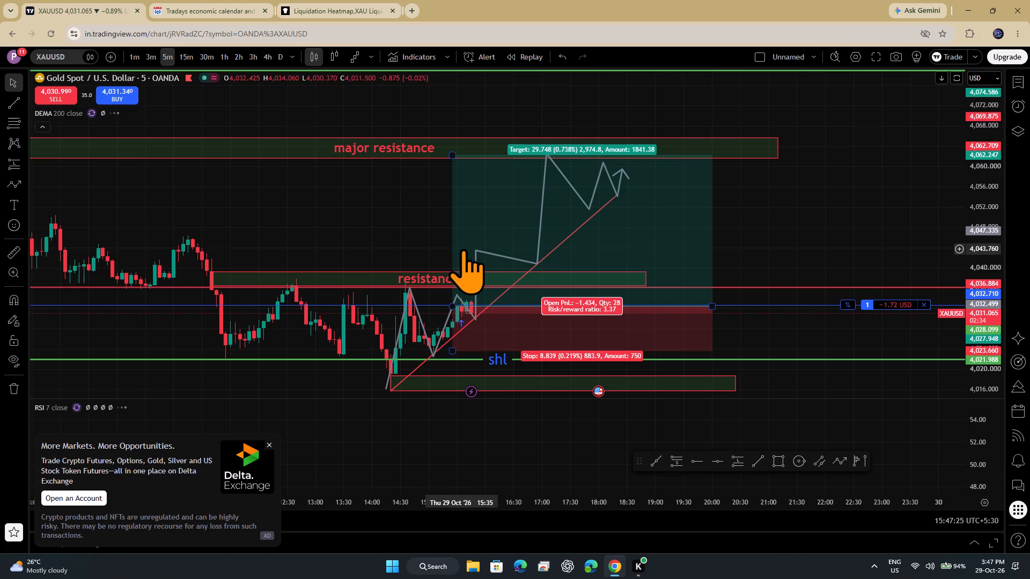
left_click_drag(540, 265, 527, 270)
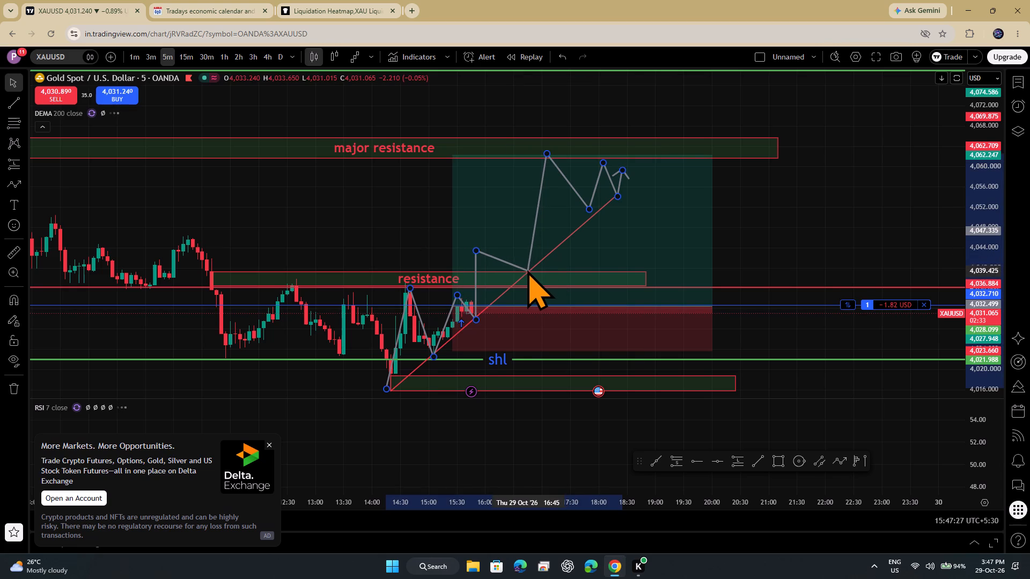
left_click_drag(527, 270, 528, 270)
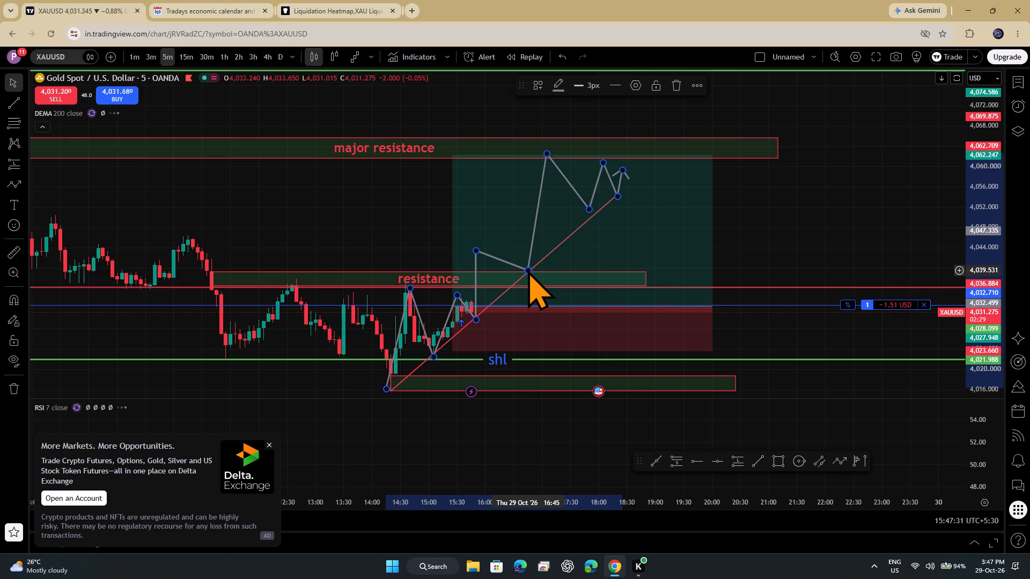
left_click_drag(550, 151, 524, 212)
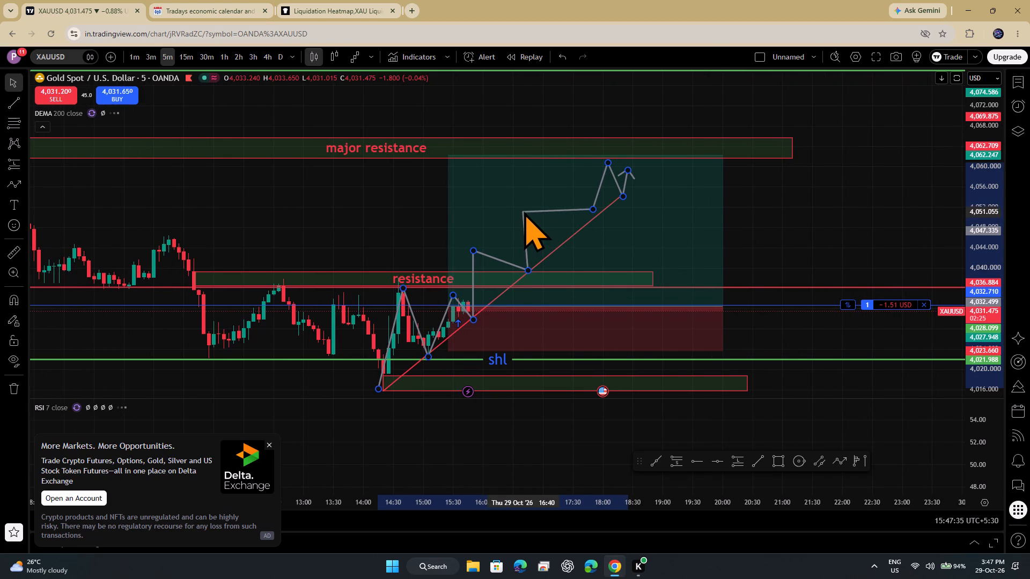
left_click_drag(524, 212, 539, 201)
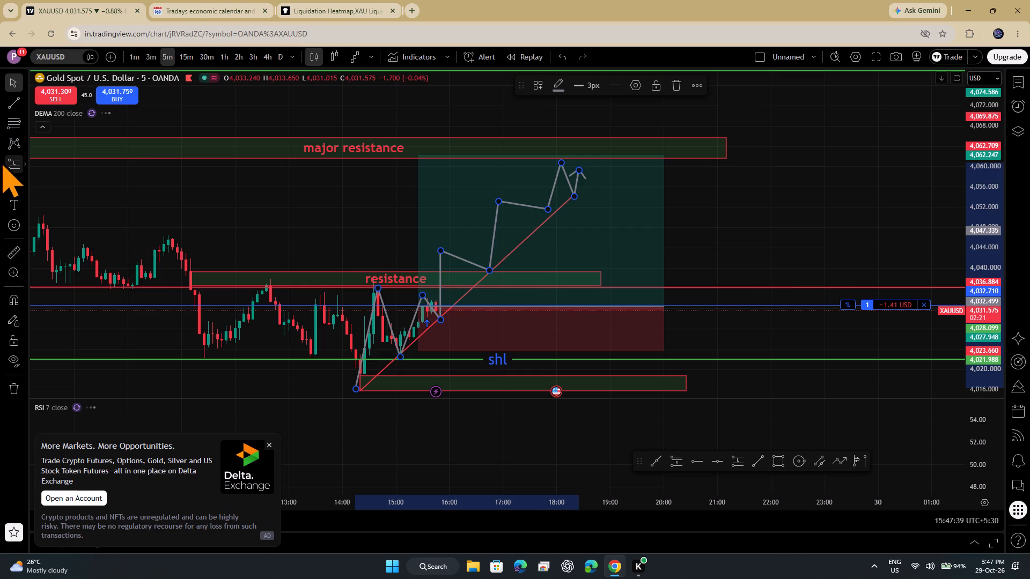
Draw an upper rising trend line from about 4,022.8 at 13:25 to the major resistance zone at 17:50, forming a channel.
left_click(6, 107)
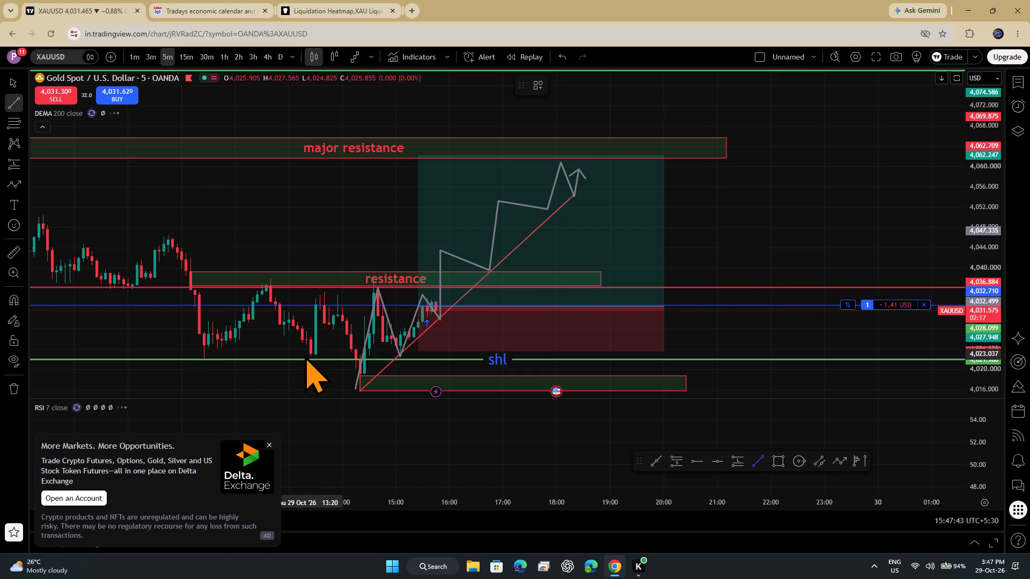
left_click_drag(305, 355, 561, 125)
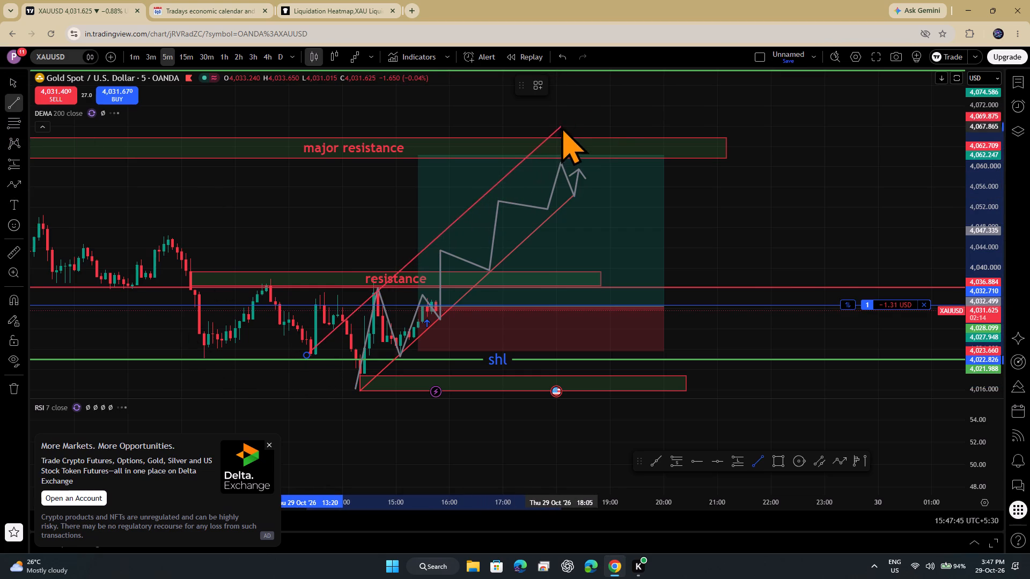
left_click_drag(561, 125, 554, 140)
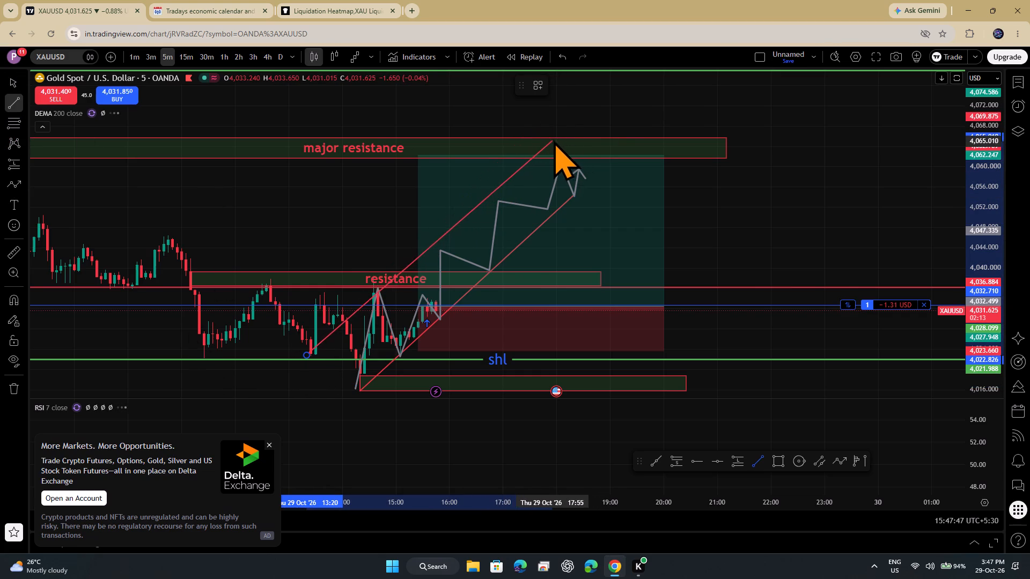
left_click_drag(554, 140, 549, 140)
left_click(549, 140)
left_click_drag(382, 238, 420, 286)
left_click_drag(420, 286, 348, 174)
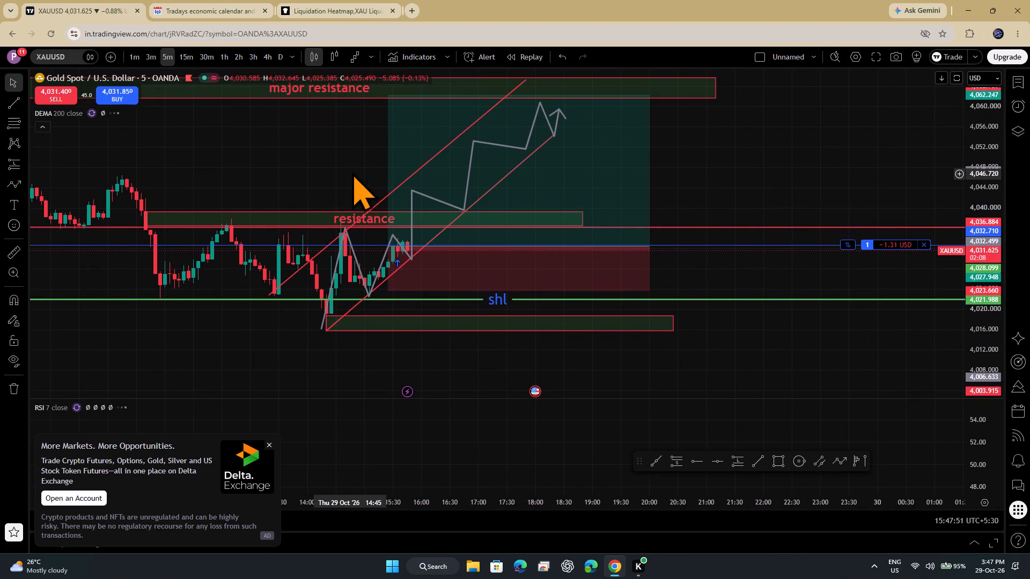
left_click_drag(268, 293, 269, 295)
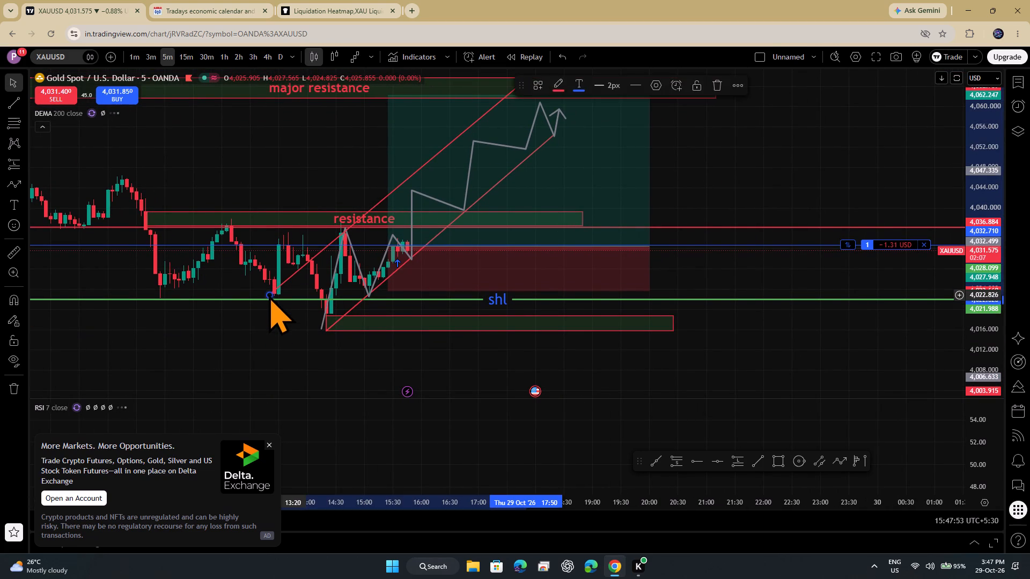
left_click_drag(269, 295, 273, 295)
Extend the long-position projection's end time to about 20:50 on Thu 29 Oct '26, keeping its price levels.
scroll(237, 185, "left", 1)
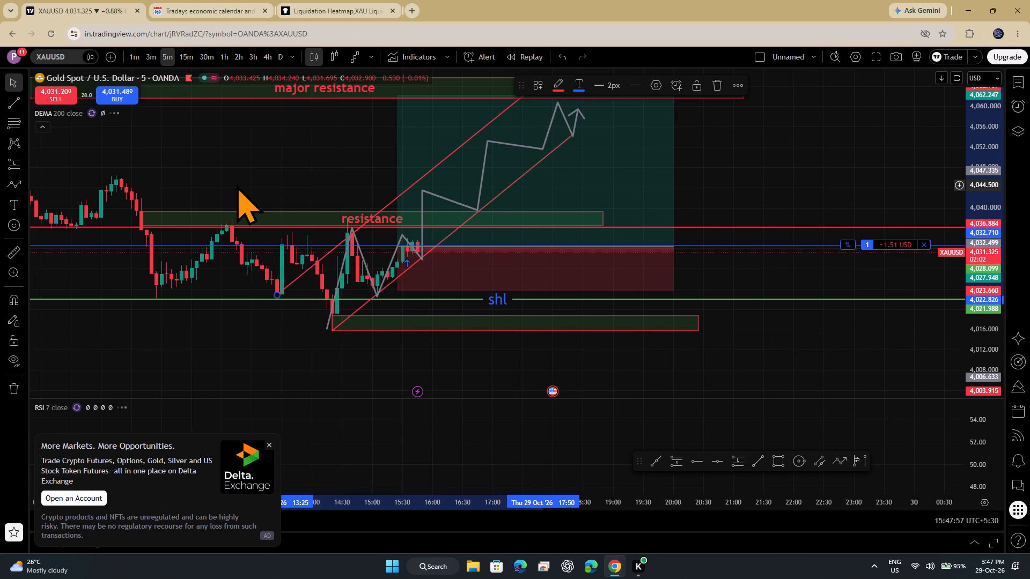
left_click_drag(237, 185, 266, 259)
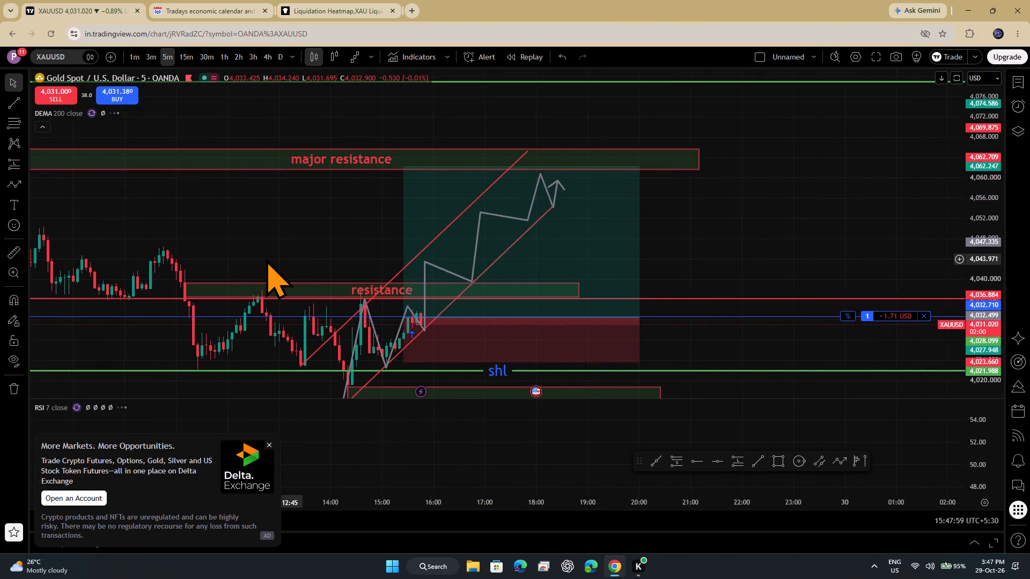
left_click_drag(988, 255, 1007, 309)
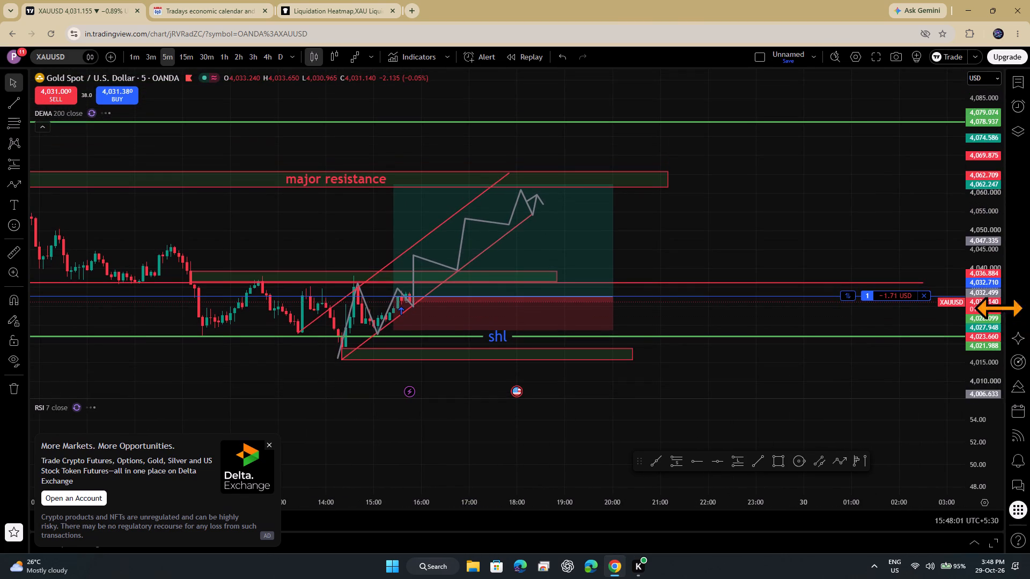
left_click_drag(613, 296, 627, 299)
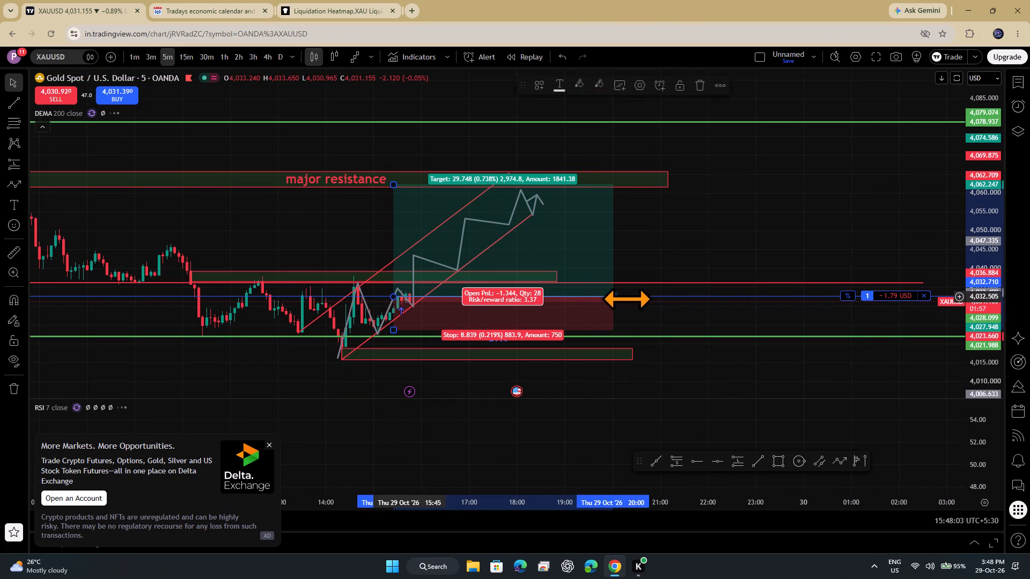
left_click_drag(627, 299, 652, 293)
left_click(652, 293)
left_click(707, 229)
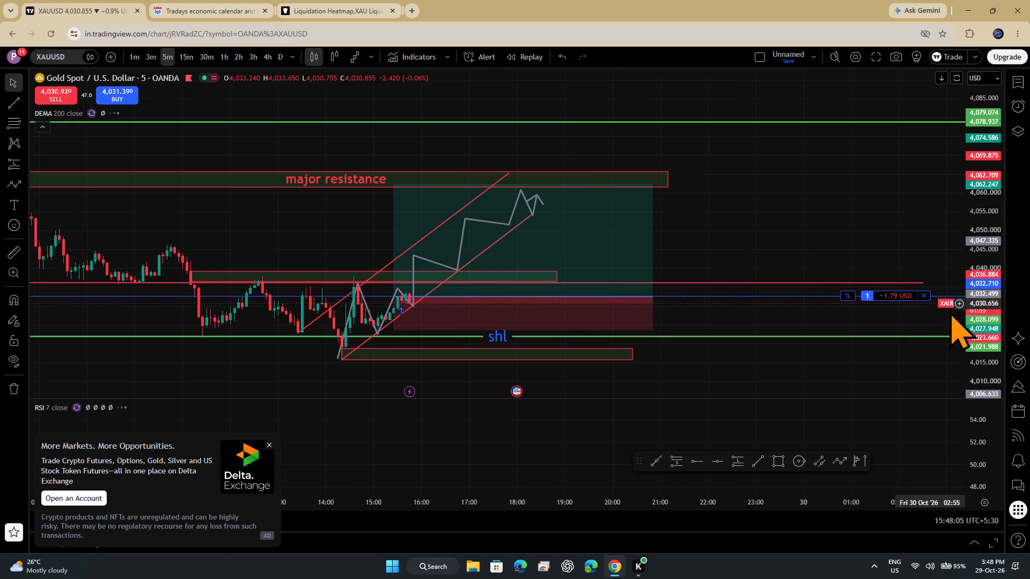
Move the path's first two projected peaks onto the upper trend line, at about 4,041 at 15:25 and 4,051 at 16:25.
left_click_drag(974, 328, 978, 206)
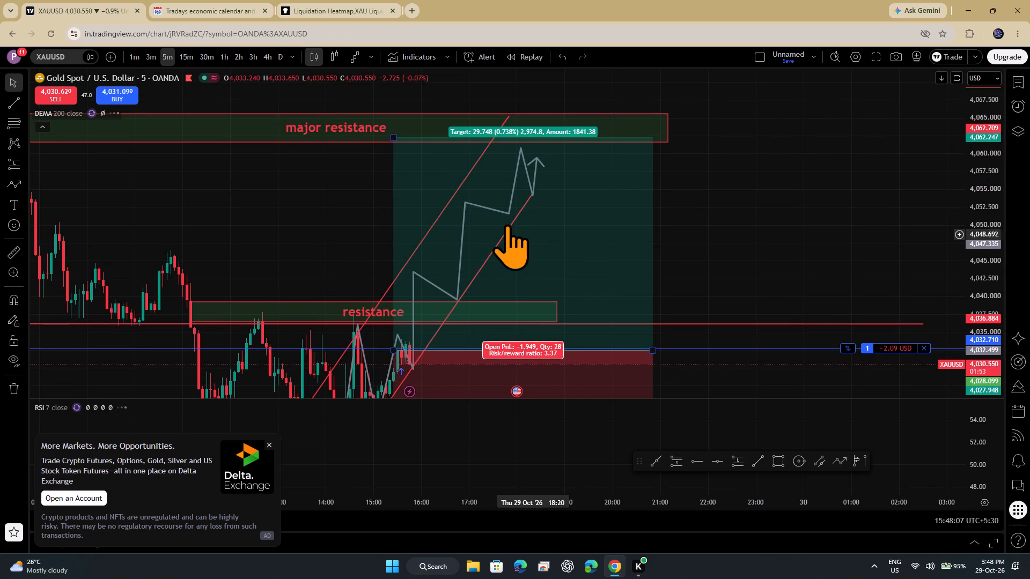
left_click_drag(467, 203, 440, 212)
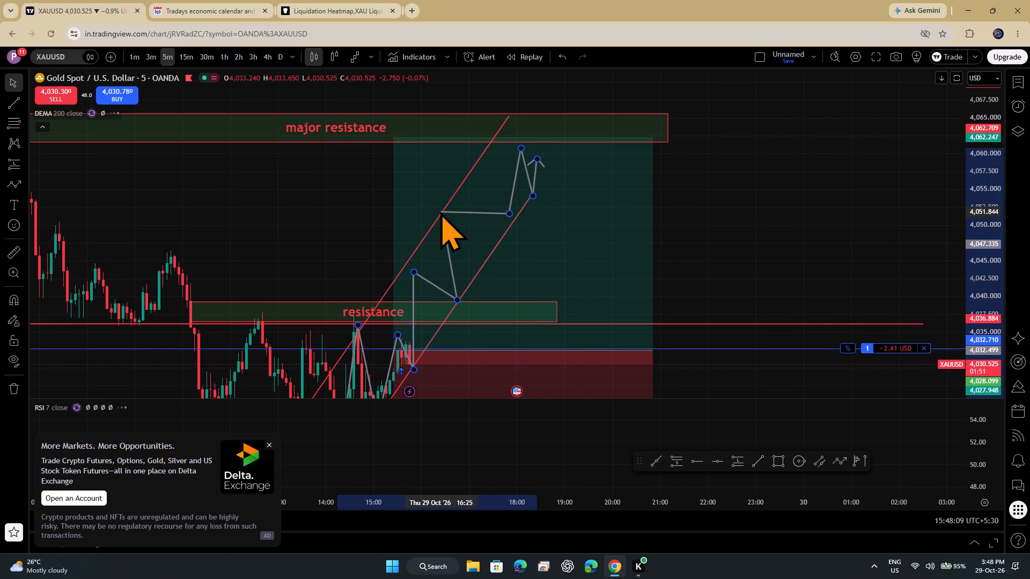
left_click_drag(440, 212, 439, 218)
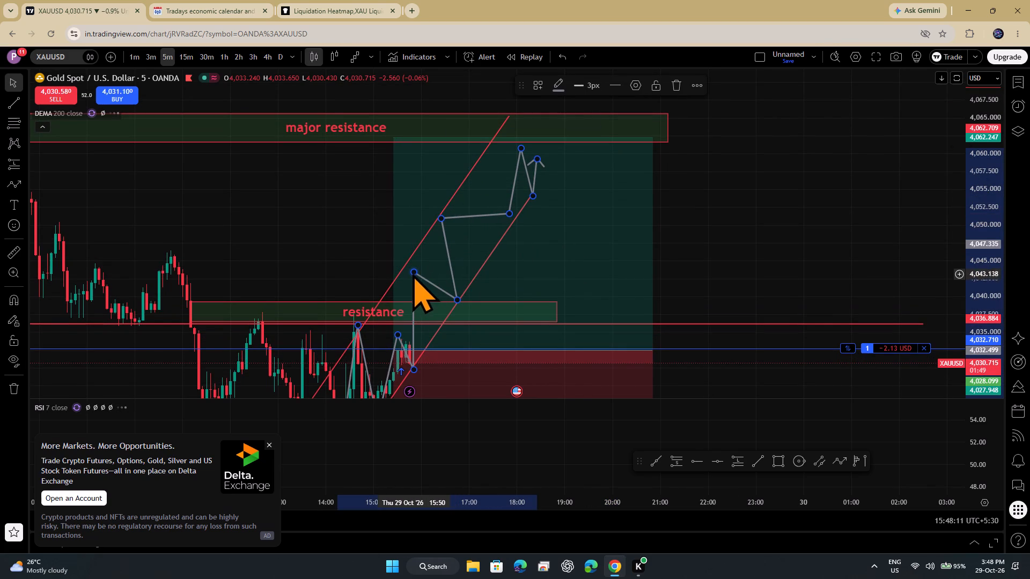
left_click_drag(413, 270, 395, 287)
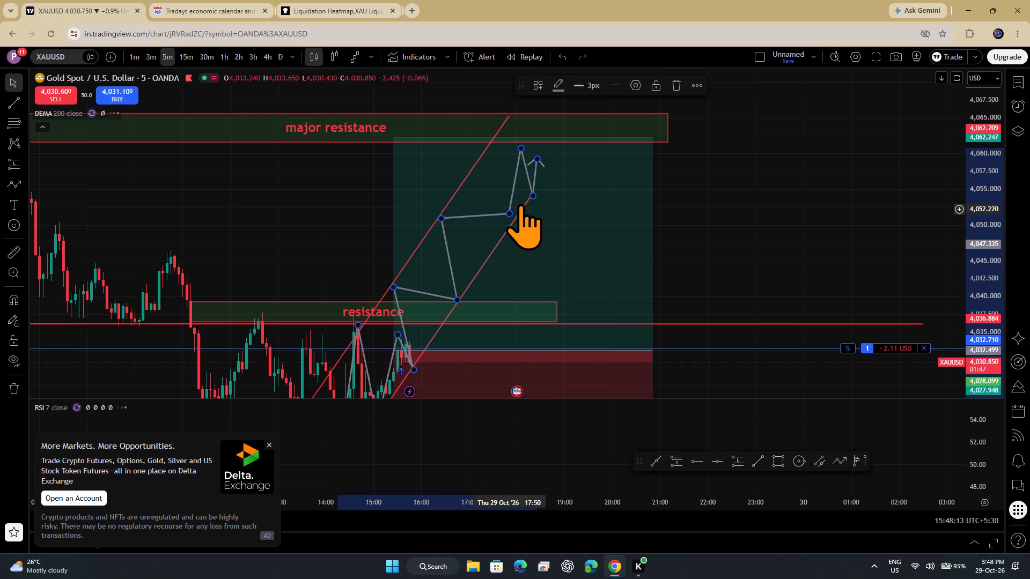
Move the path's second pullback onto the lower trend line at about 4,049.5 and its third peak onto the upper line at about 4,058.3, 17:05.
left_click_drag(508, 216, 494, 237)
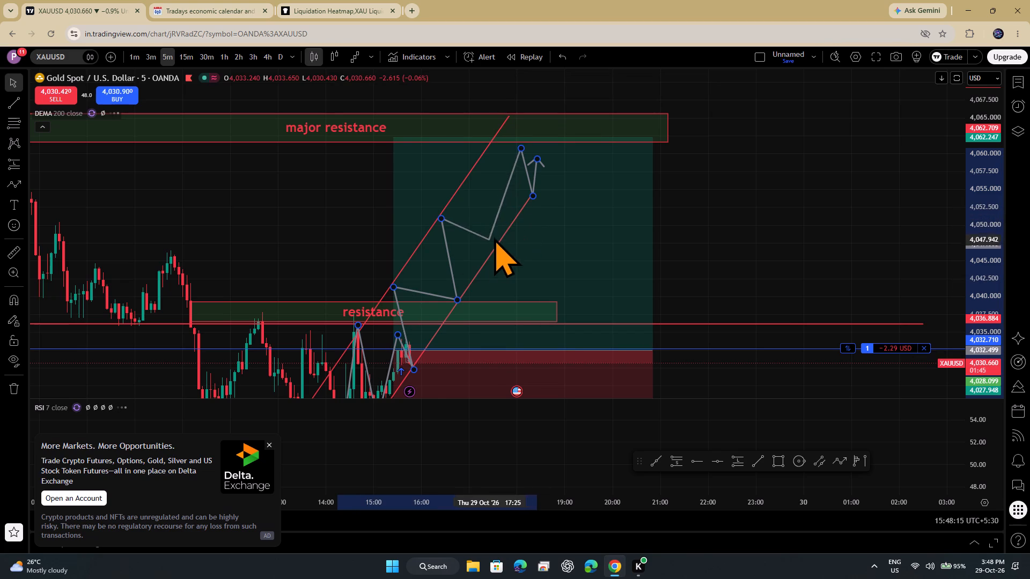
left_click_drag(494, 237, 506, 229)
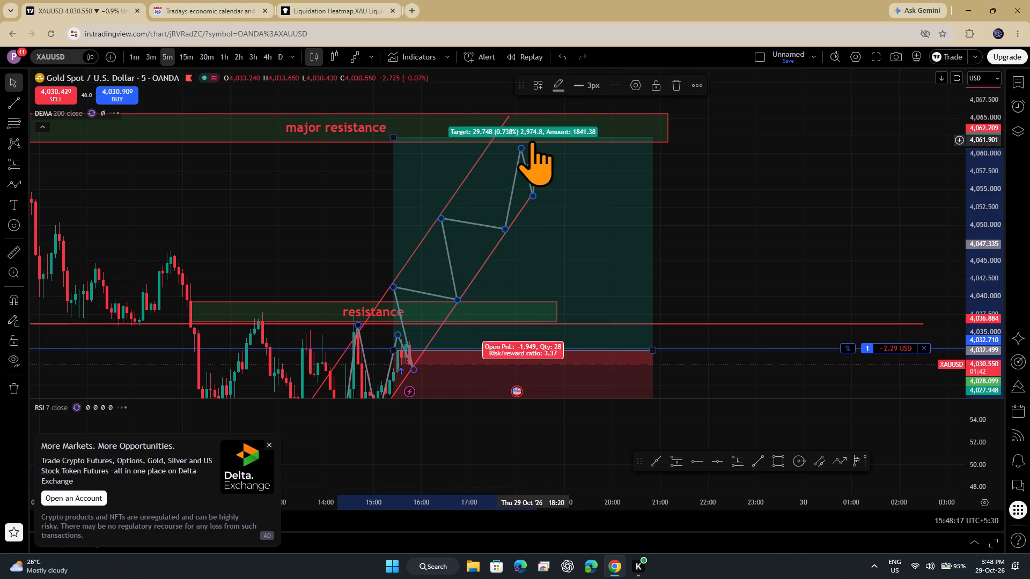
left_click(521, 148)
left_click_drag(521, 148, 510, 154)
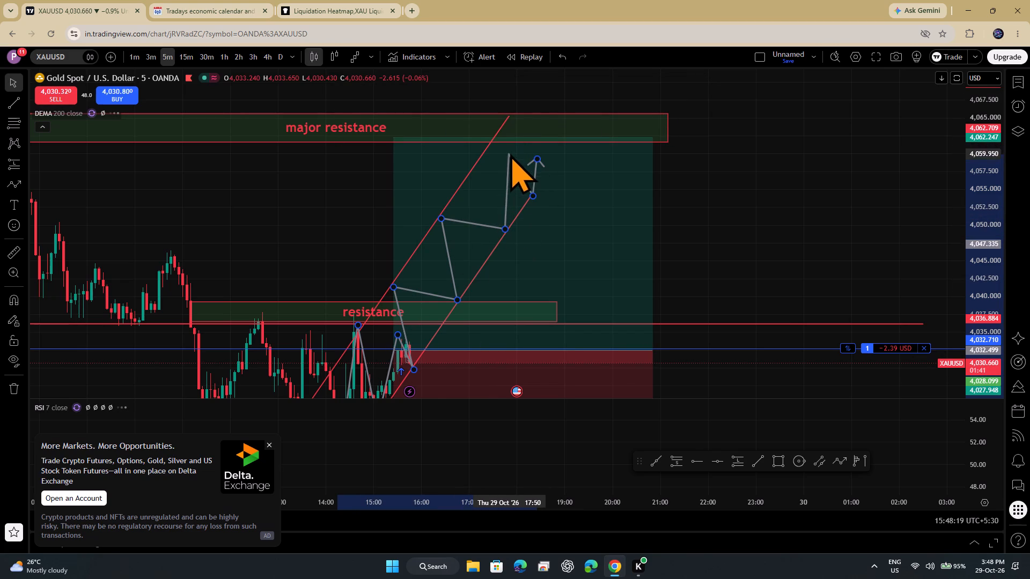
left_click_drag(510, 154, 476, 175)
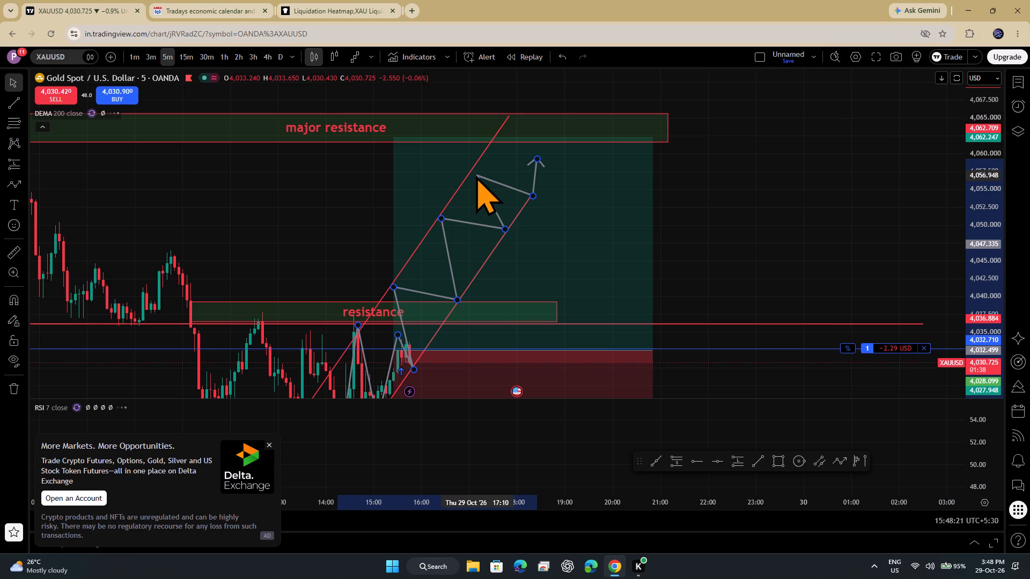
left_click_drag(476, 175, 474, 166)
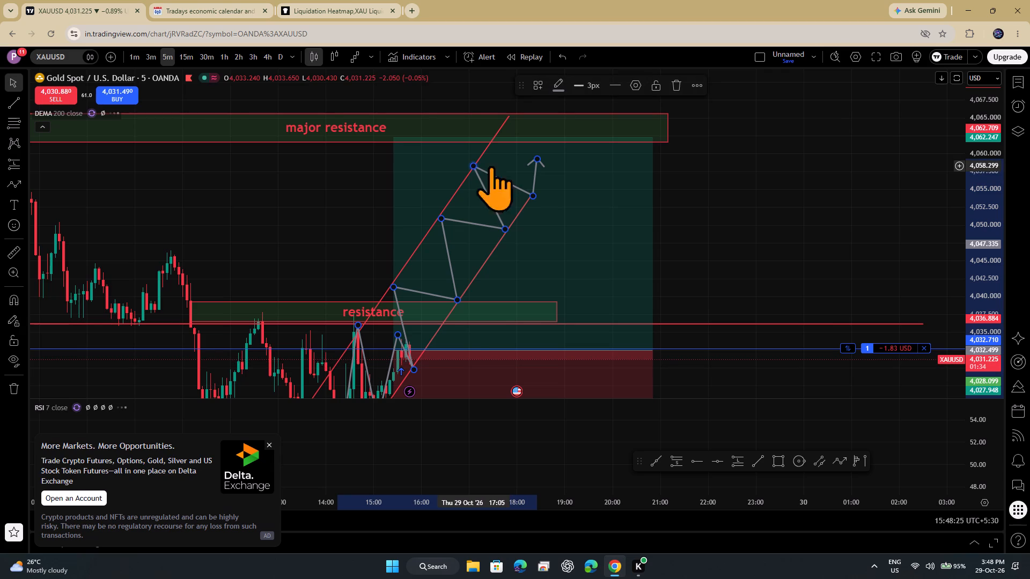
Extend the path's arrow end to about 4,065 at 19:35, at the upper edge of the major resistance zone.
left_click_drag(536, 155, 512, 132)
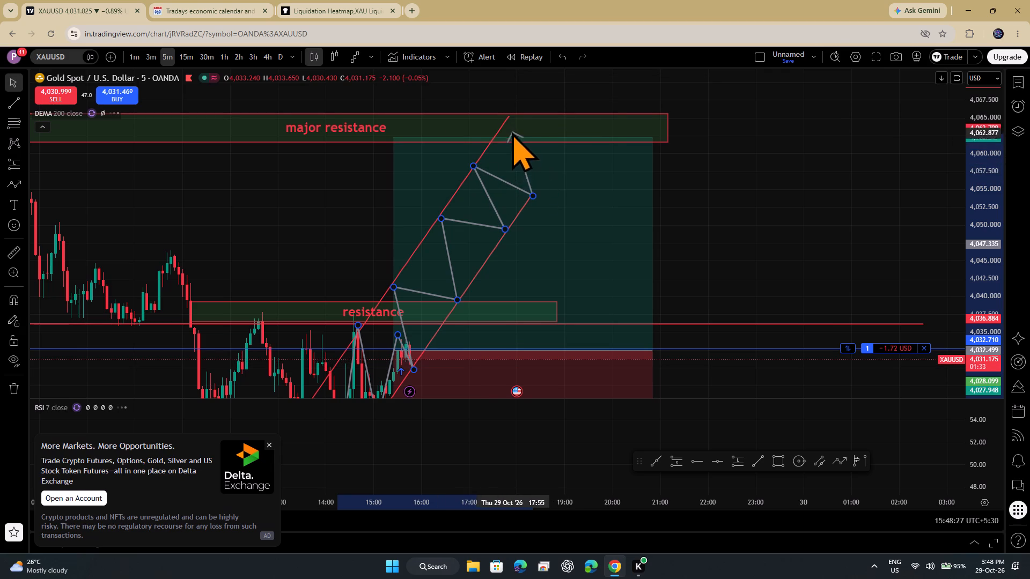
left_click_drag(512, 132, 592, 125)
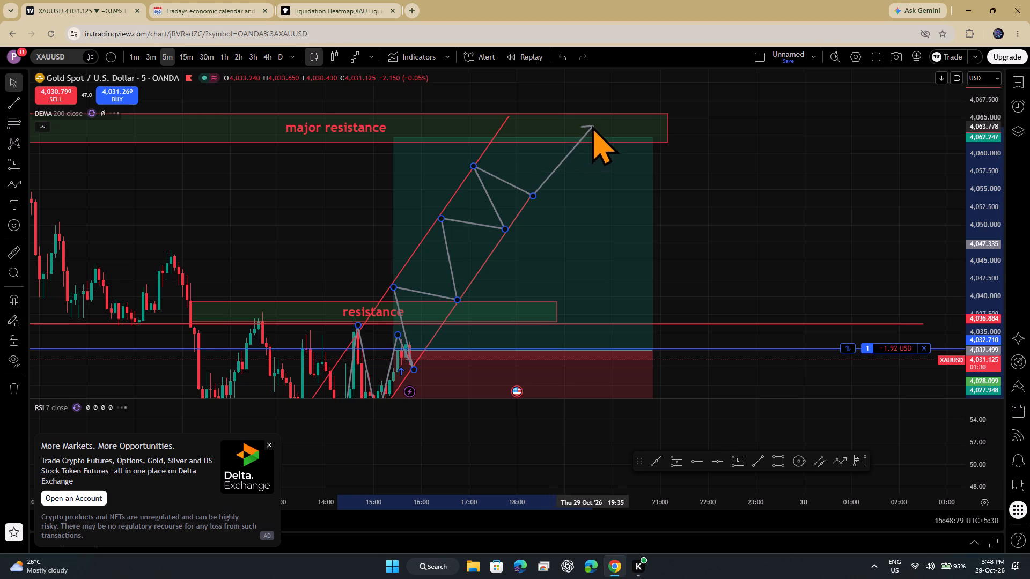
left_click_drag(592, 125, 593, 115)
left_click(593, 115)
Review the reshaped zigzag path and channel against the earlier price action and the resistance zones.
left_click_drag(281, 230, 384, 206)
left_click_drag(994, 138, 1022, 249)
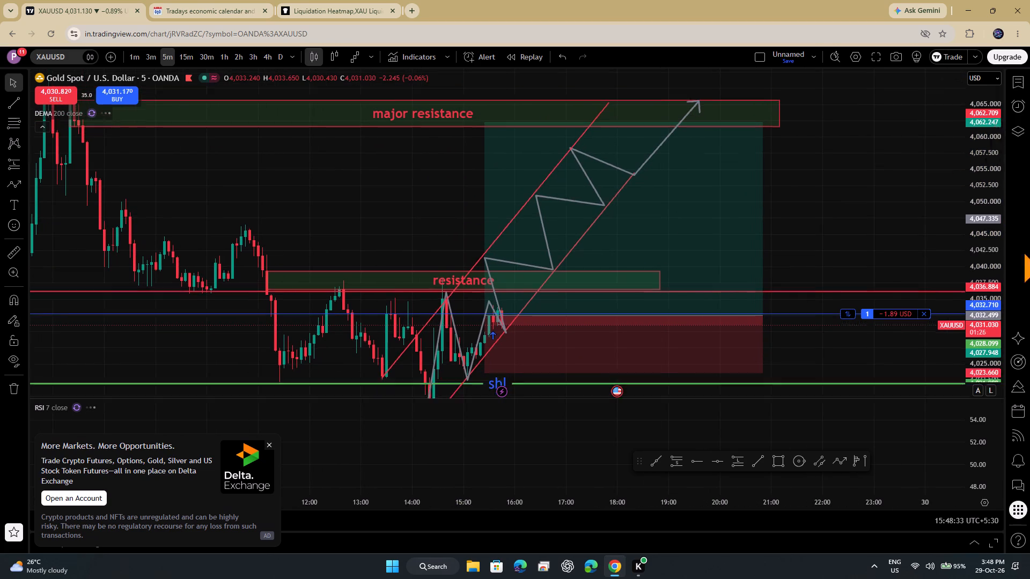
left_click_drag(1022, 249, 1026, 268)
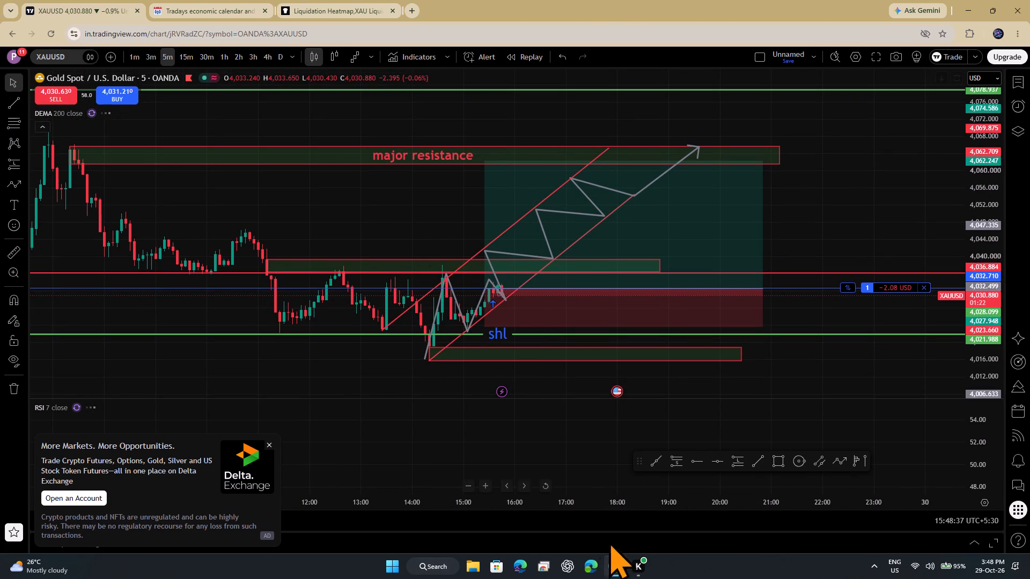
left_click_drag(379, 241, 302, 280)
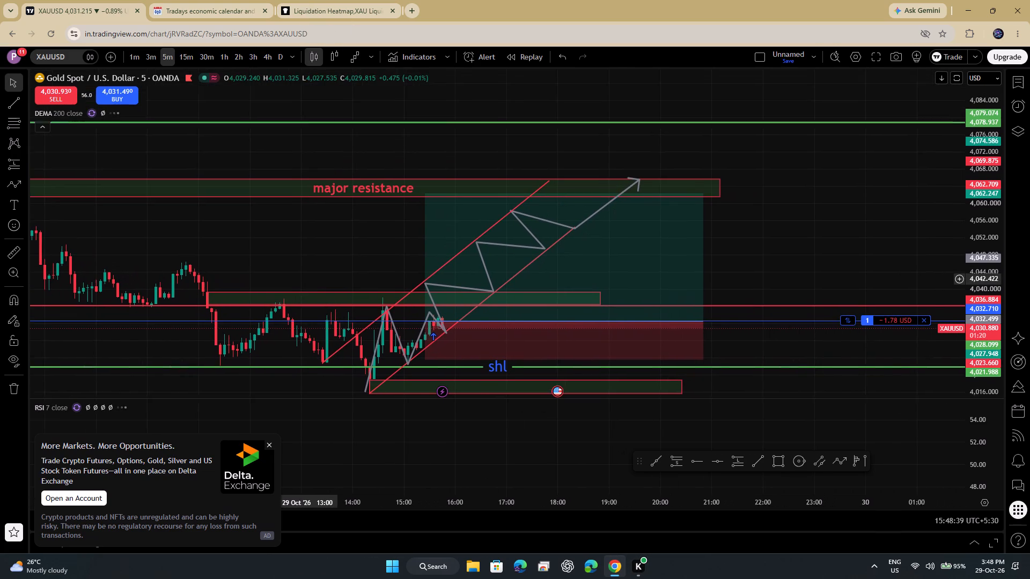
left_click_drag(302, 280, 302, 281)
left_click_drag(297, 256, 411, 262)
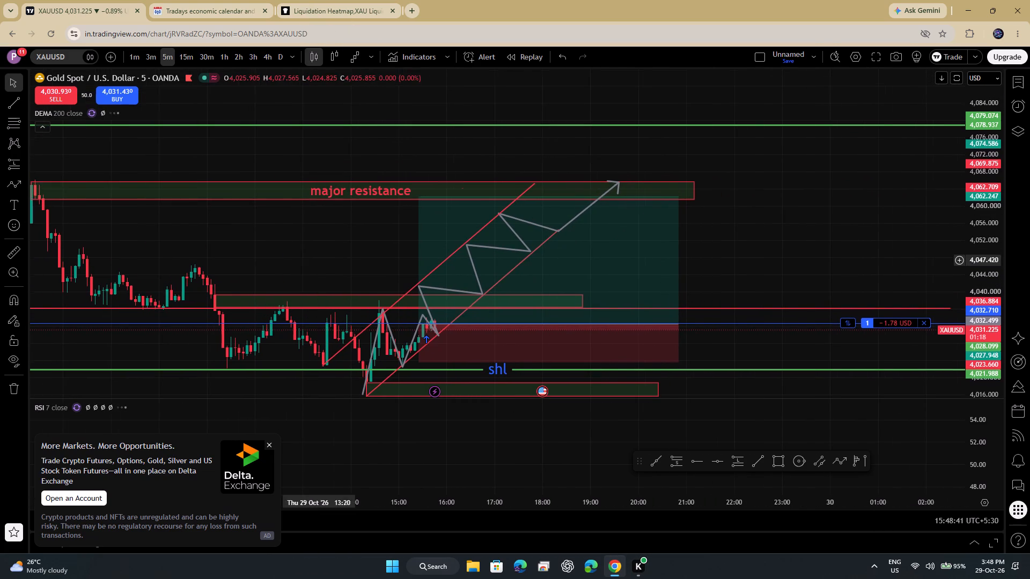
left_click_drag(411, 262, 511, 244)
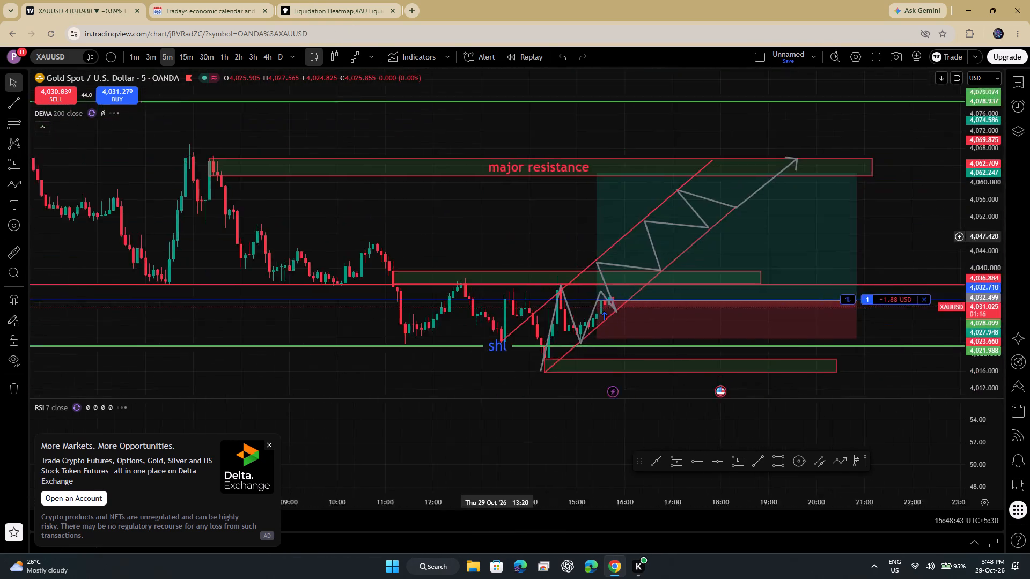
left_click_drag(511, 244, 431, 123)
left_click_drag(432, 120, 311, 235)
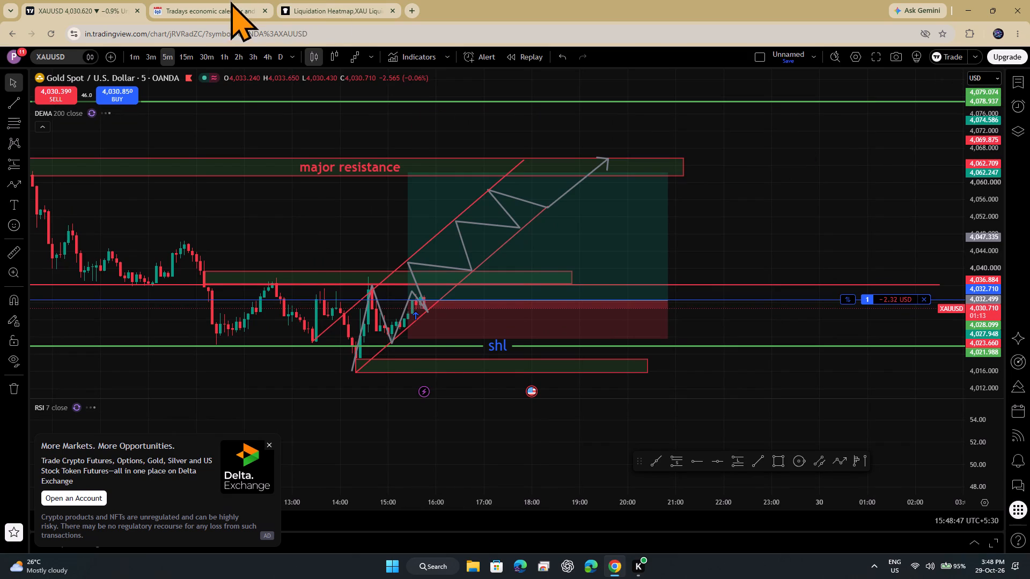
Check the USD events on the Tradays economic calendar, and return to the XAUUSD chart.
left_click(173, 12)
scroll(347, 144, "up", 7)
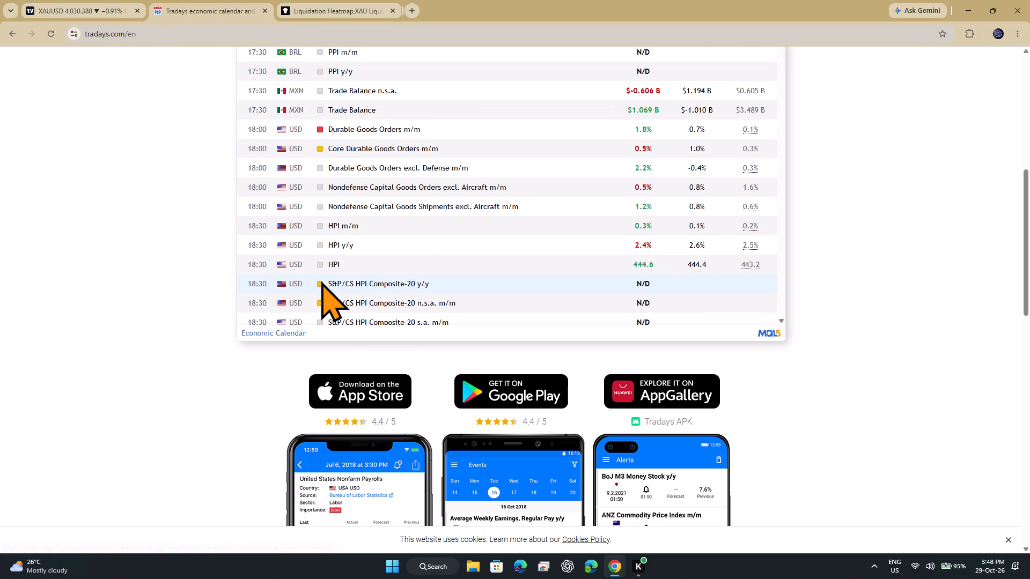
scroll(321, 281, "up", 11)
left_click(34, 0)
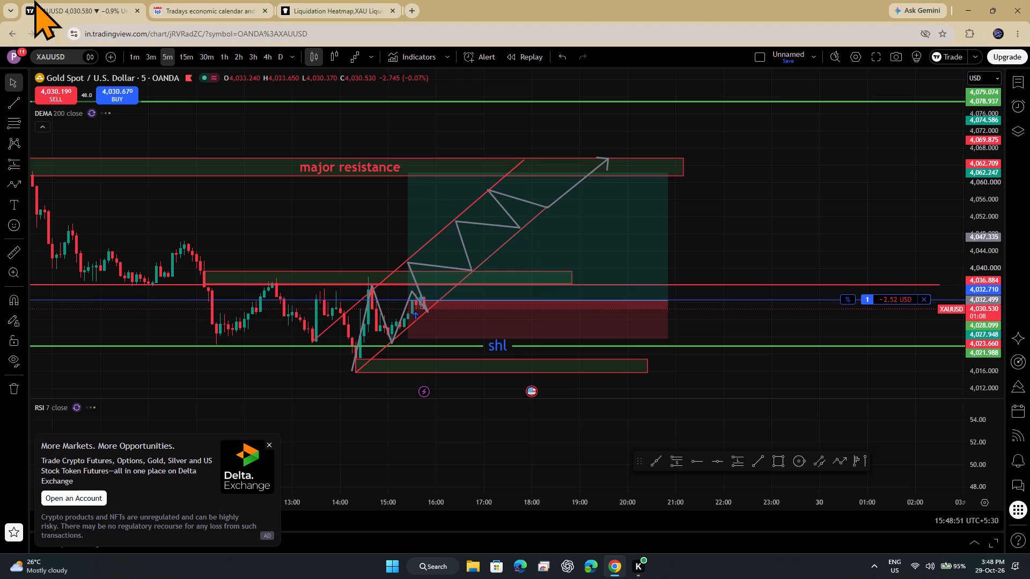
Examine recent XAUUSD price action against the channel, both resistance zones, the shl level and the long-position projection.
left_click_drag(256, 202, 470, 231)
left_click_drag(443, 224, 420, 224)
left_click_drag(420, 224, 313, 229)
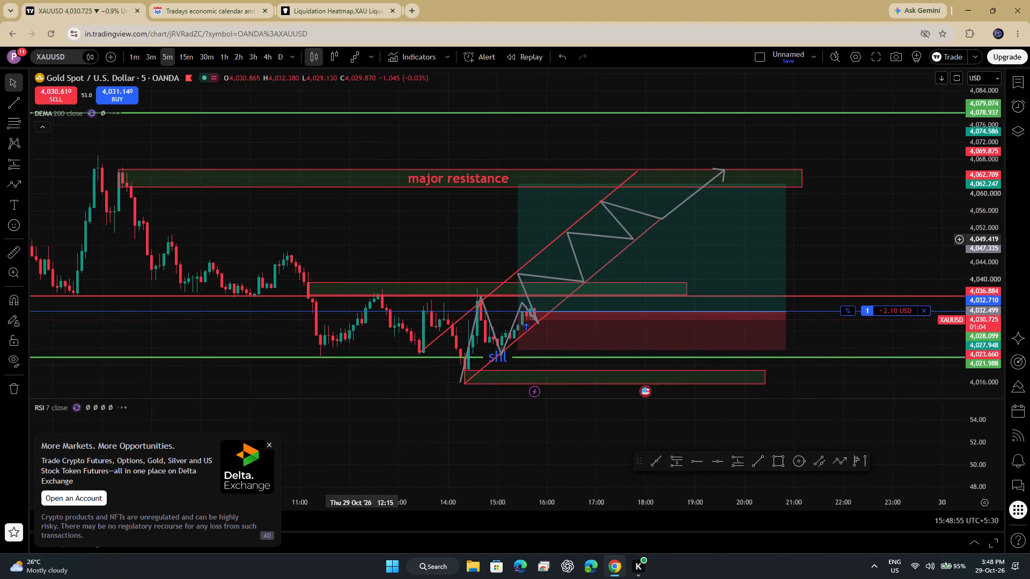
left_click_drag(313, 229, 189, 225)
left_click_drag(989, 237, 926, 362)
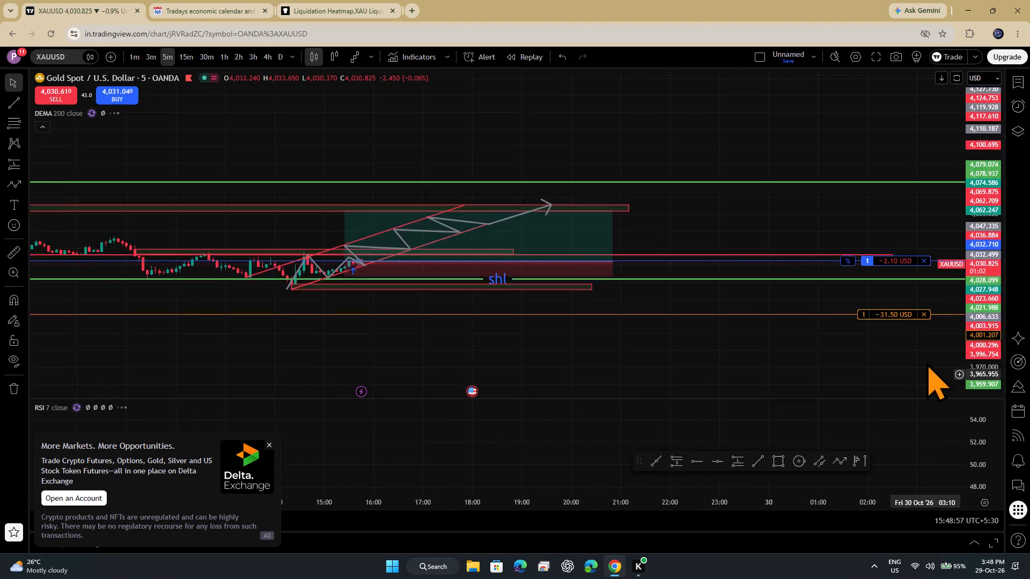
left_click_drag(926, 362, 957, 271)
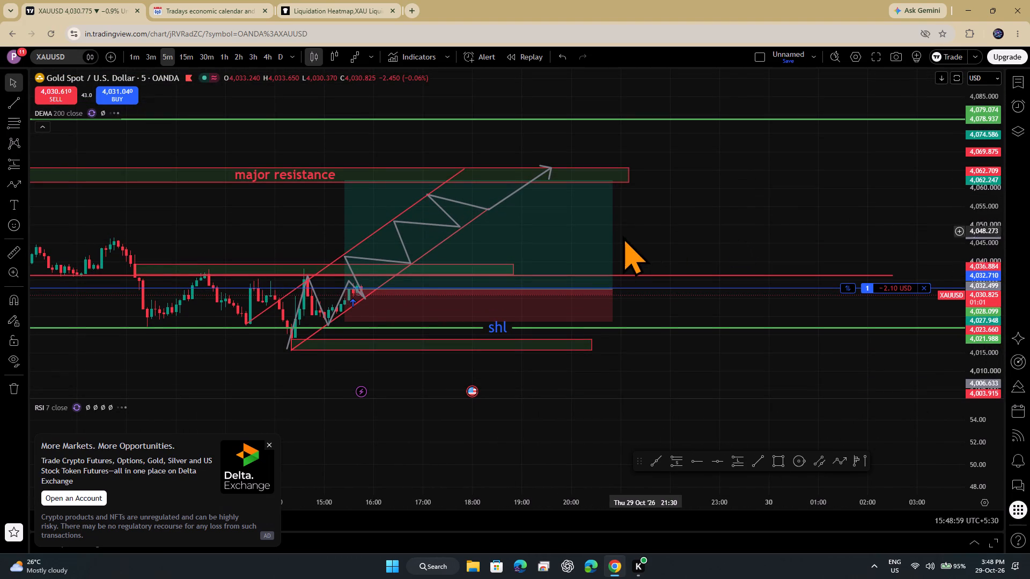
left_click_drag(988, 239, 974, 152)
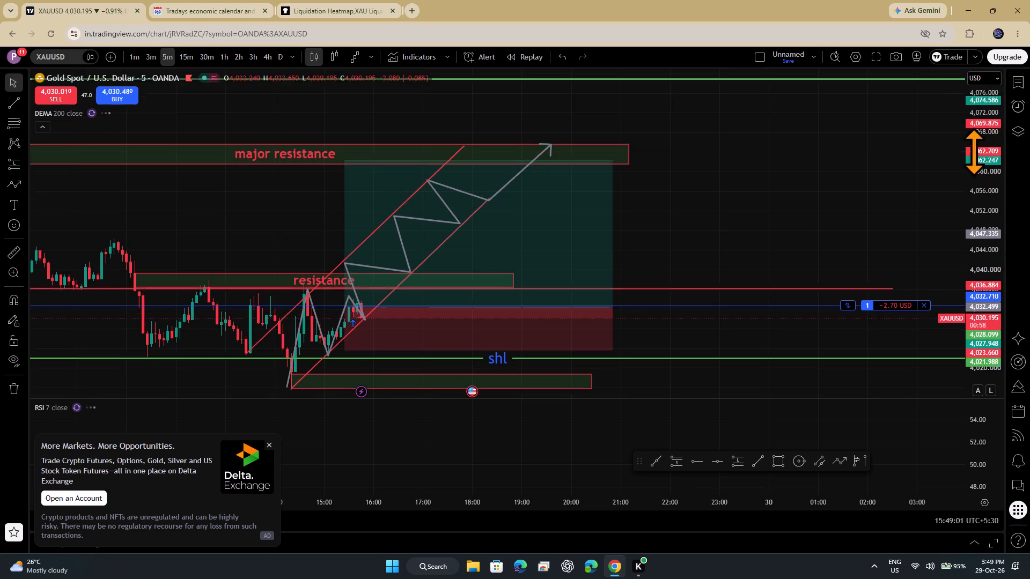
left_click_drag(974, 152, 973, 153)
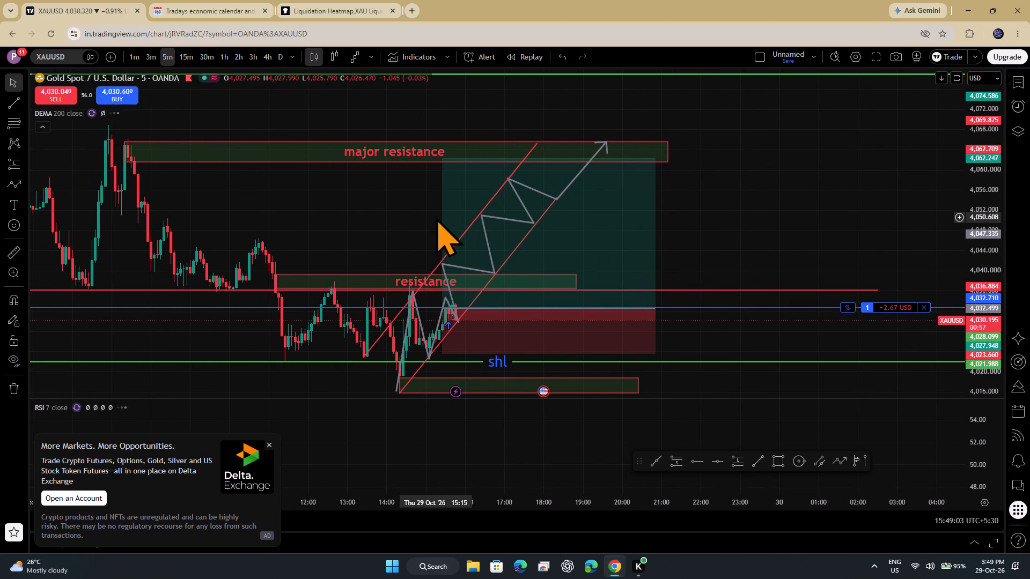
left_click_drag(352, 223, 423, 231)
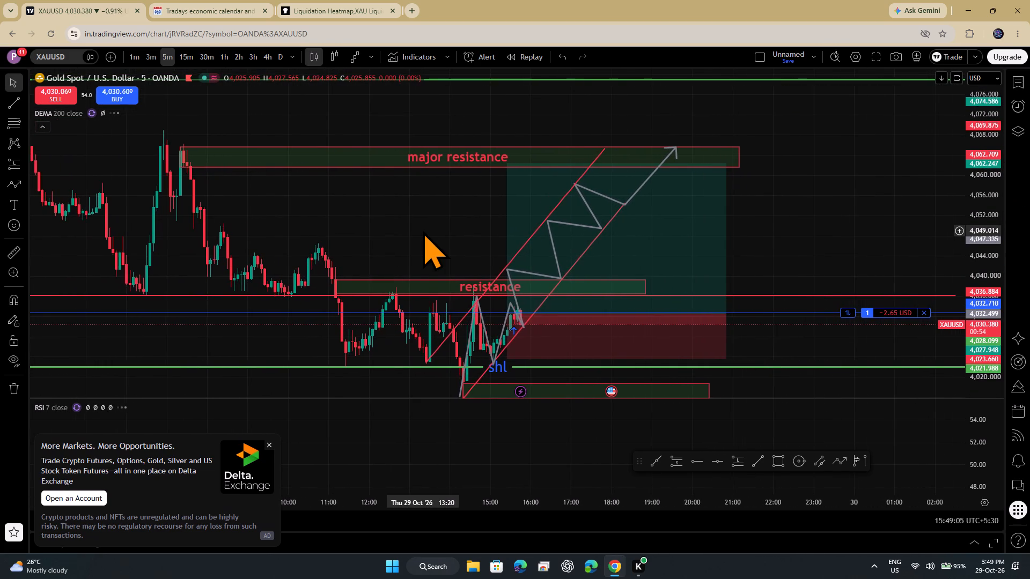
scroll(423, 231, "left", 1)
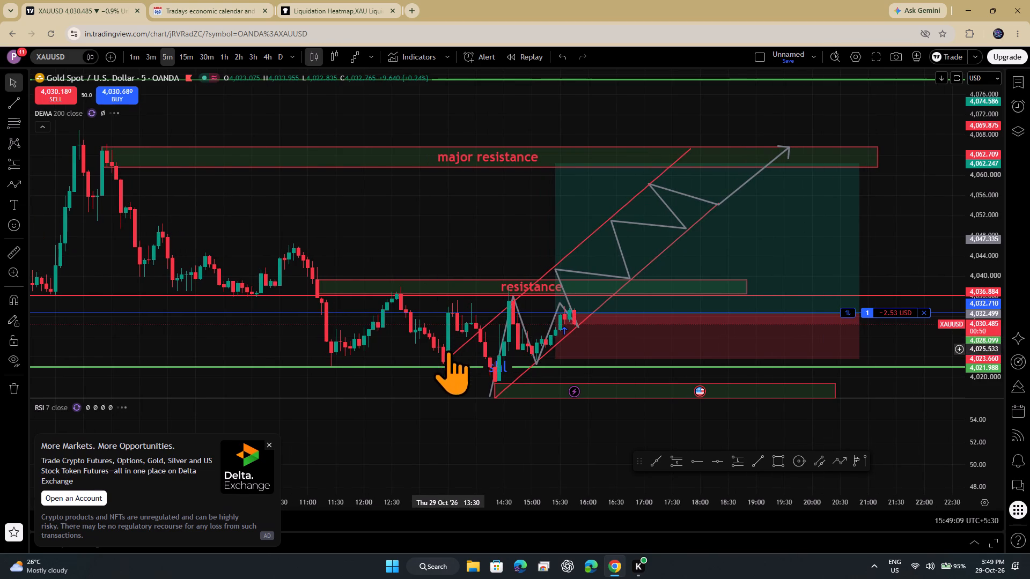
left_click_drag(398, 350, 366, 305)
left_click_drag(438, 364, 389, 339)
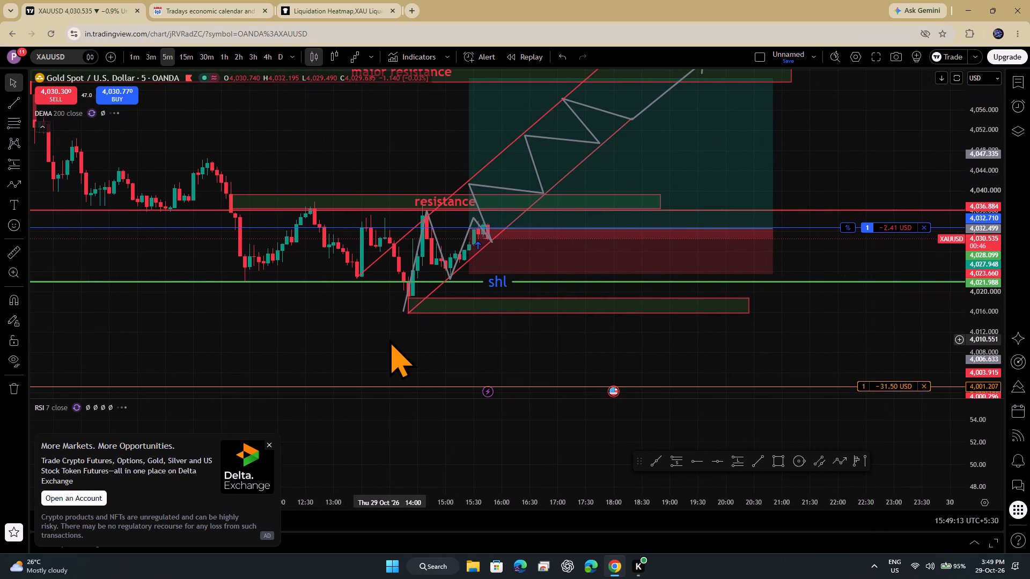
Dismiss the Delta Exchange advertisement covering the chart.
left_click(267, 442)
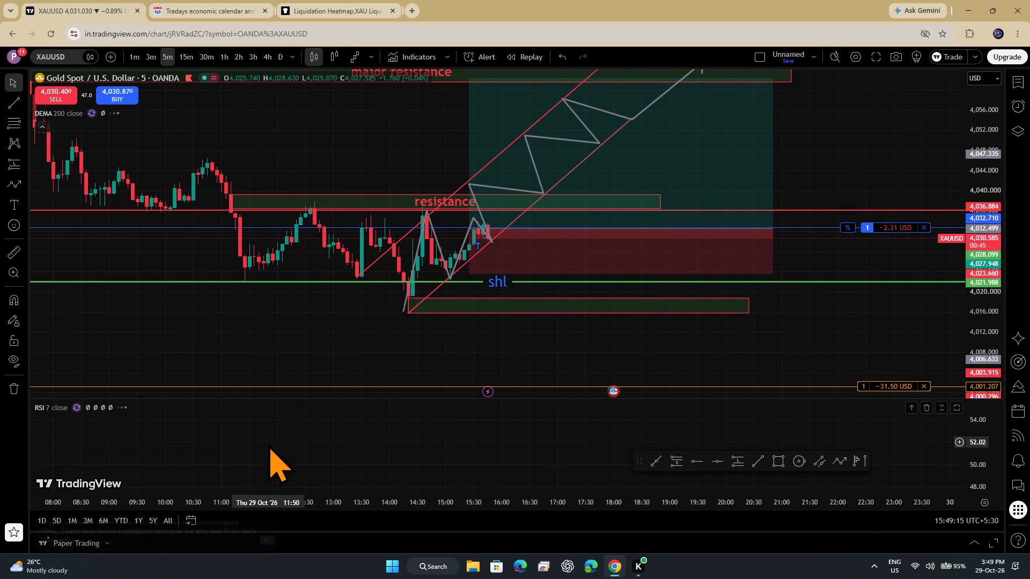
Examine the rising channel, the projected path to major resistance and the support zone in relation to the open long position.
scroll(269, 344, "right", 1)
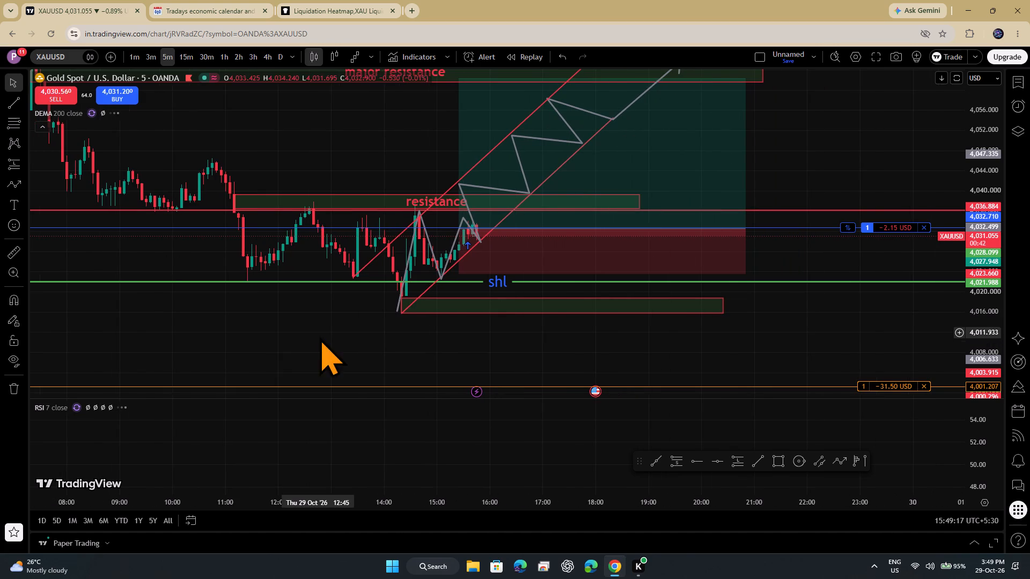
left_click_drag(320, 338, 242, 409)
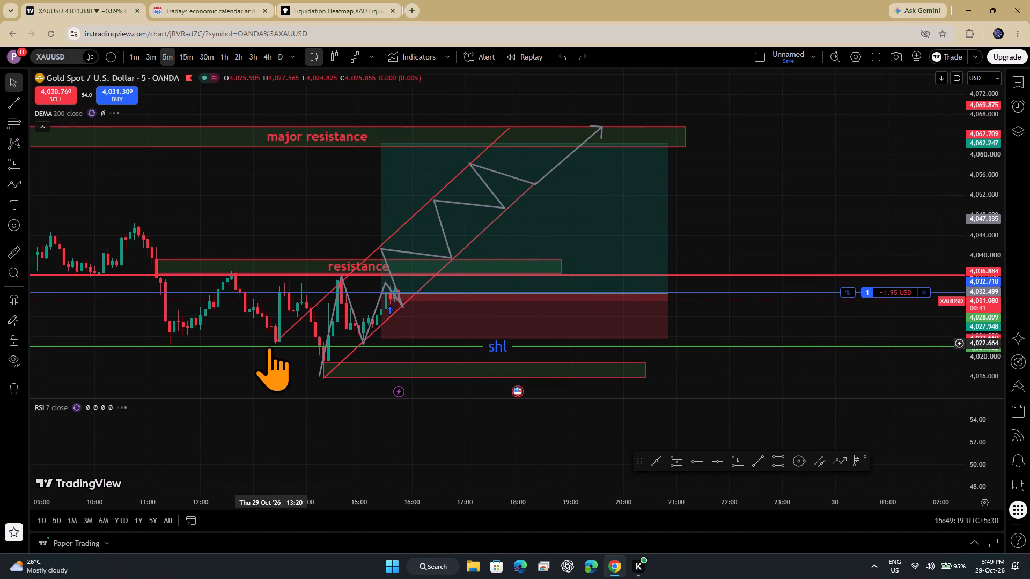
left_click(269, 346)
left_click(247, 313)
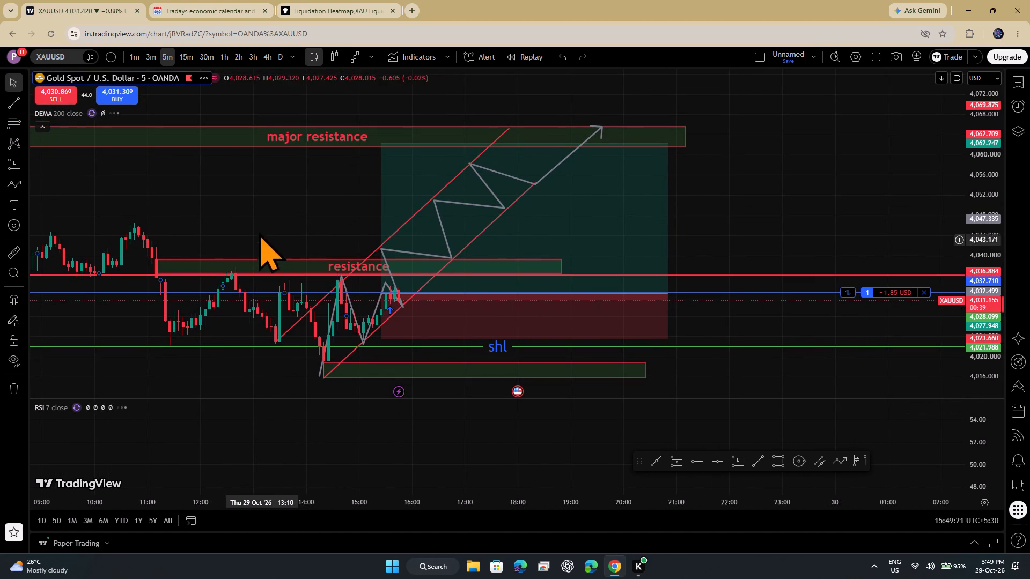
left_click_drag(252, 211, 261, 167)
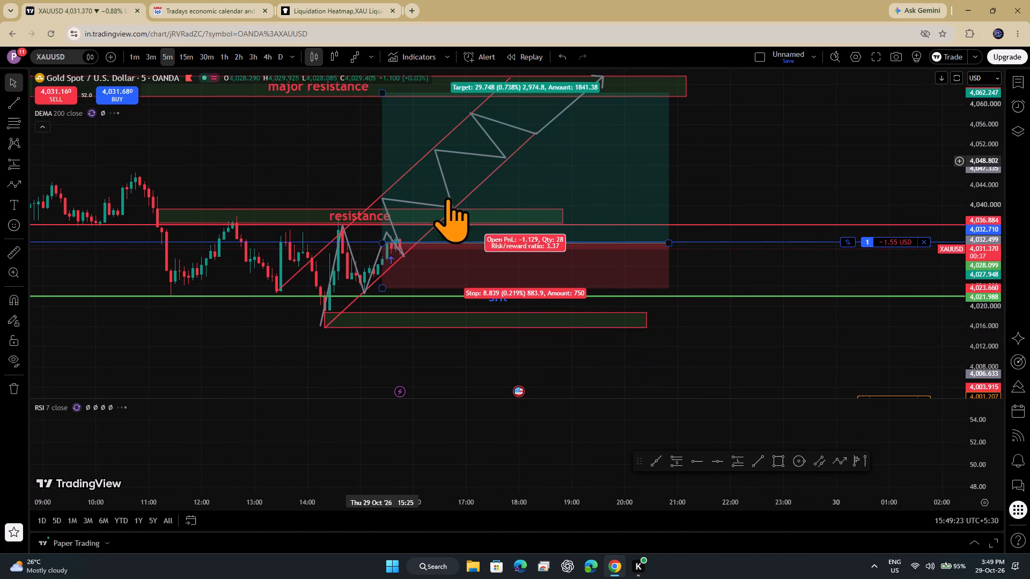
left_click_drag(772, 103, 838, 160)
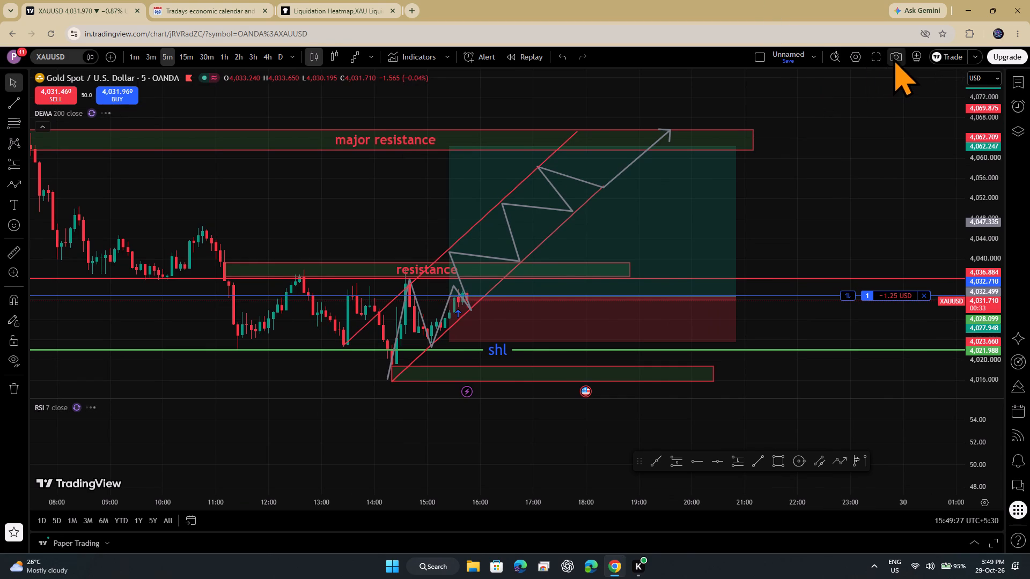
left_click_drag(791, 196, 804, 227)
left_click_drag(983, 203, 992, 256)
left_click_drag(356, 207, 396, 278)
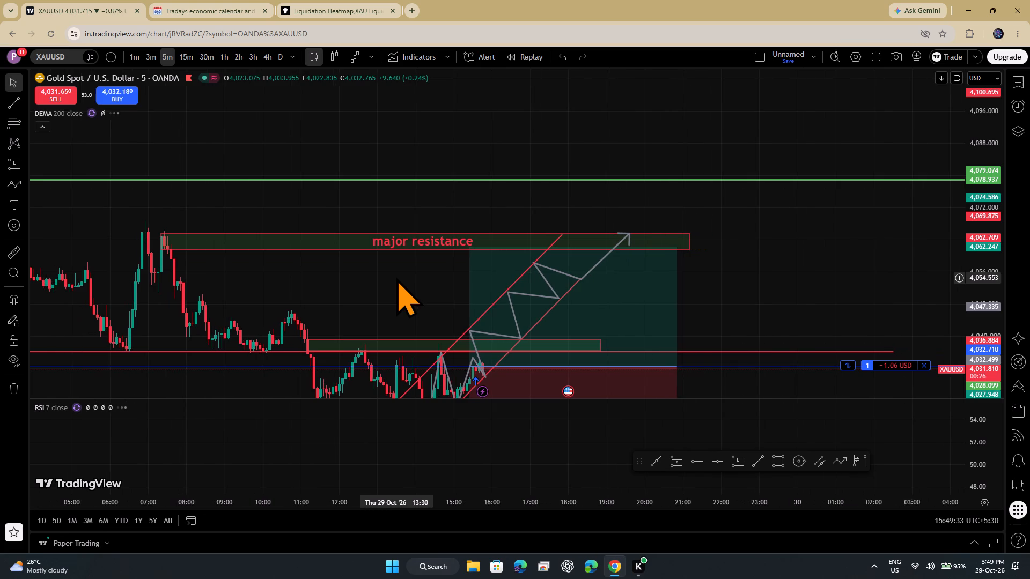
left_click_drag(396, 278, 470, 158)
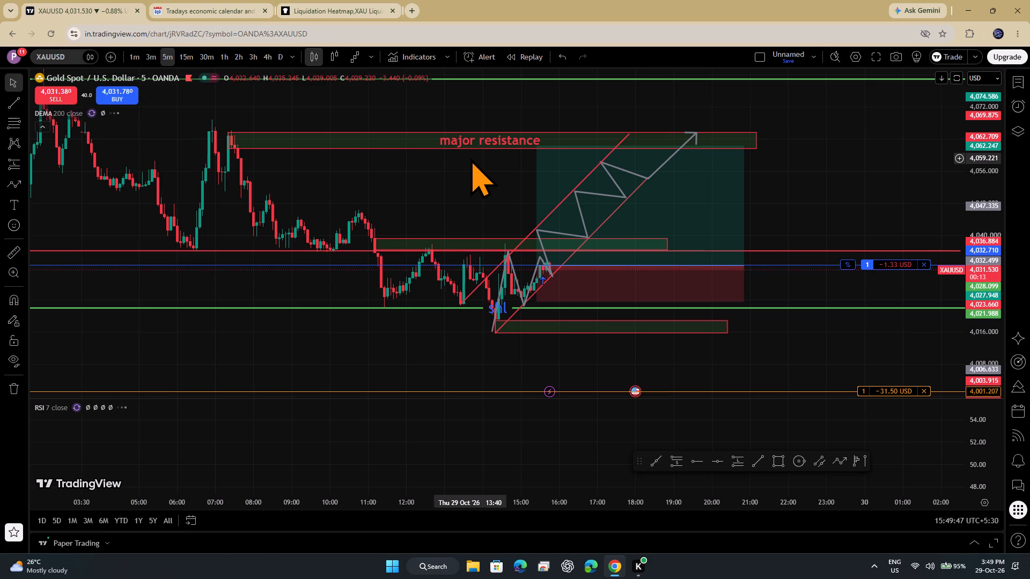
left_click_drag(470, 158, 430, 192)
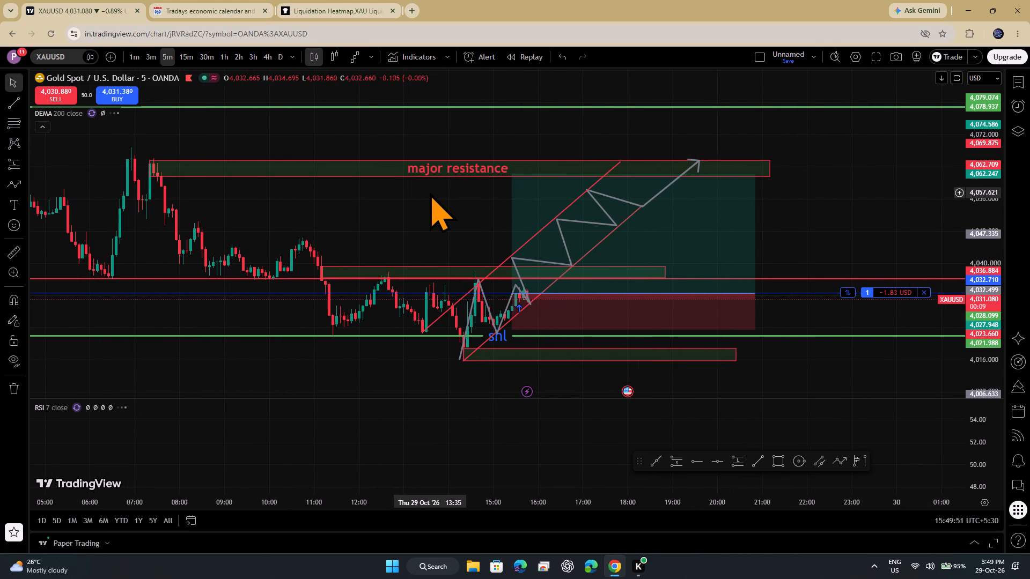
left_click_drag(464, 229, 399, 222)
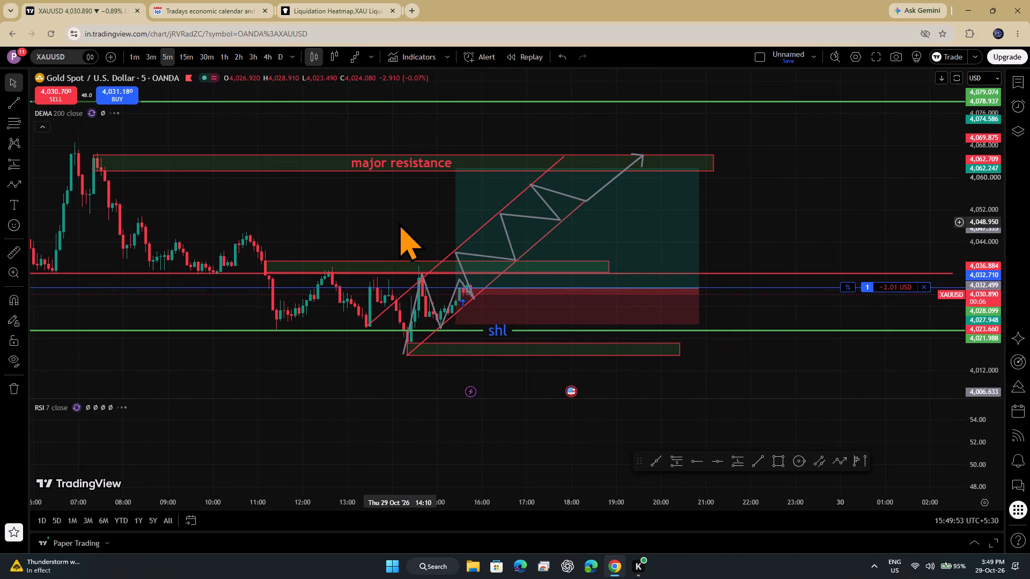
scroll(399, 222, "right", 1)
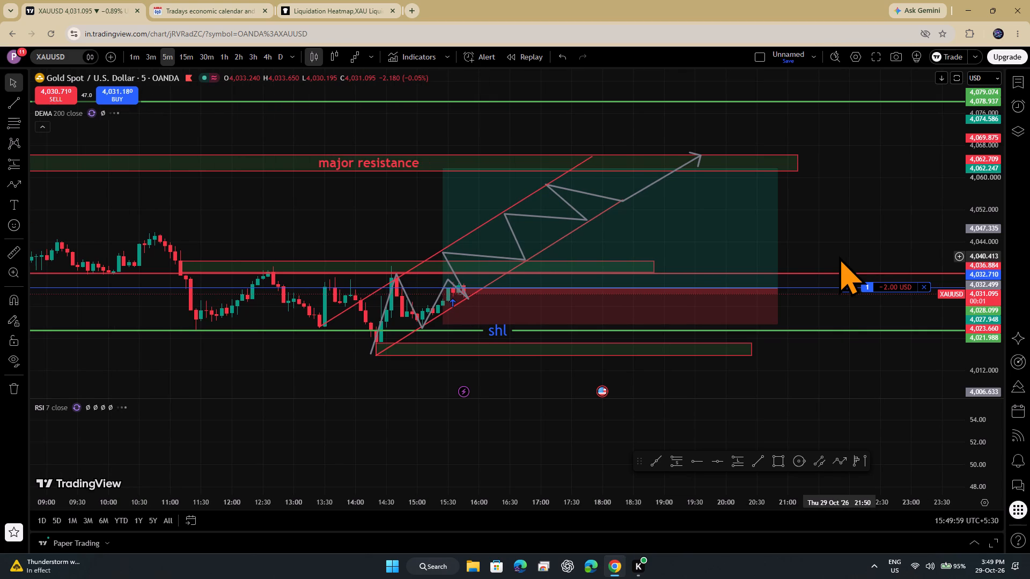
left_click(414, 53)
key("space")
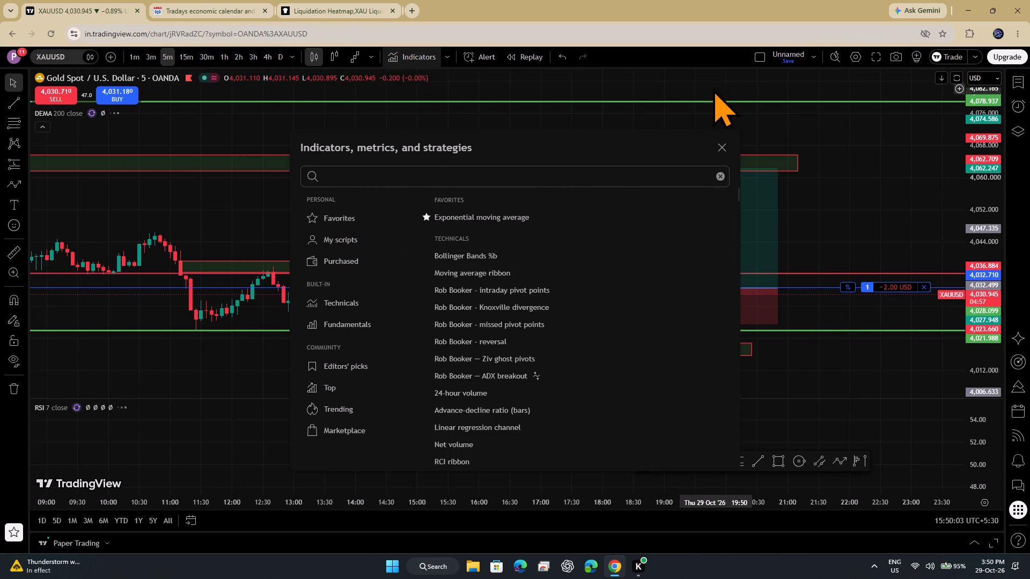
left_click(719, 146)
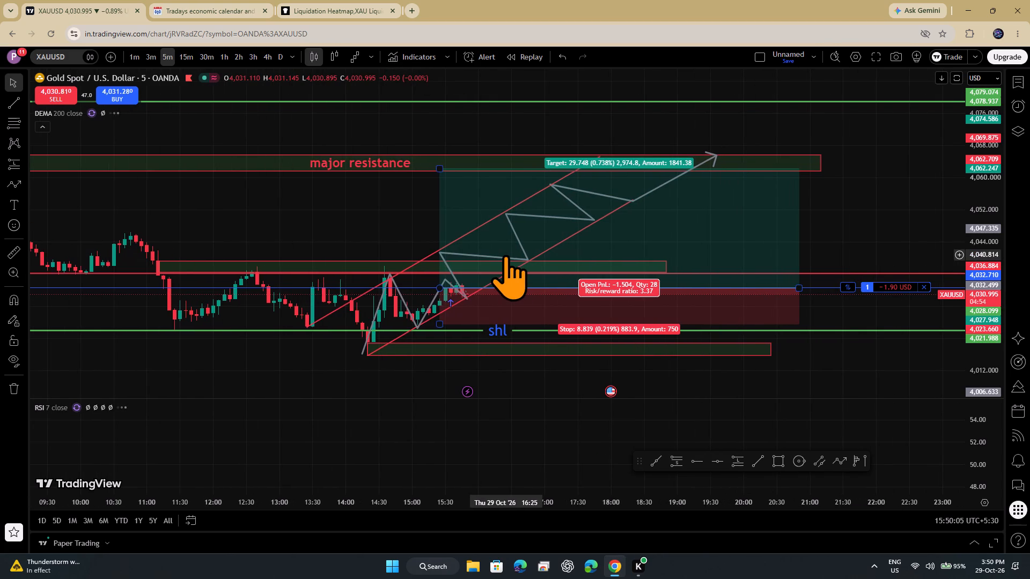
Raise the zigzag path's low at 15:05 slightly to about 4,023.4, near the channel's lower line.
left_click_drag(987, 262, 957, 144)
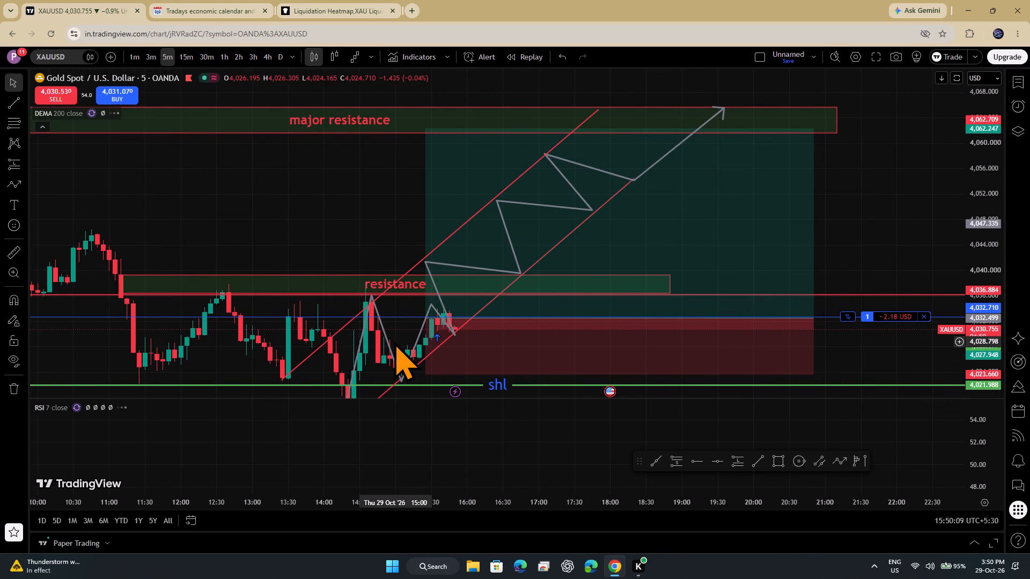
left_click_drag(394, 342, 365, 251)
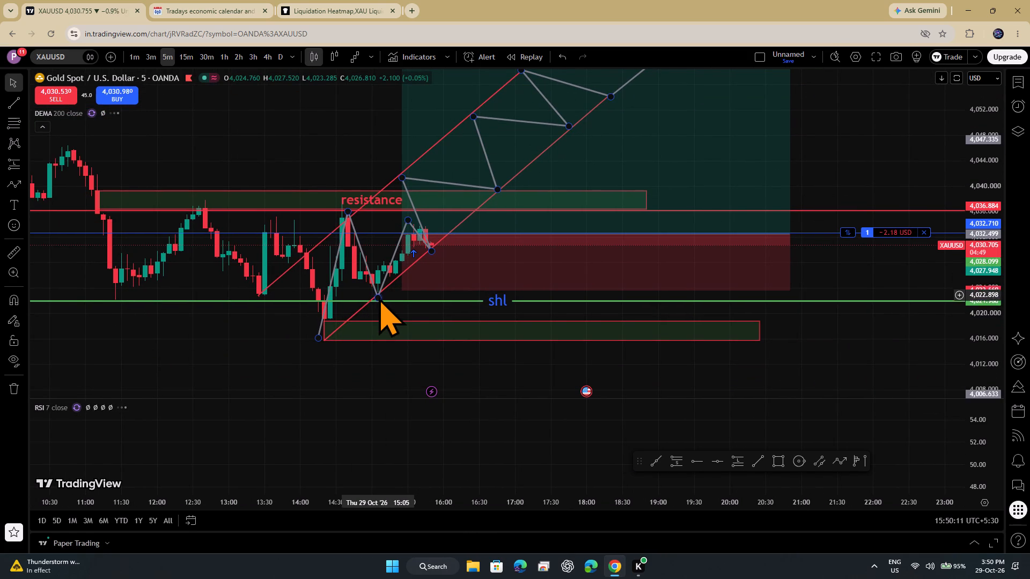
left_click(379, 299)
left_click_drag(378, 299, 377, 291)
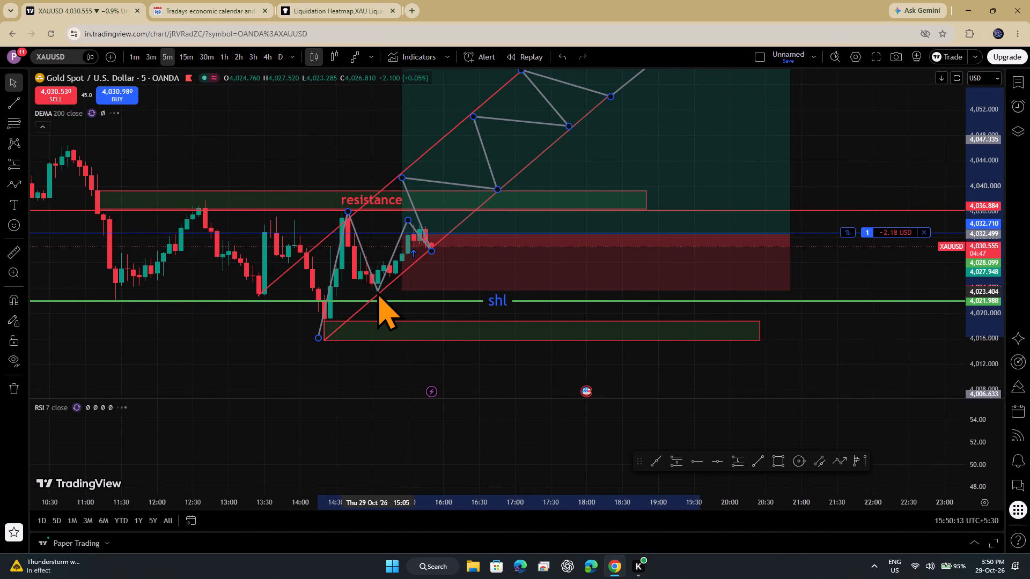
left_click_drag(377, 291, 377, 293)
left_click(362, 244)
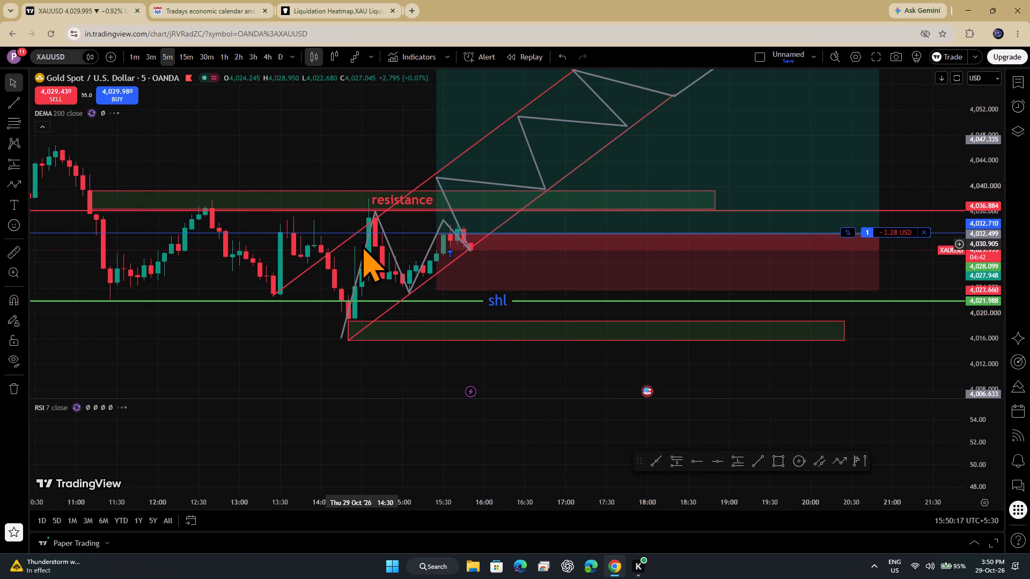
left_click(364, 250)
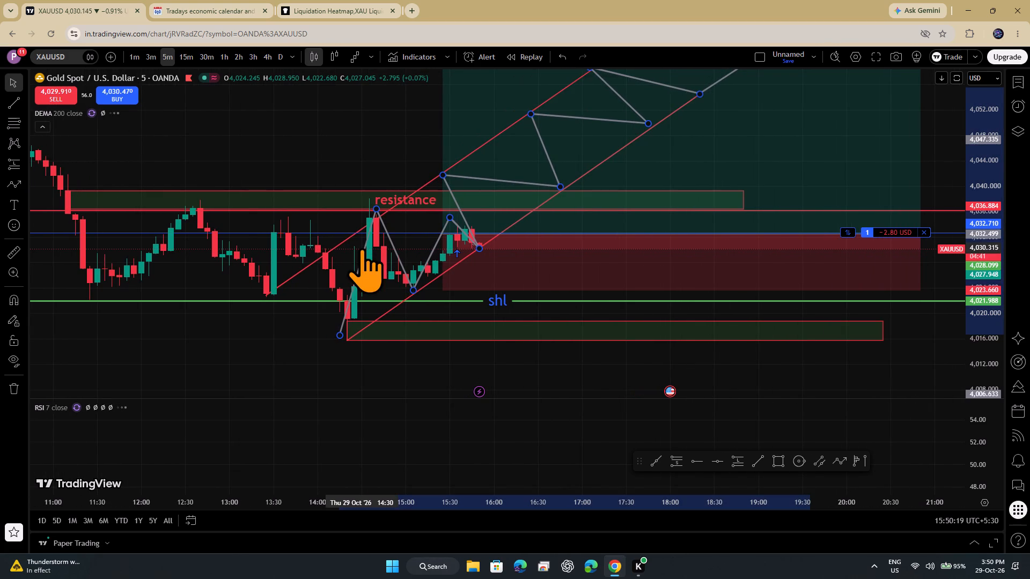
Examine price action between the shl level and the resistance zone, along with the projected path up to major resistance.
left_click_drag(313, 296, 198, 314)
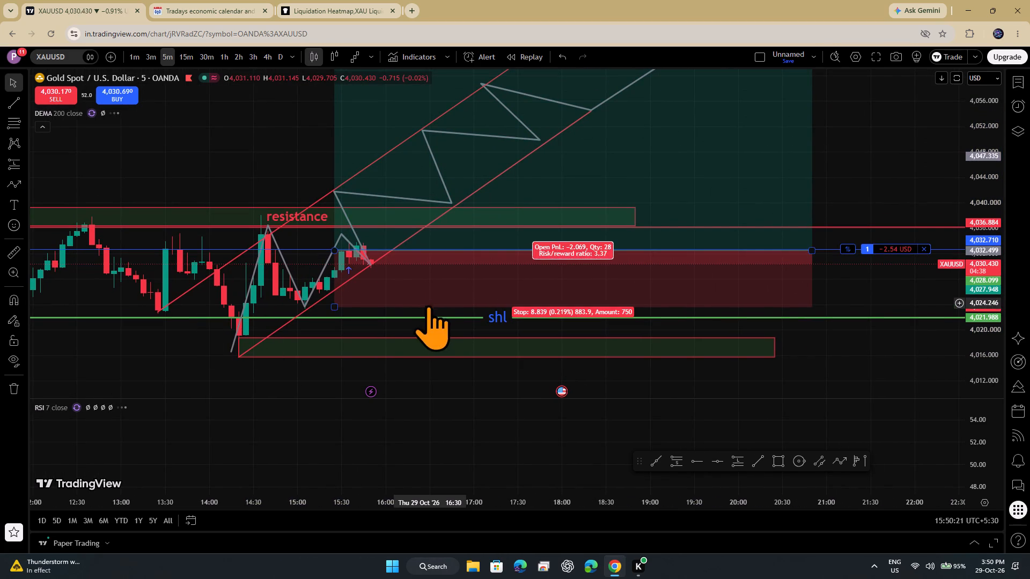
left_click(424, 316)
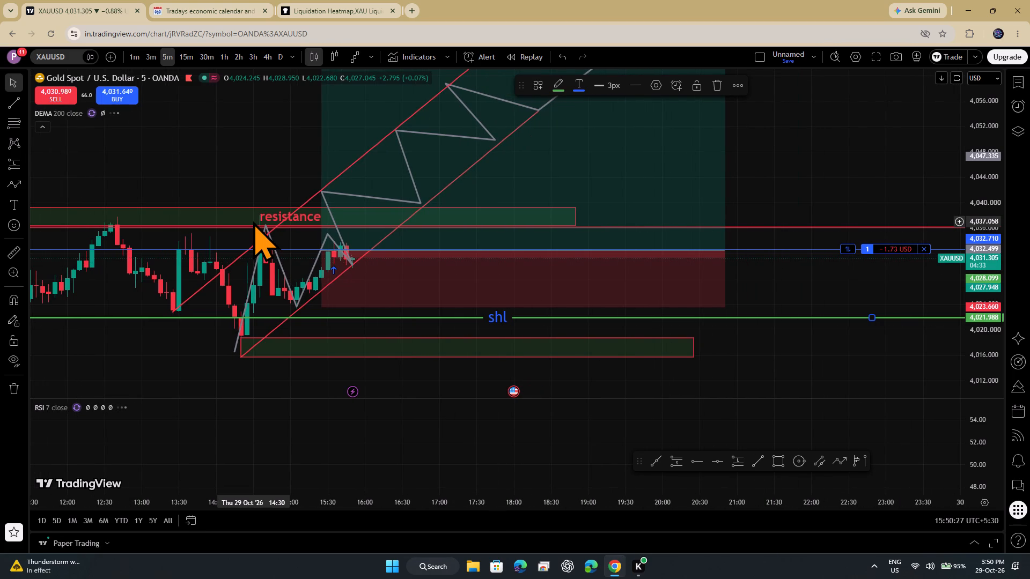
left_click(251, 228)
left_click_drag(220, 164, 222, 234)
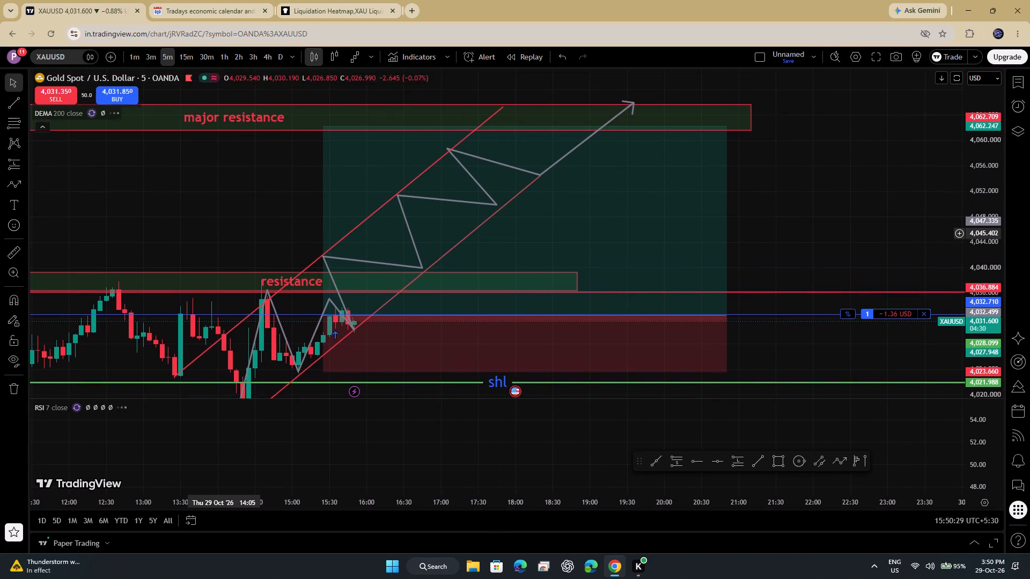
left_click_drag(222, 234, 221, 226)
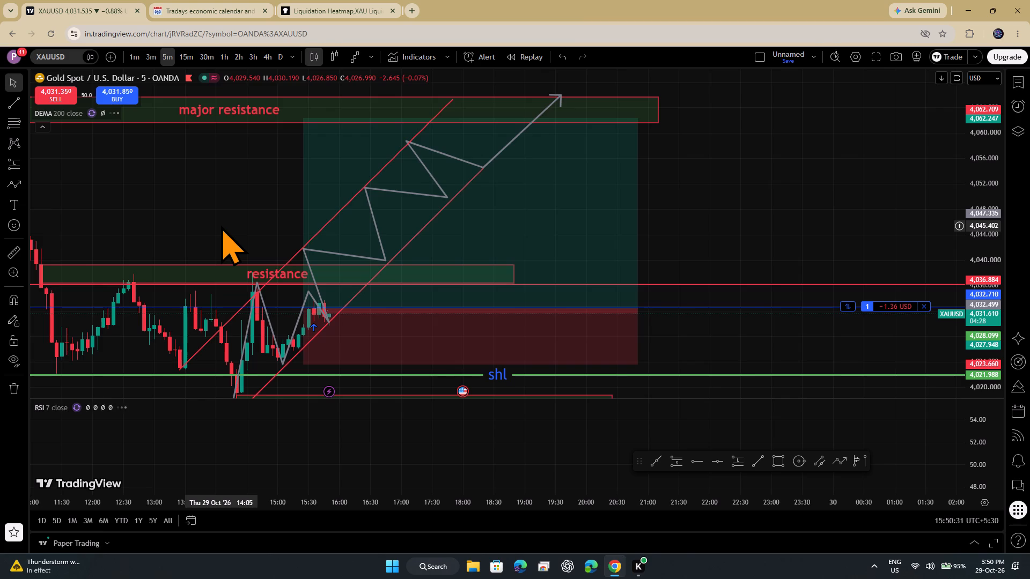
scroll(221, 226, "left", 1)
left_click_drag(221, 226, 293, 320)
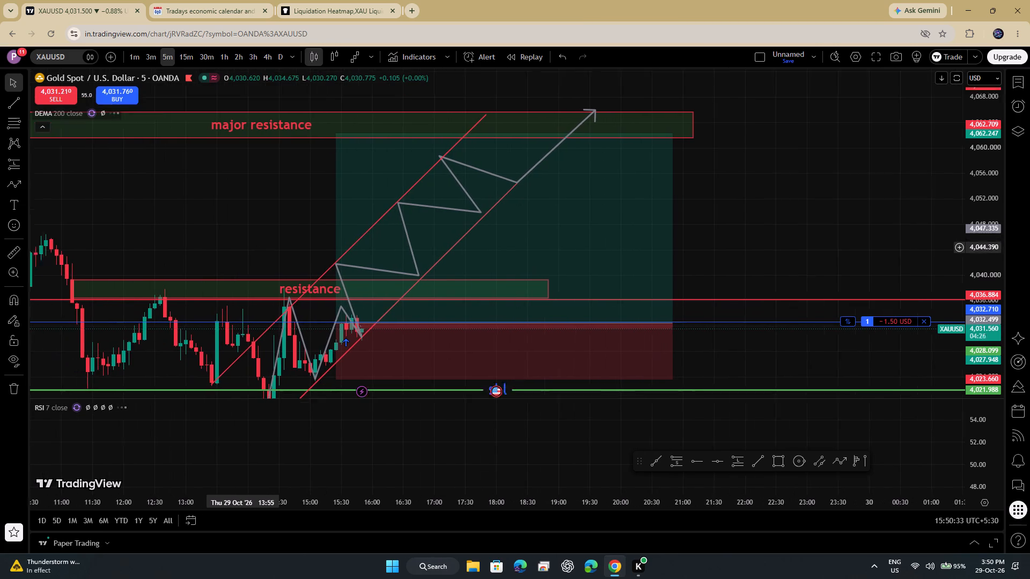
left_click_drag(293, 320, 295, 324)
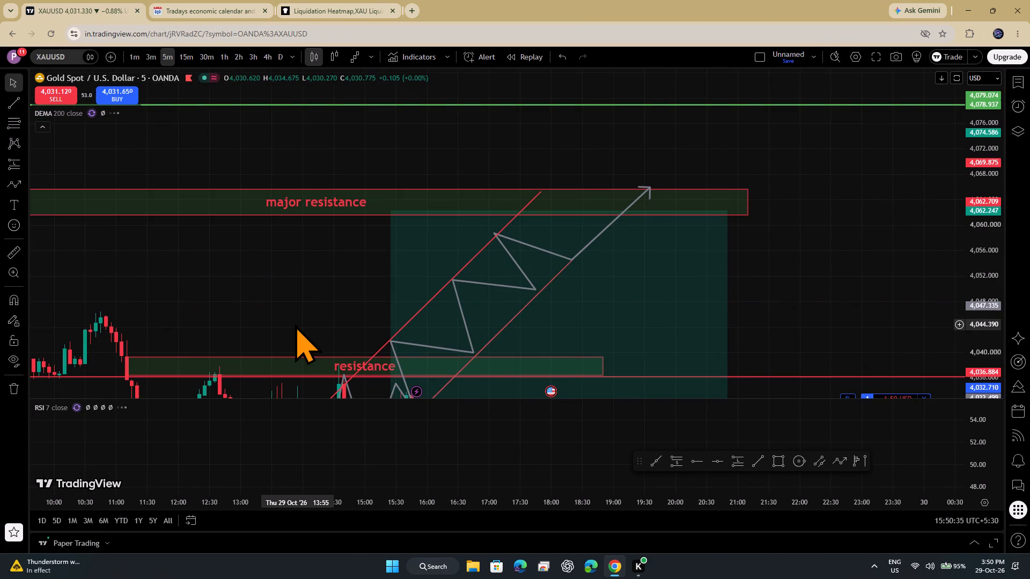
left_click_drag(295, 324, 323, 268)
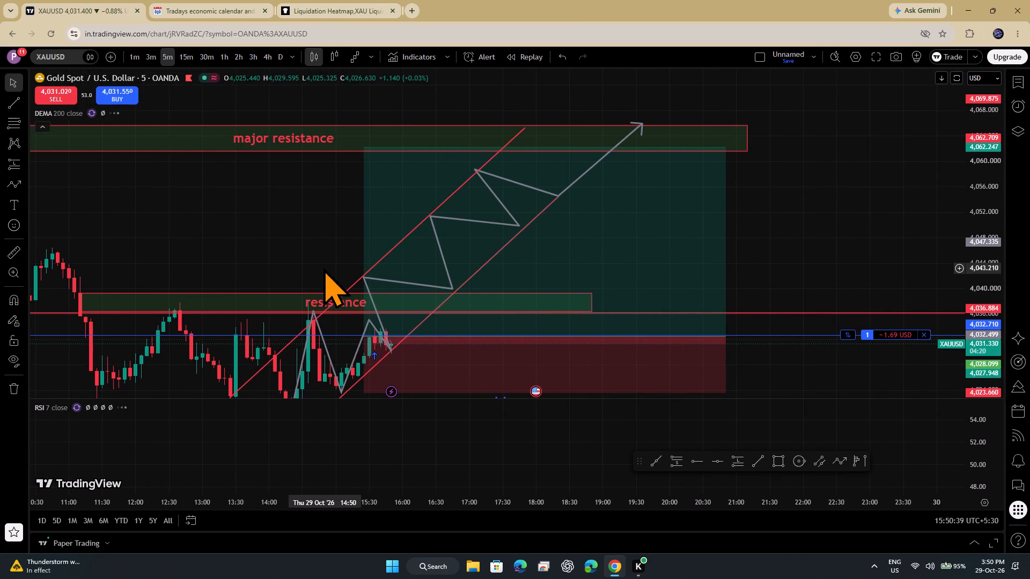
left_click_drag(254, 242, 233, 73)
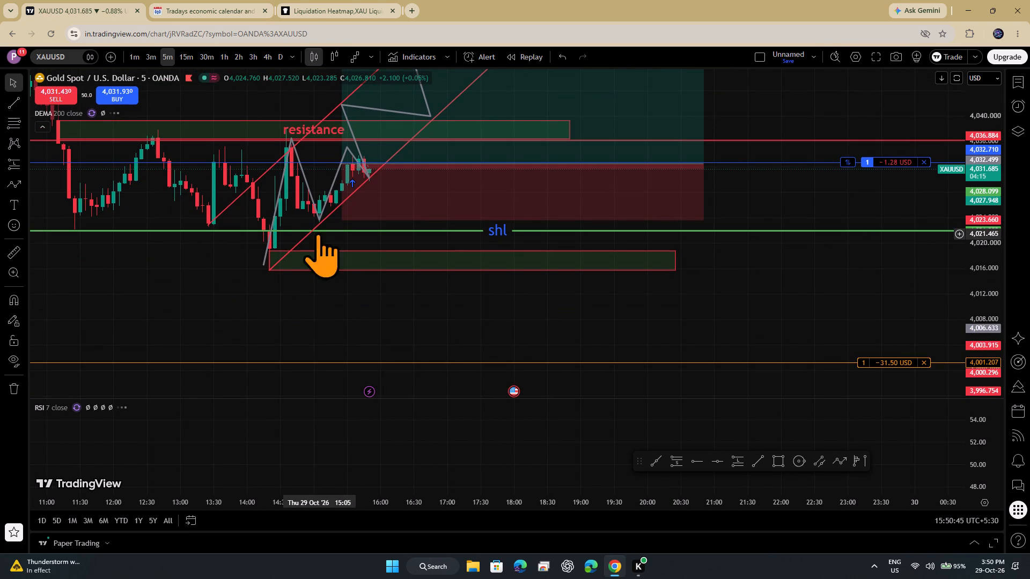
left_click(315, 239)
left_click(307, 254)
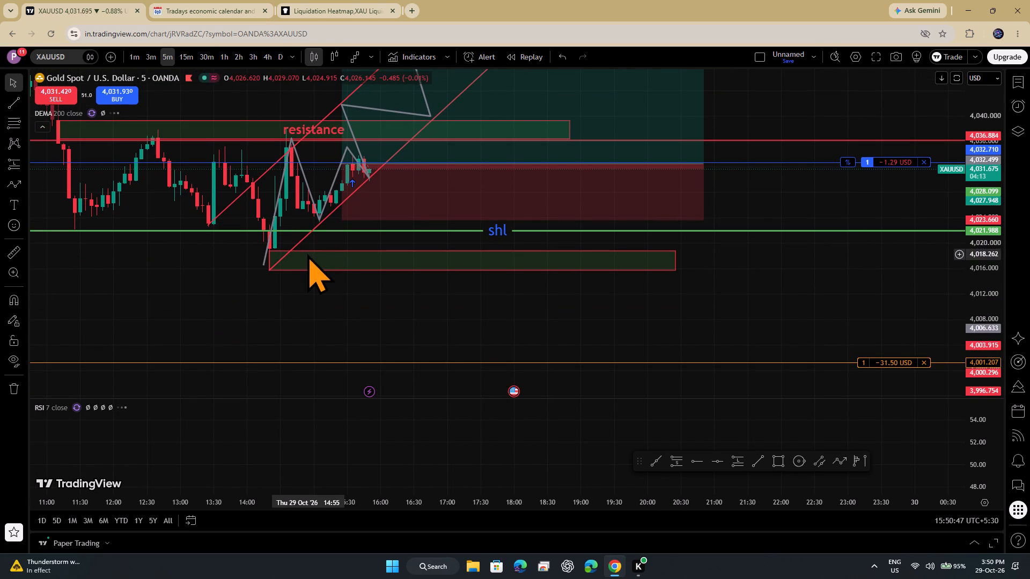
left_click_drag(237, 278, 232, 308)
left_click_drag(241, 293, 263, 326)
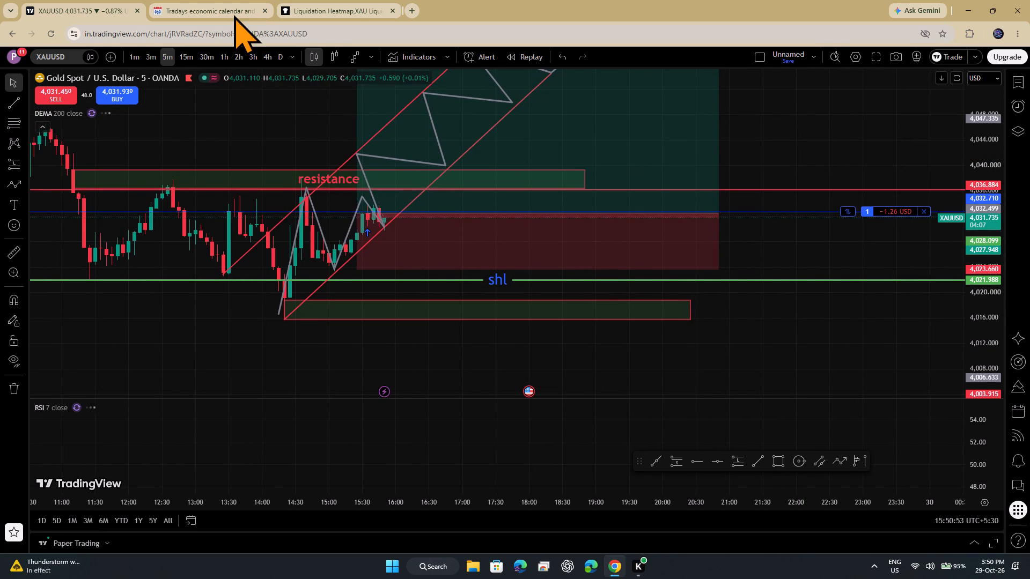
left_click_drag(225, 87, 268, 197)
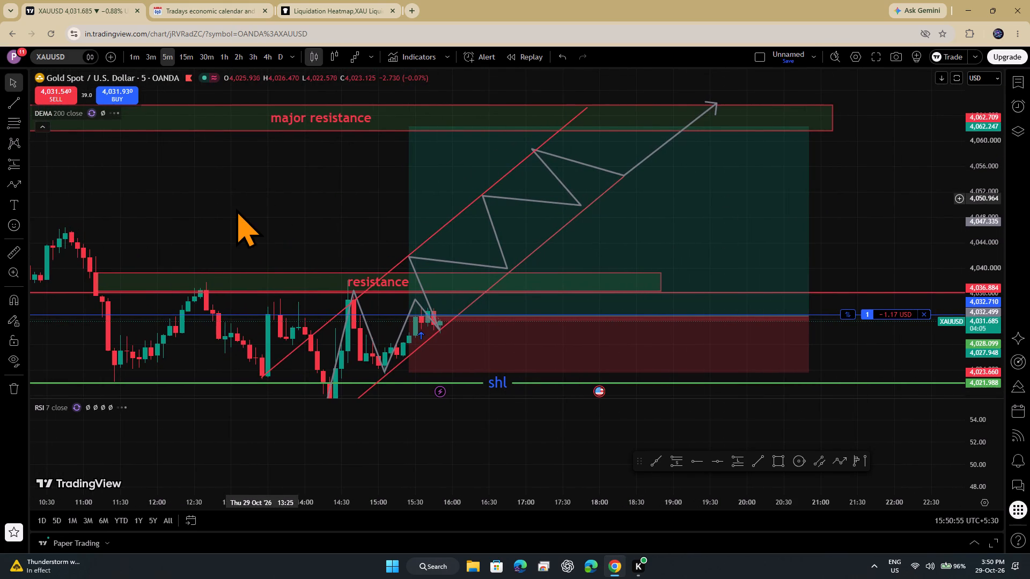
Shorten the long-position projection so that its far edge ends at 20:45.
left_click_drag(806, 271, 814, 278)
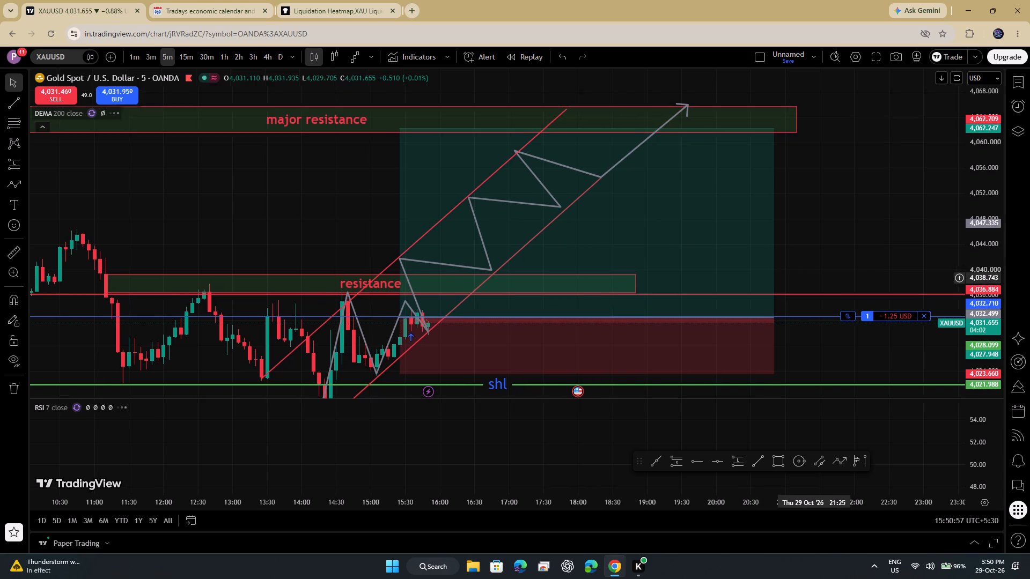
left_click_drag(814, 278, 826, 236)
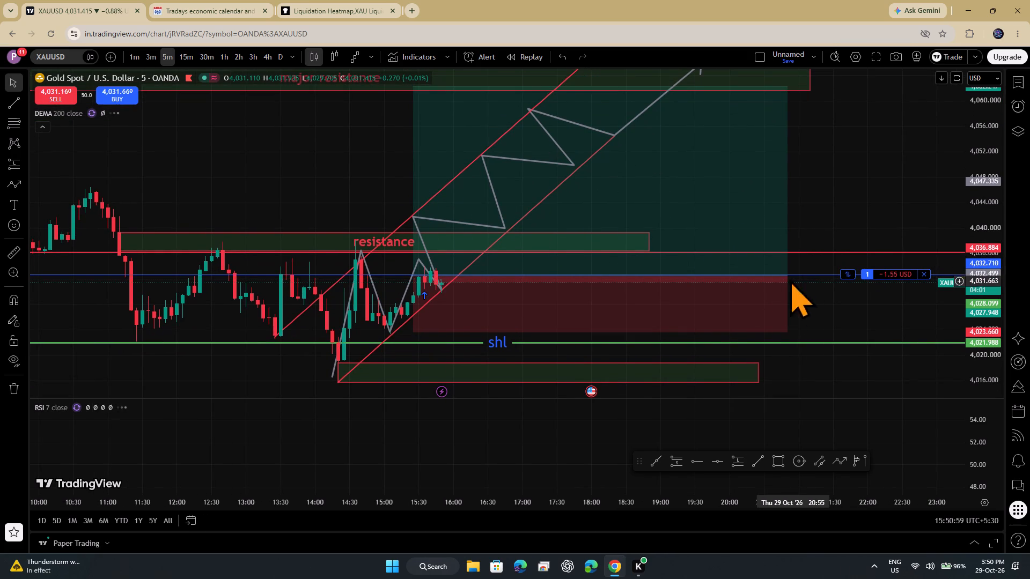
left_click_drag(788, 277, 782, 281)
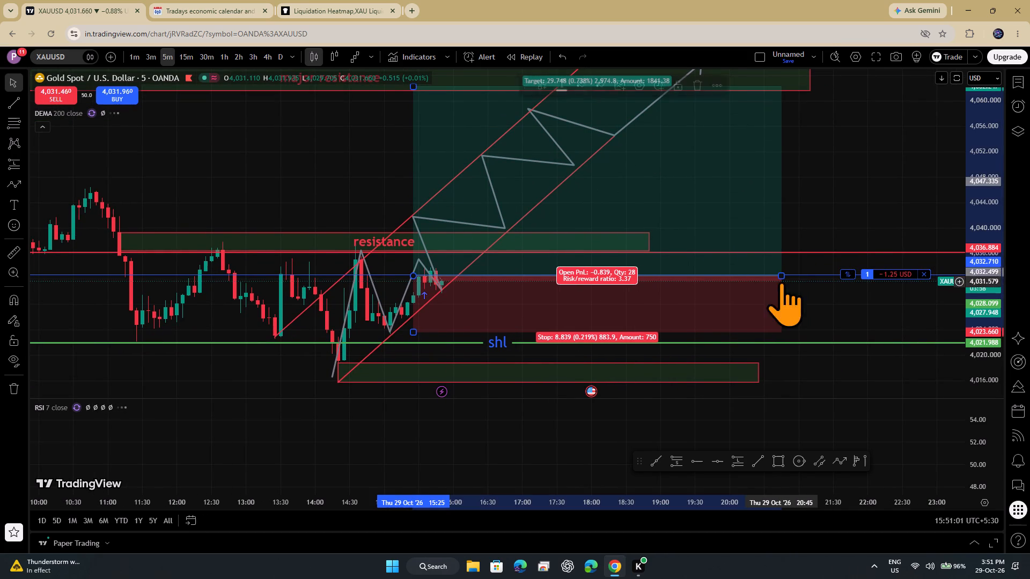
Inspect the 13:40 candle's values and the recent price action just below the resistance zone.
left_click_drag(841, 177, 854, 218)
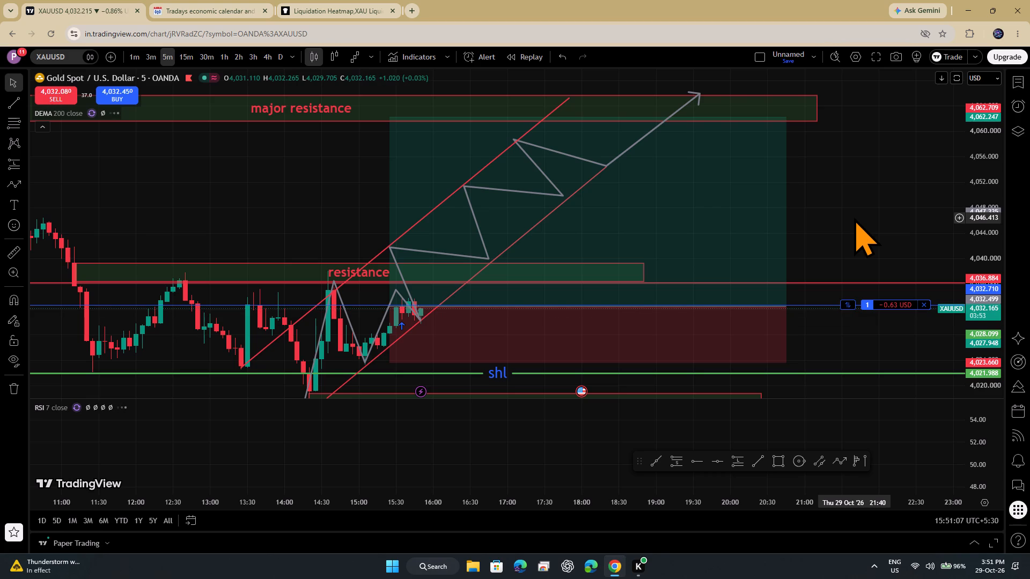
left_click(685, 155)
left_click(263, 267)
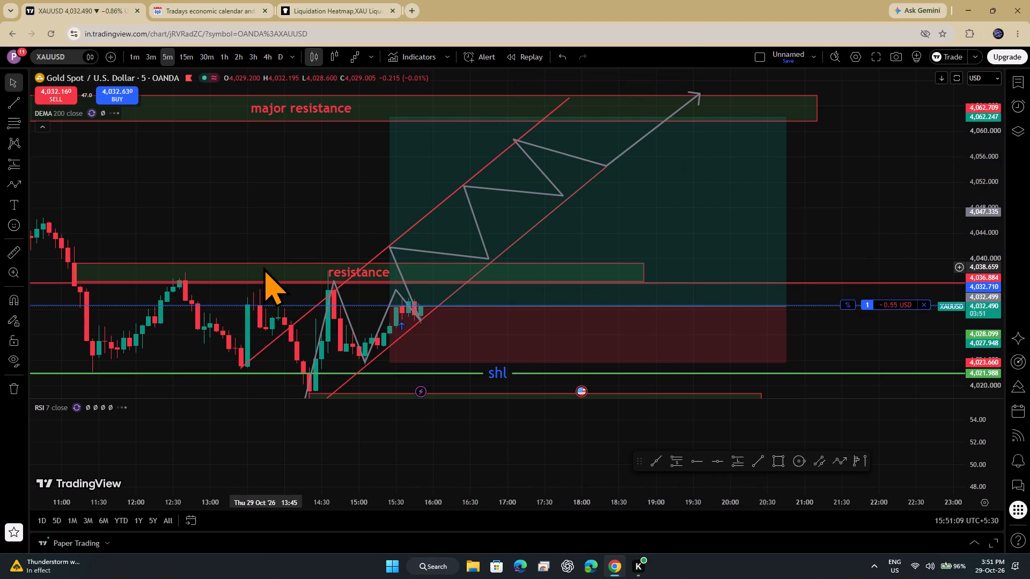
left_click_drag(261, 244, 262, 275)
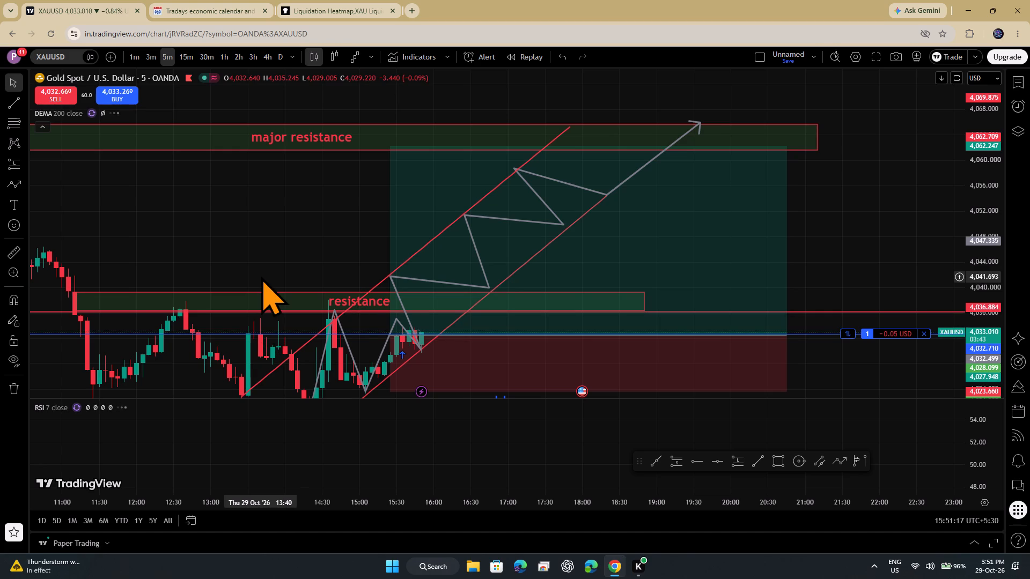
left_click_drag(261, 277, 247, 248)
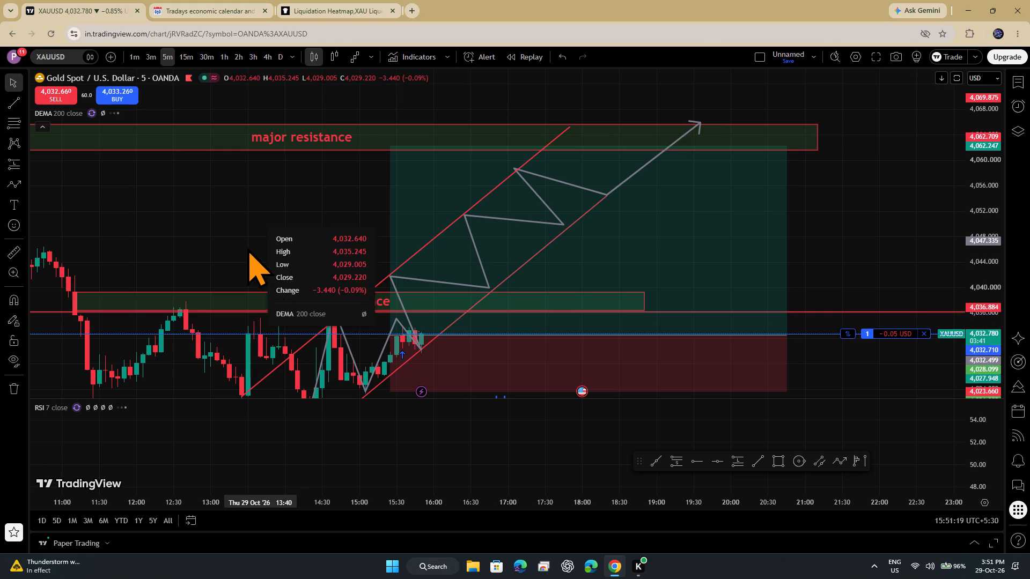
left_click_drag(247, 248, 303, 200)
left_click(303, 200)
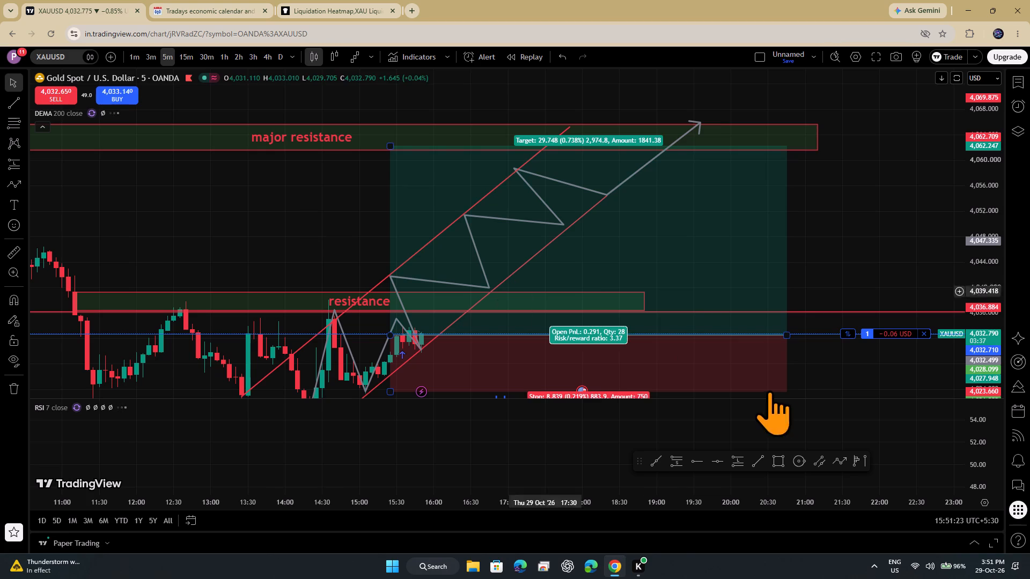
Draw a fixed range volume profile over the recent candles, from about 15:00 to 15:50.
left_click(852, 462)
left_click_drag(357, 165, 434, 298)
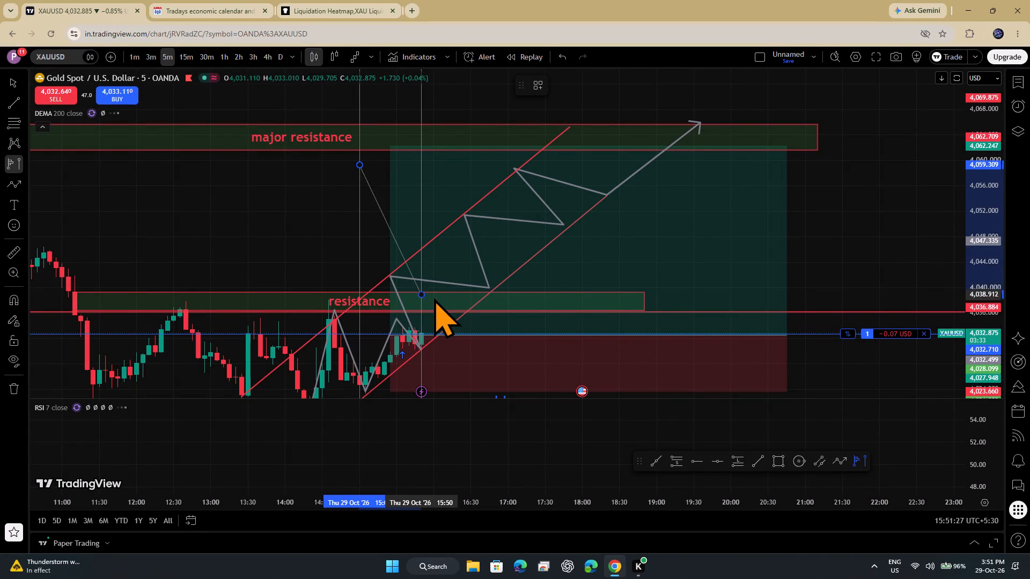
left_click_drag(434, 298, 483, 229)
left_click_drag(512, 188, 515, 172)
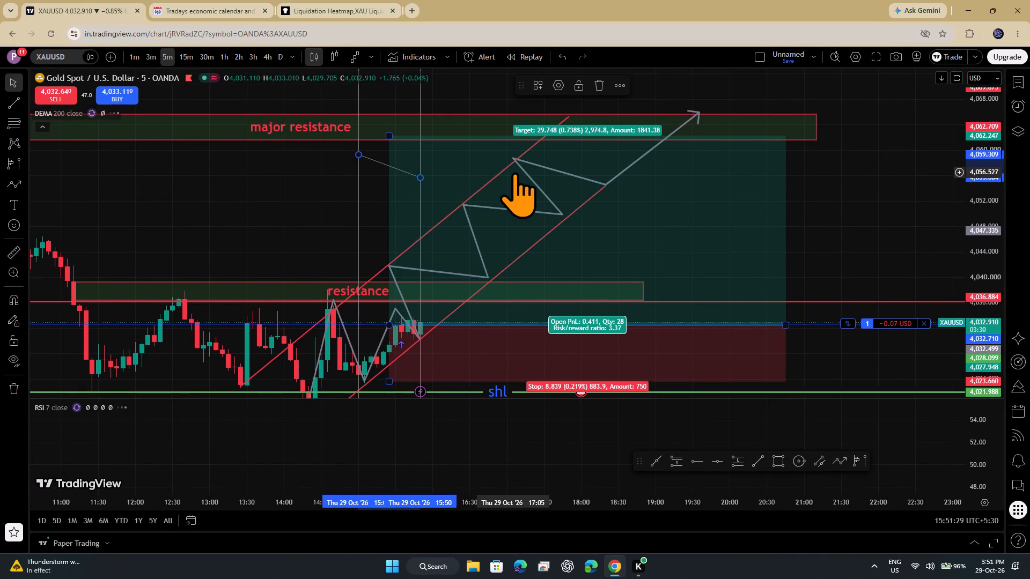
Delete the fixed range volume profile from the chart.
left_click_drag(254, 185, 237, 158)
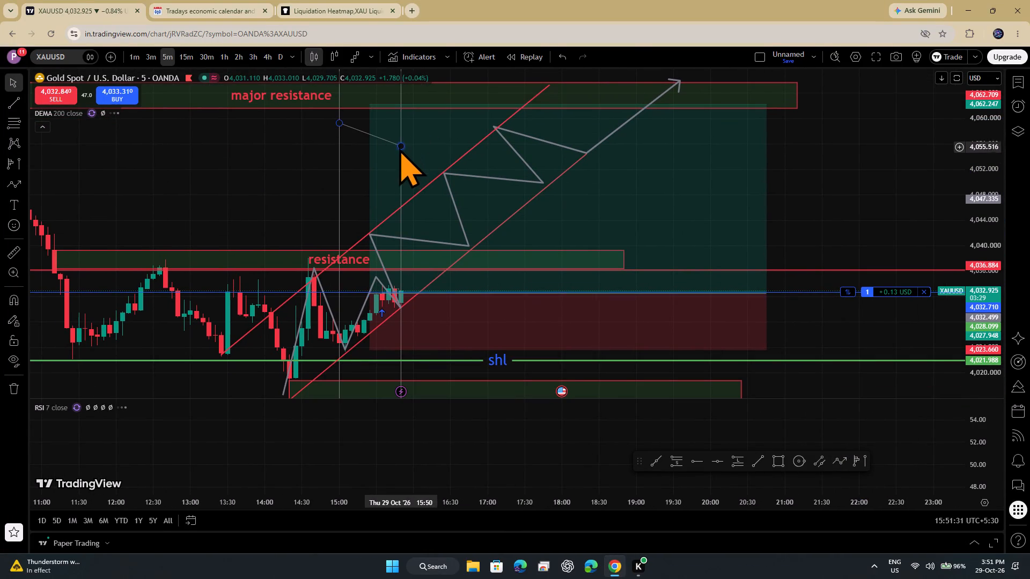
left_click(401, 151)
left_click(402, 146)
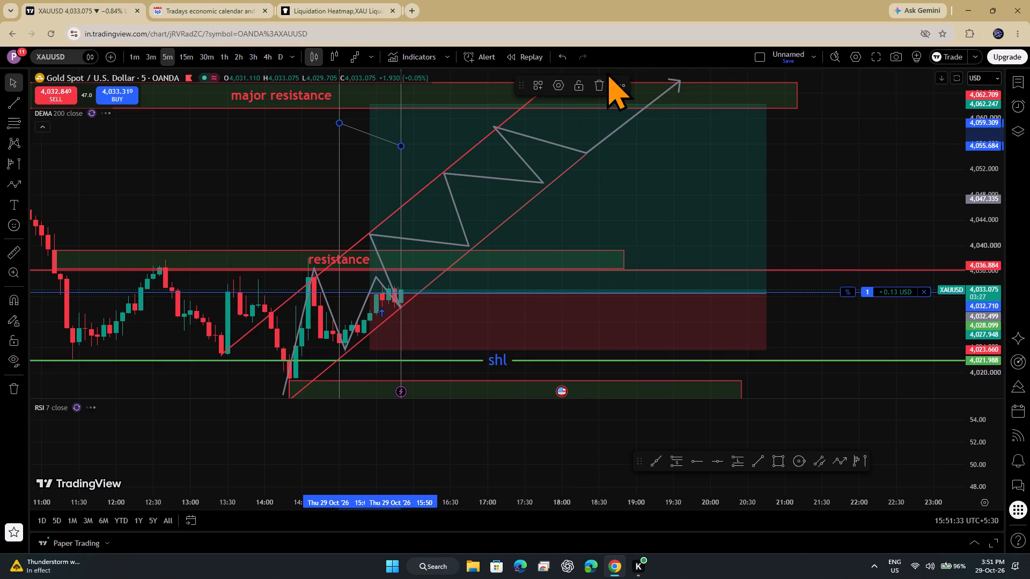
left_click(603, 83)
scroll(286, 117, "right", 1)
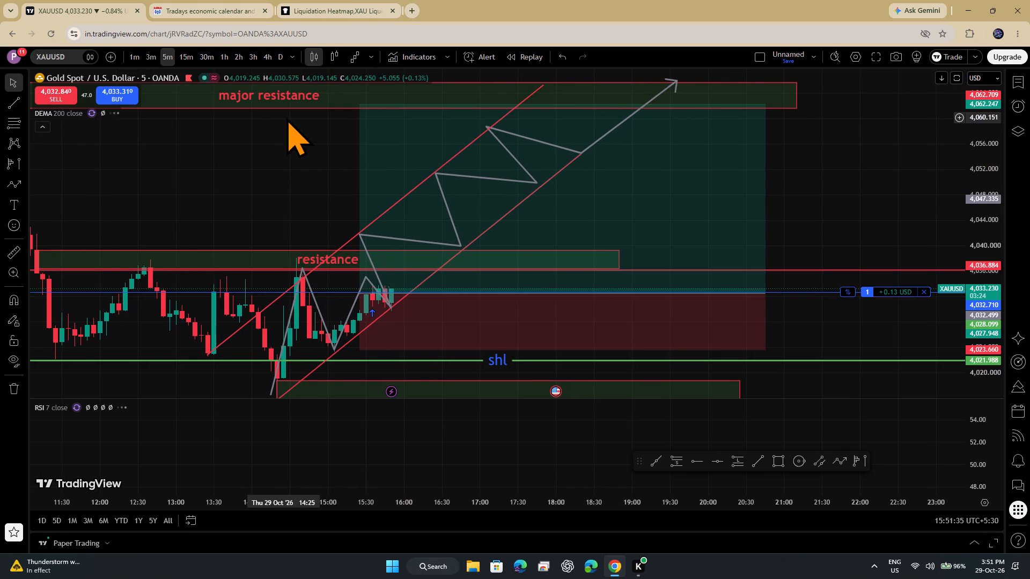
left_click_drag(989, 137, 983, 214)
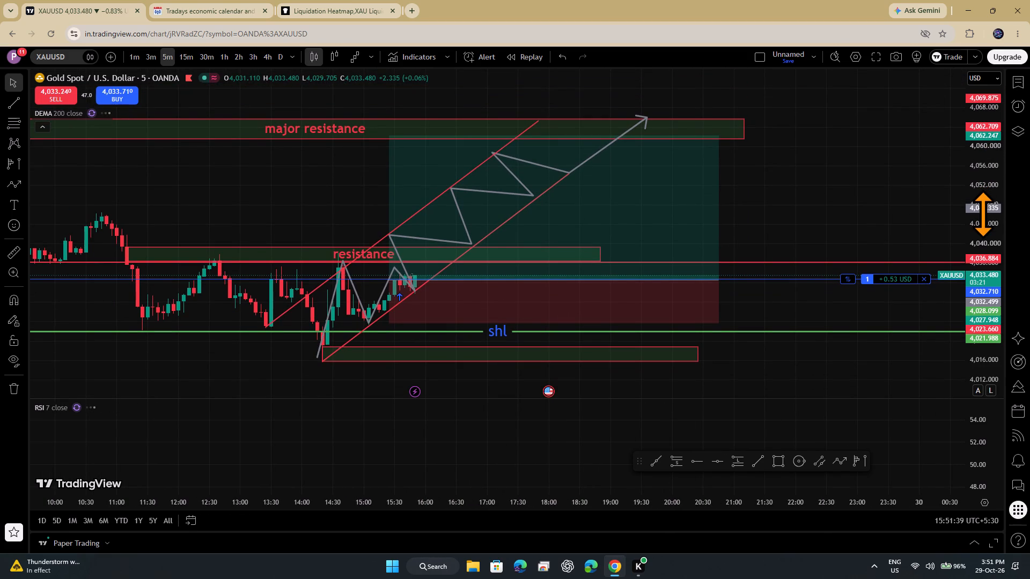
Examine the price action between the resistance and major resistance zones, looking back to the morning candles.
left_click_drag(362, 217, 526, 183)
left_click_drag(522, 184, 556, 214)
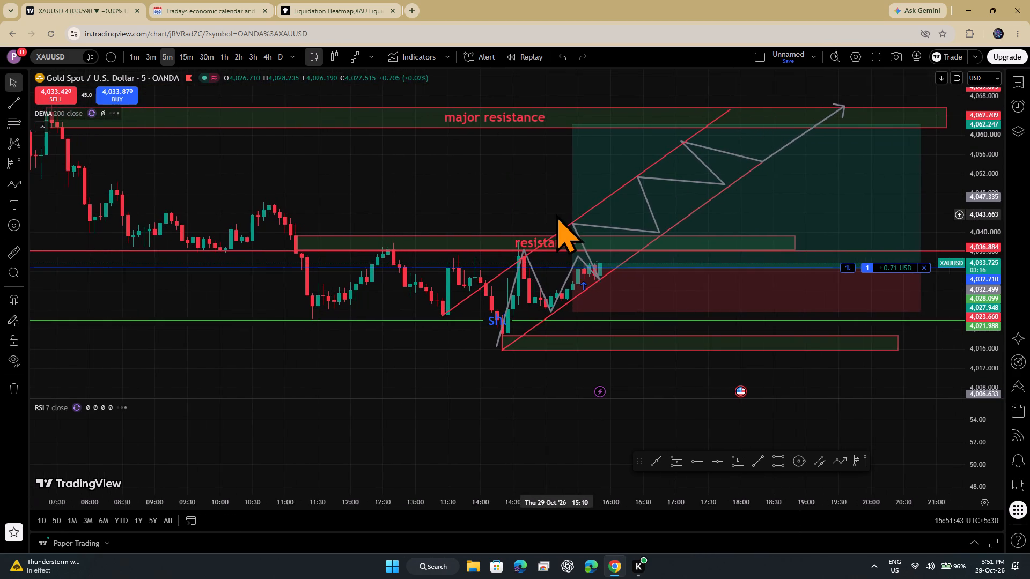
left_click(517, 228)
left_click(520, 243)
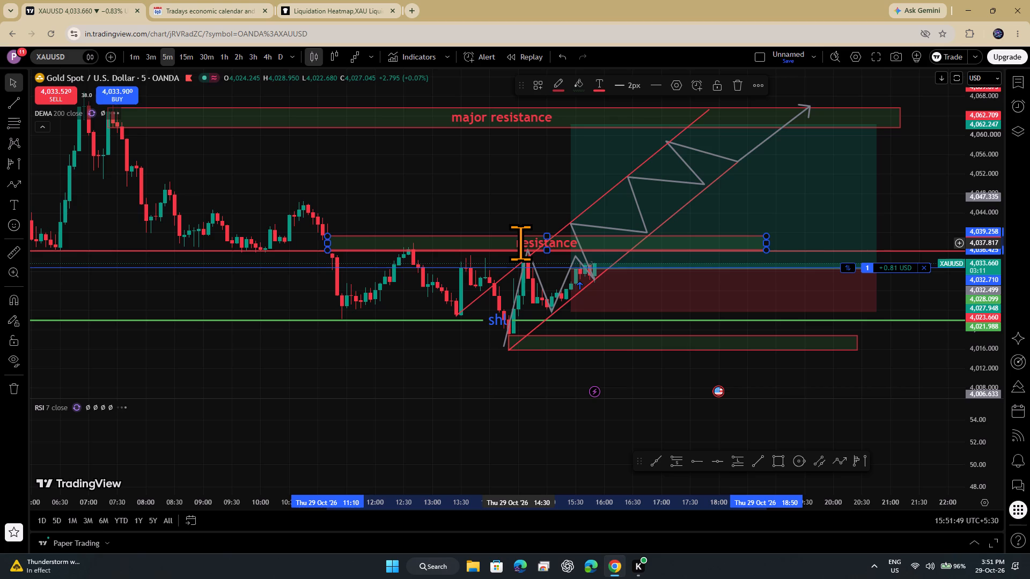
left_click(520, 243)
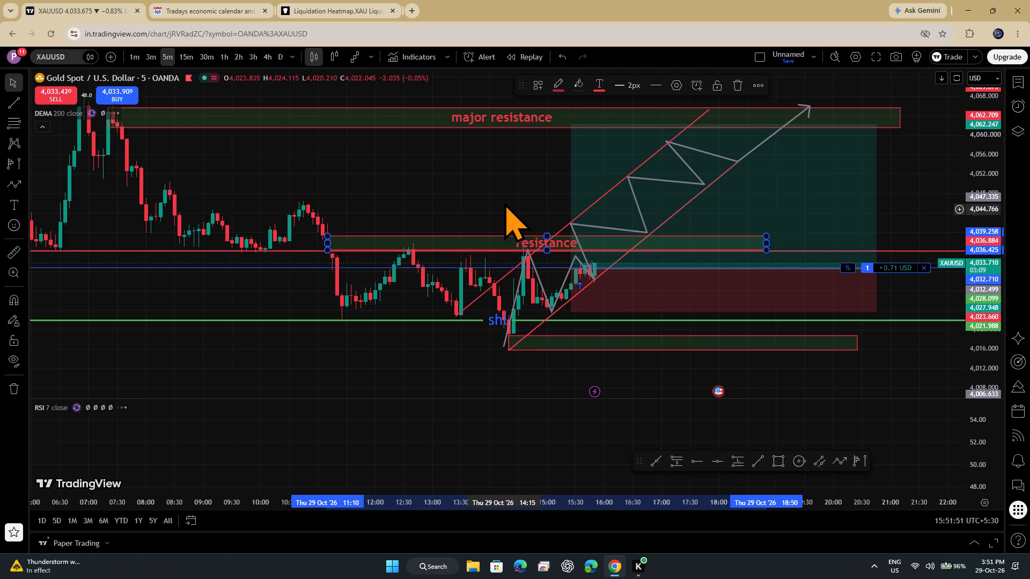
left_click(502, 203)
left_click(502, 203)
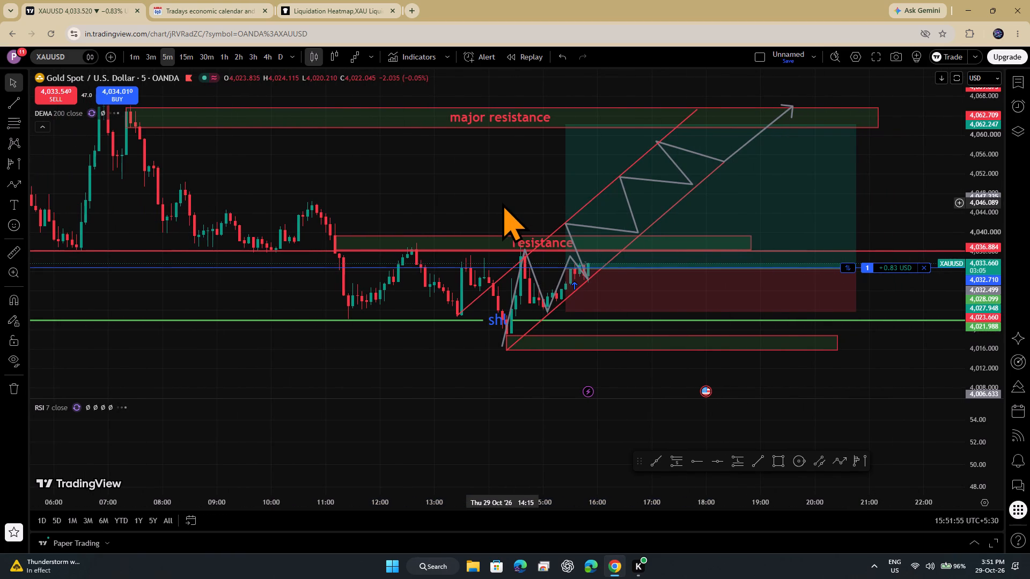
left_click_drag(502, 203, 374, 242)
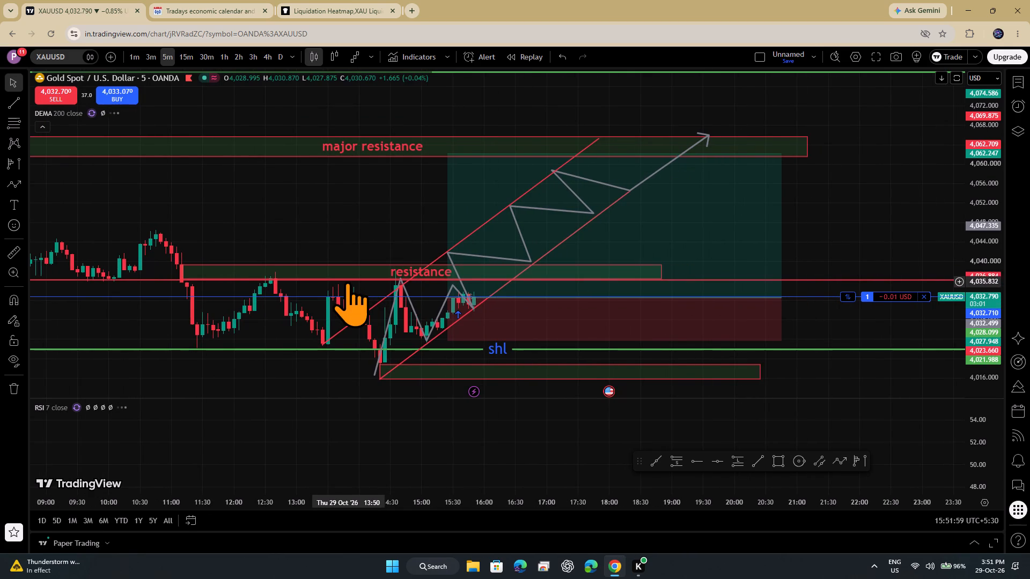
left_click(348, 281)
left_click(369, 234)
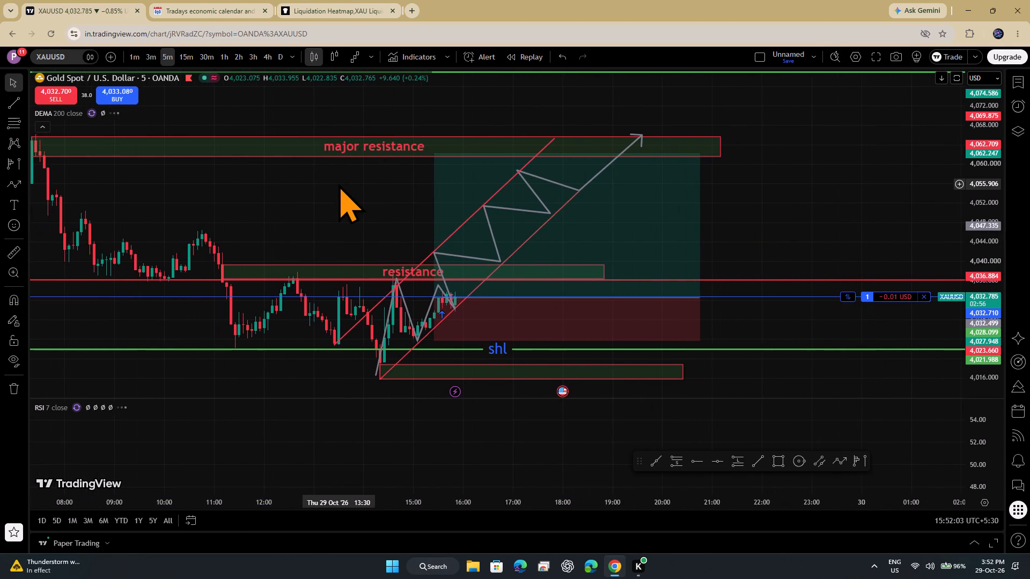
left_click_drag(339, 184, 355, 196)
left_click(332, 160)
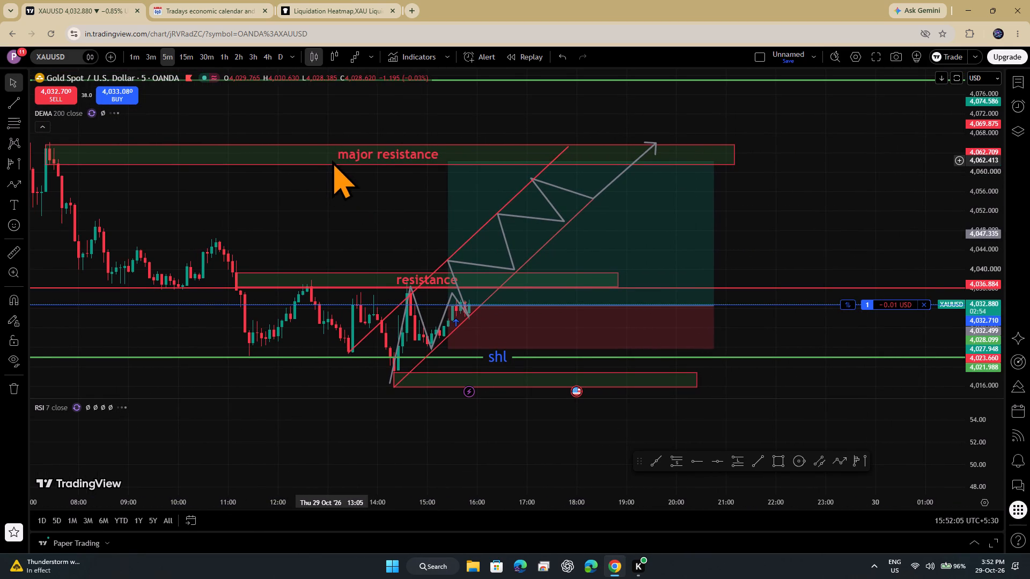
left_click(332, 165)
left_click_drag(356, 213, 443, 184)
scroll(443, 184, "left", 1)
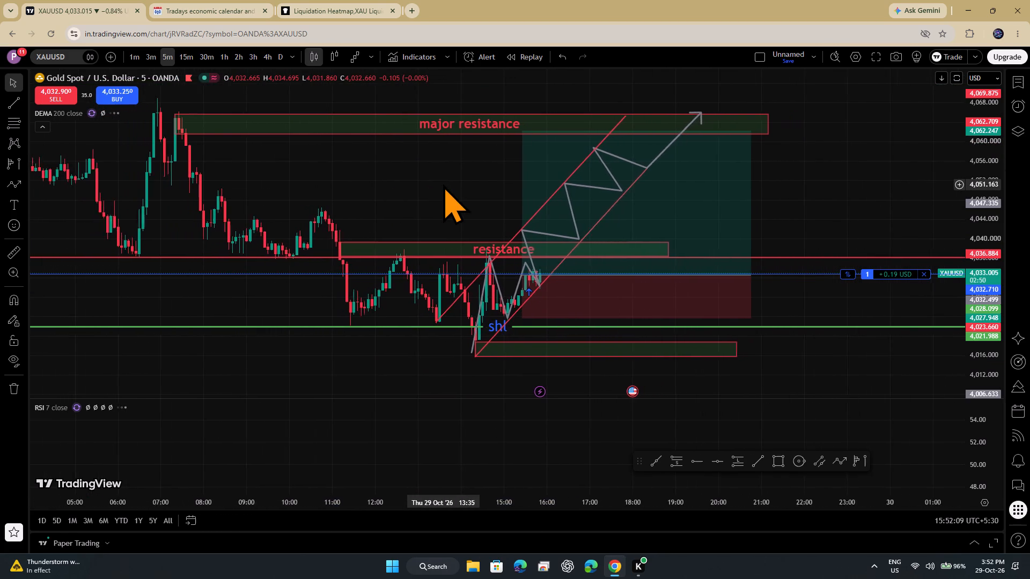
Examine the resistance zone starting at 11:10 and the red horizontal line at its lower edge against the midday candles.
left_click(334, 259)
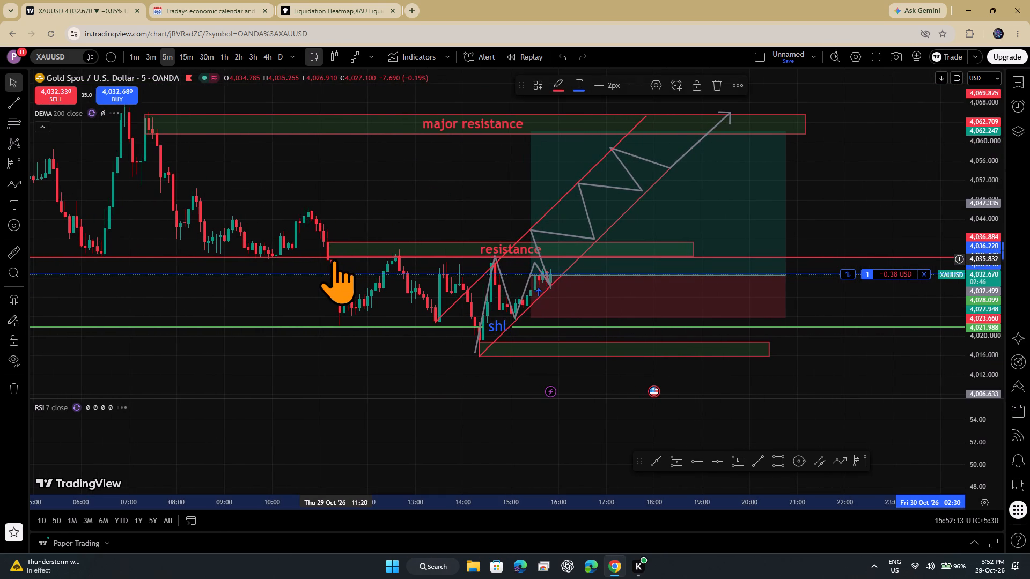
left_click_drag(333, 215, 242, 257)
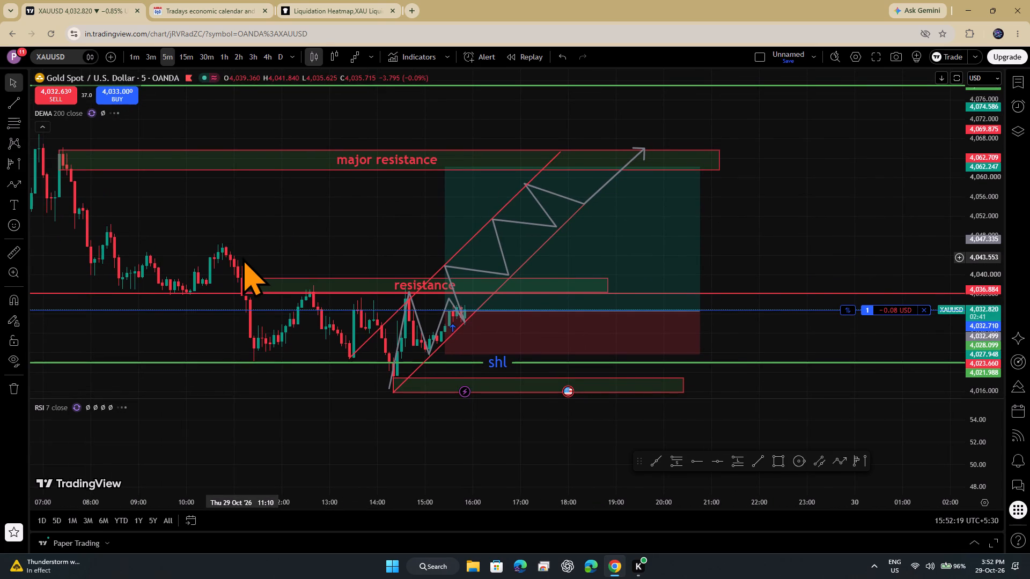
left_click(306, 268)
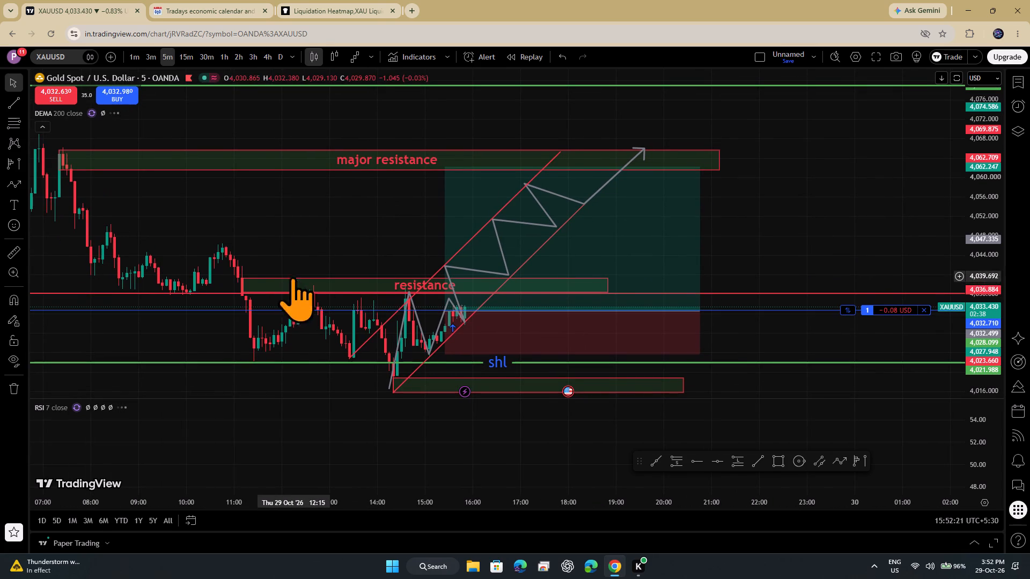
left_click(290, 288)
left_click(290, 288)
left_click(290, 293)
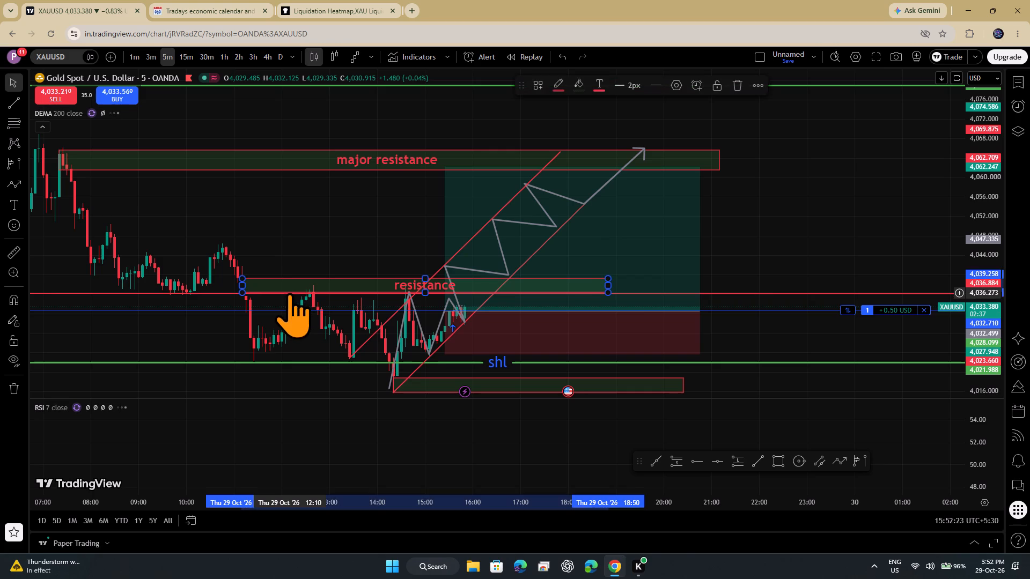
left_click_drag(337, 186, 340, 225)
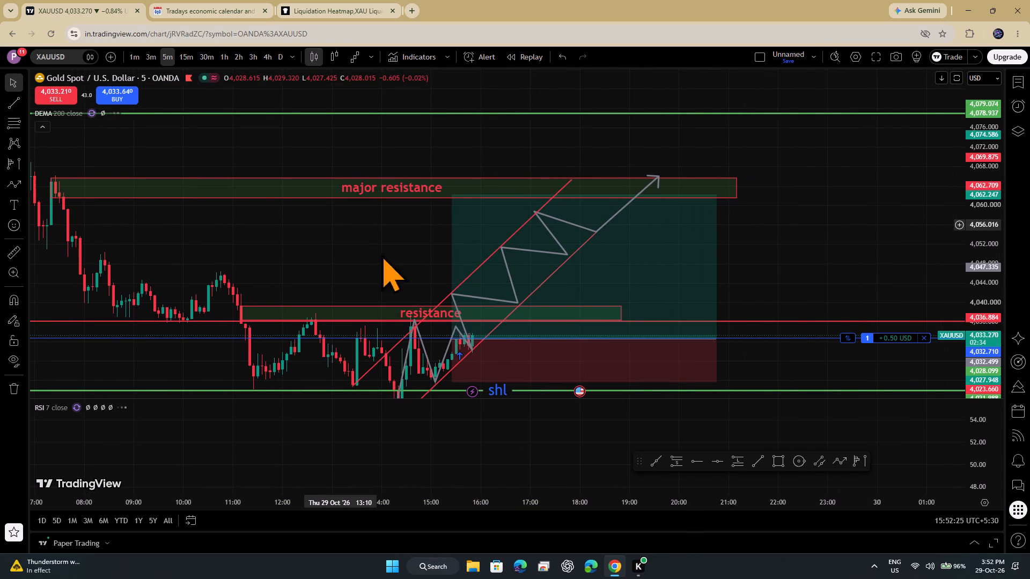
Examine the zigzag path's turning points against the channel lines, the resistance zone and the recent candles.
left_click(518, 300)
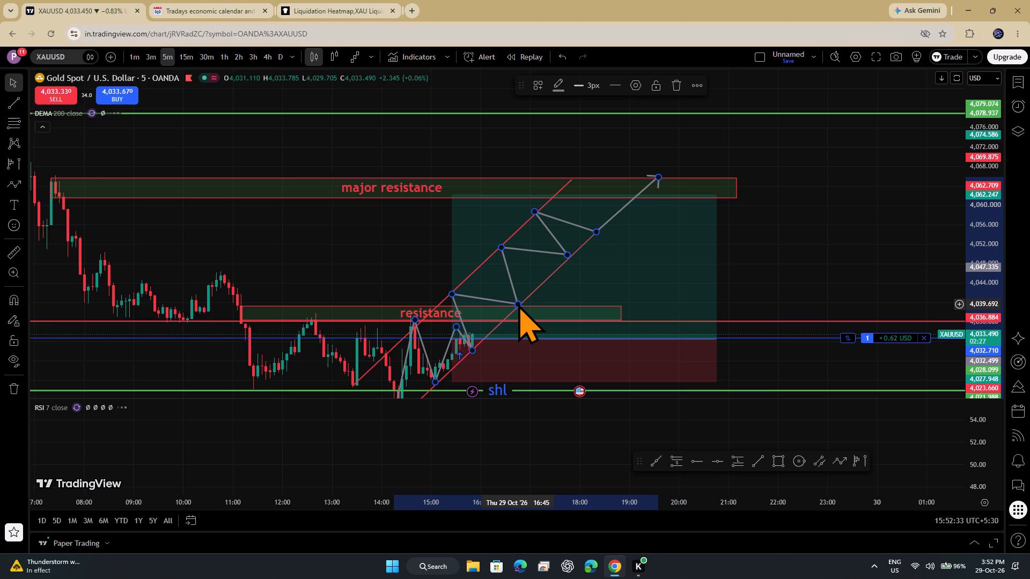
left_click_drag(426, 248, 424, 208)
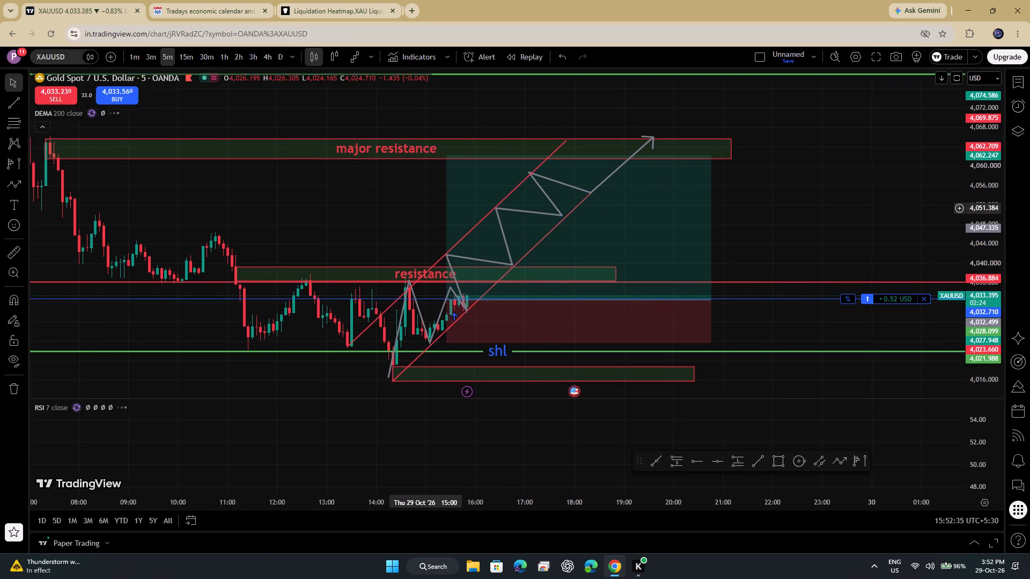
left_click_drag(424, 208, 423, 209)
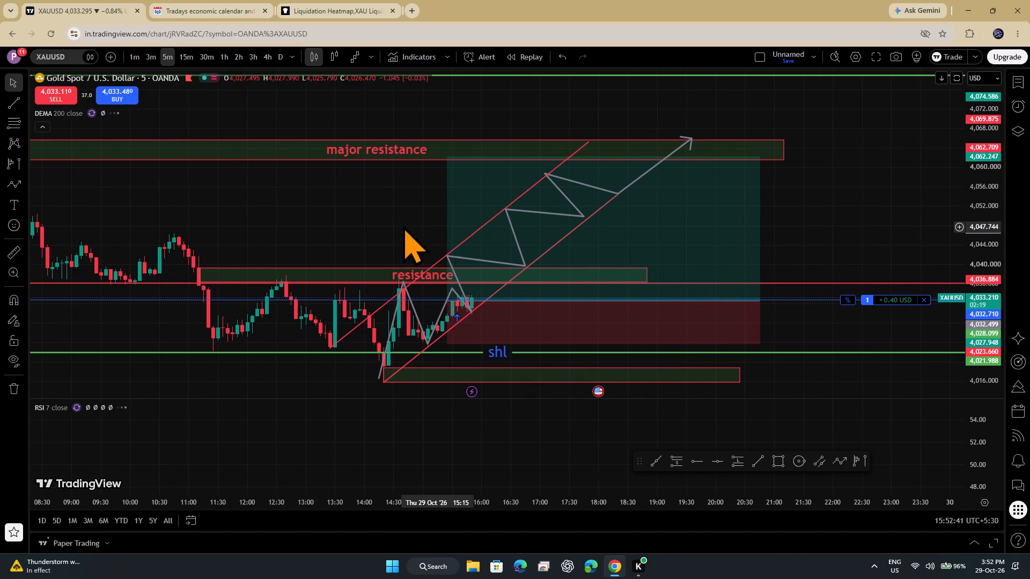
left_click_drag(355, 224, 343, 241)
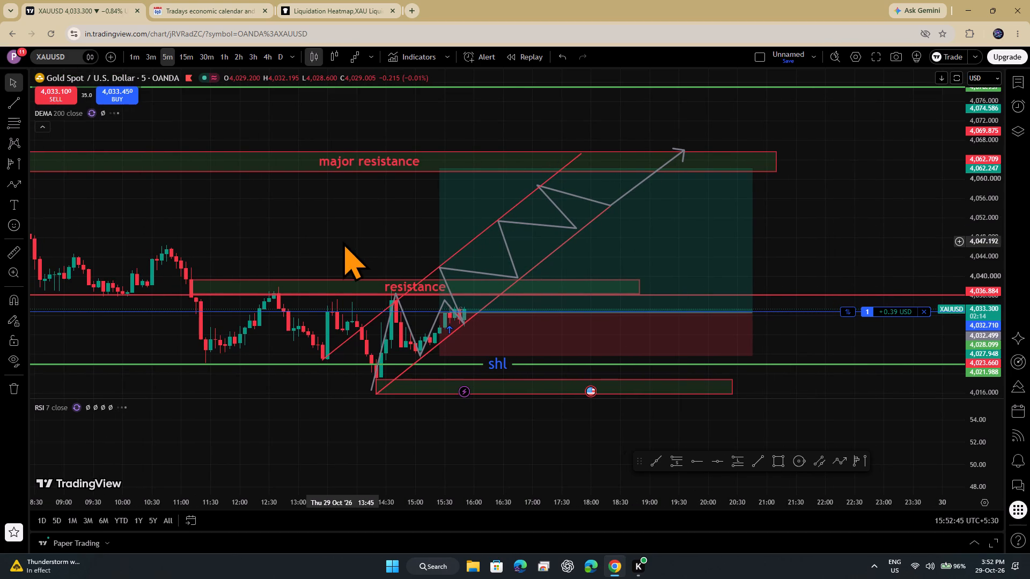
left_click_drag(343, 241, 441, 202)
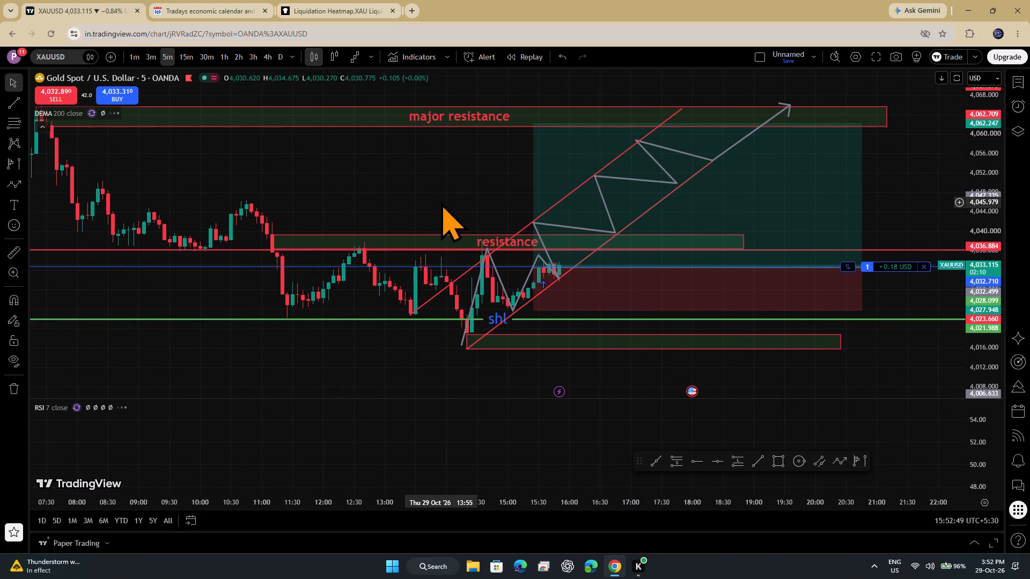
left_click_drag(441, 202, 439, 240)
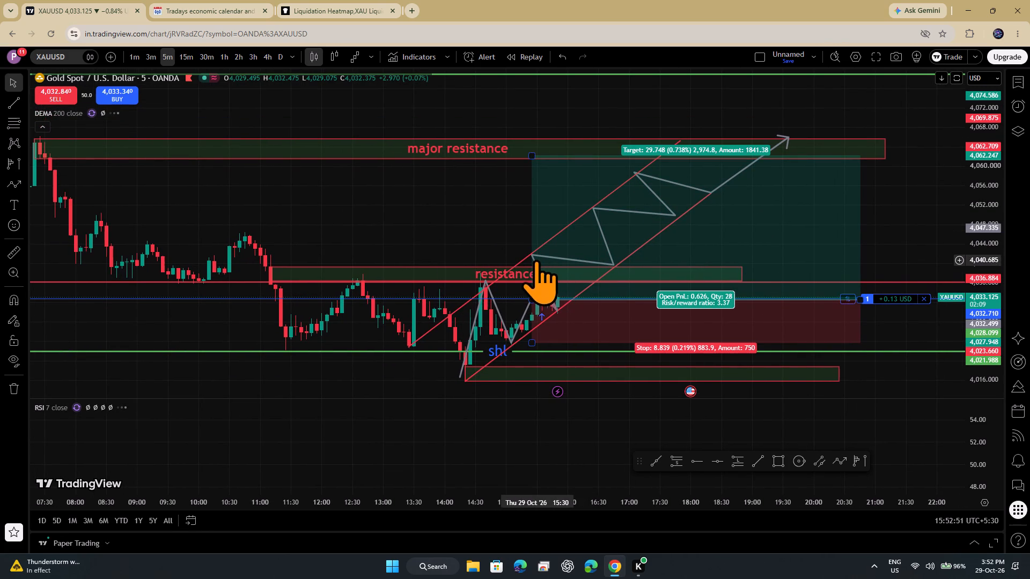
left_click(533, 255)
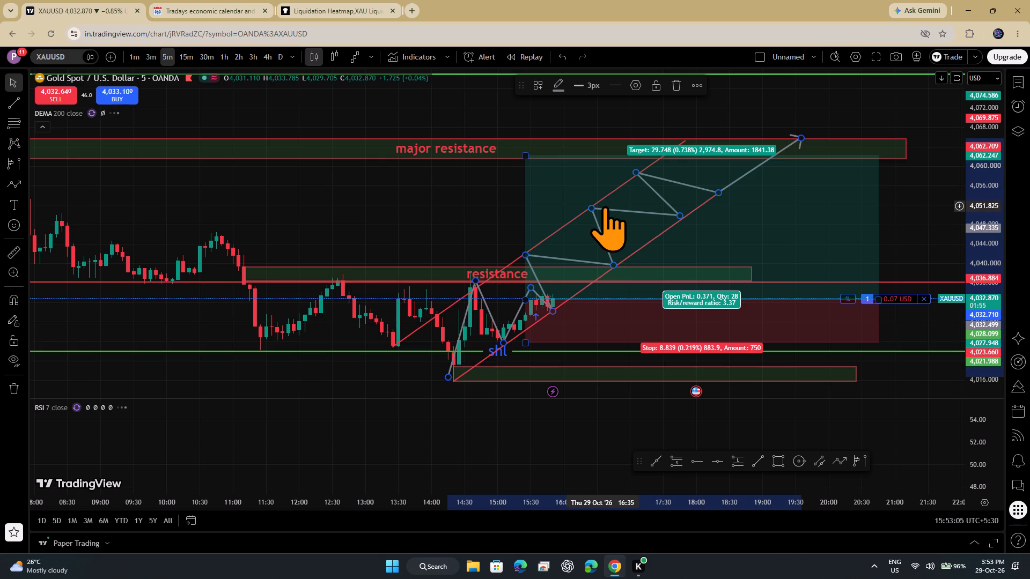
left_click_drag(425, 188, 311, 234)
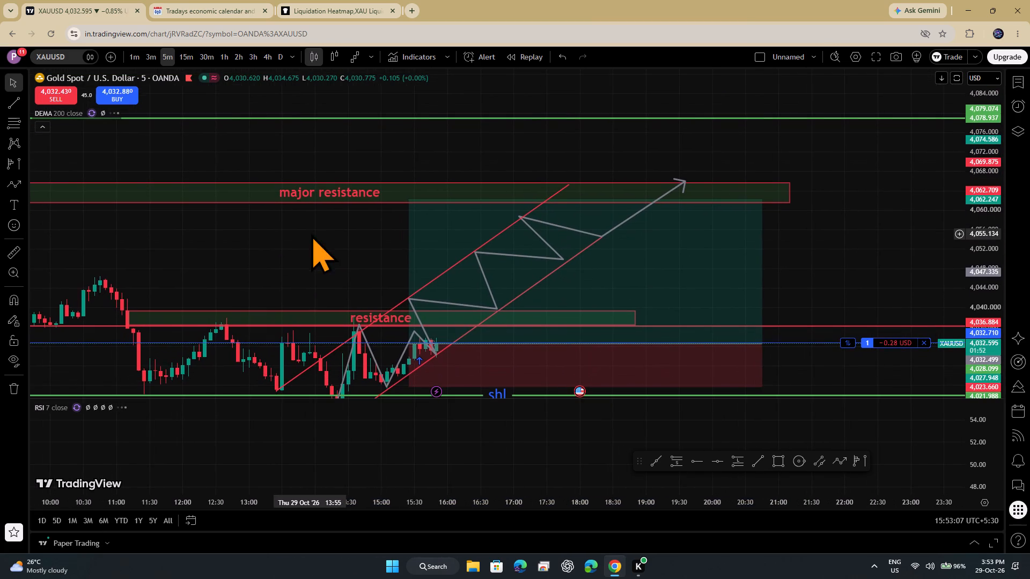
Lower the zigzag path's small peak at about 15:30 to about 4,033, among the latest candles.
left_click_drag(395, 346, 420, 309)
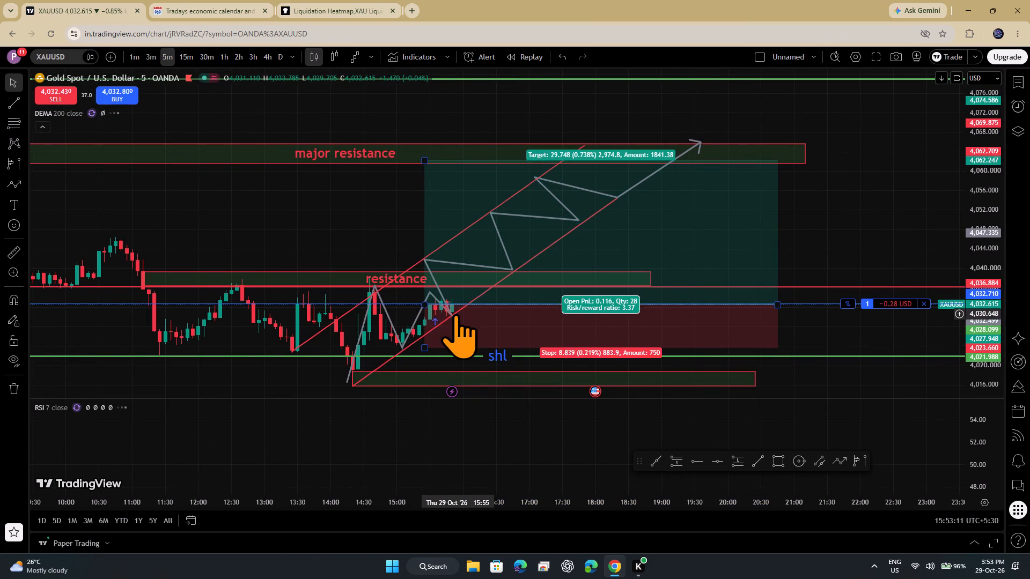
left_click(451, 315)
left_click_drag(430, 289, 429, 301)
left_click_drag(411, 305, 410, 262)
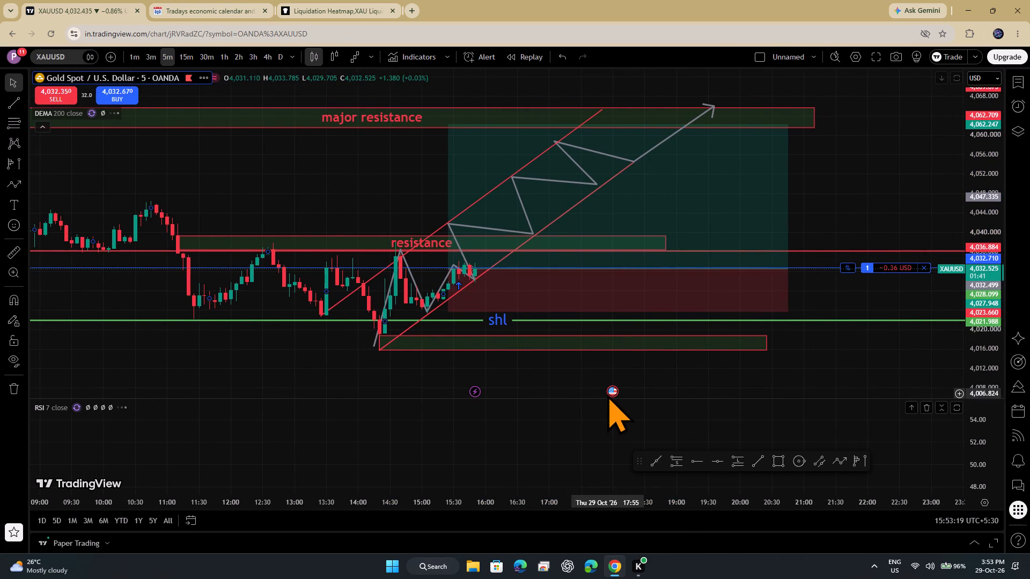
Check the upcoming US economic event marked at about 18:00 and the chart's event settings.
left_click(612, 392)
double_click(612, 392)
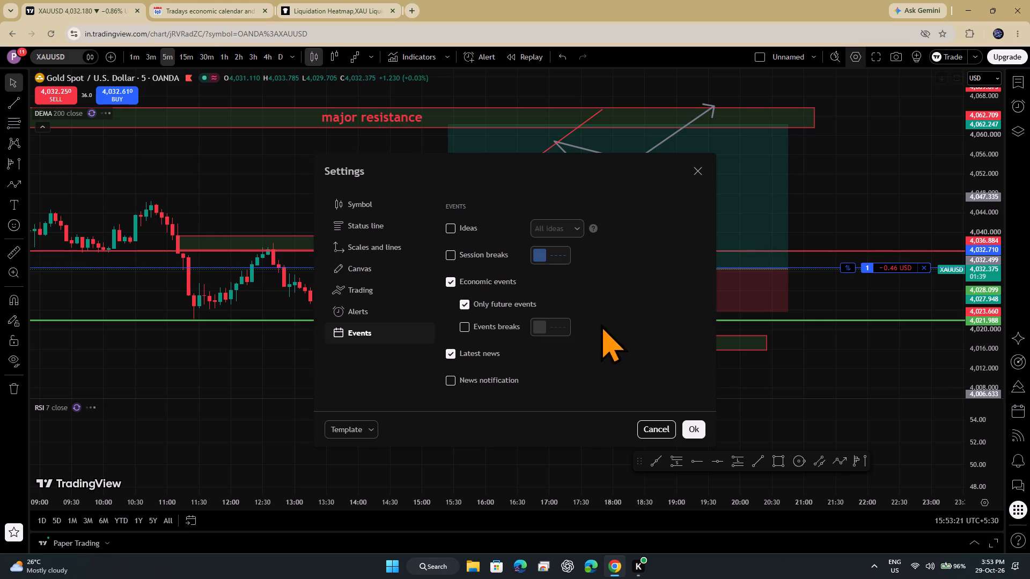
left_click(695, 169)
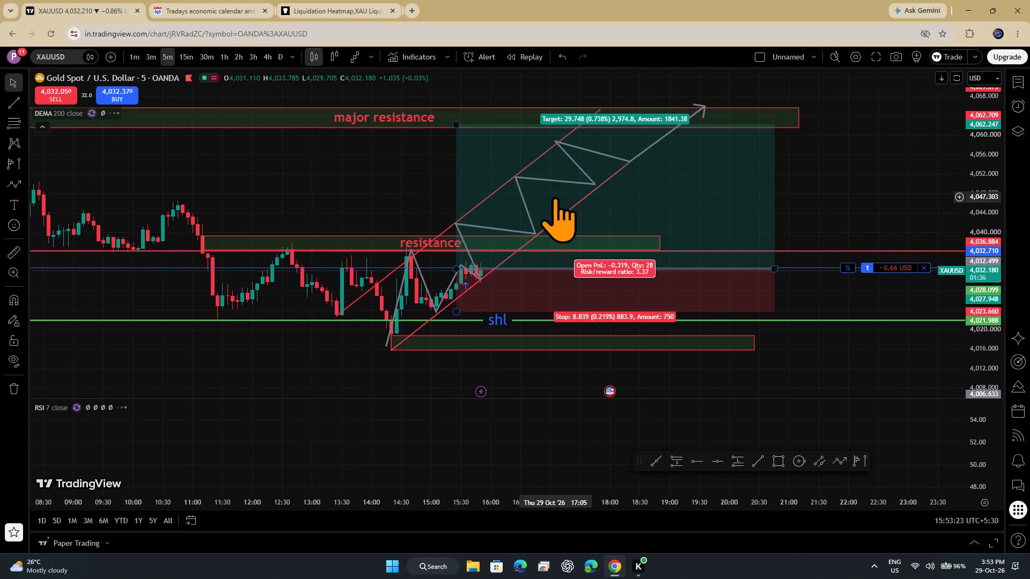
Lower the long-position projection's stop level to 4,022.266, just above the green shl line.
scroll(555, 197, "right", 1)
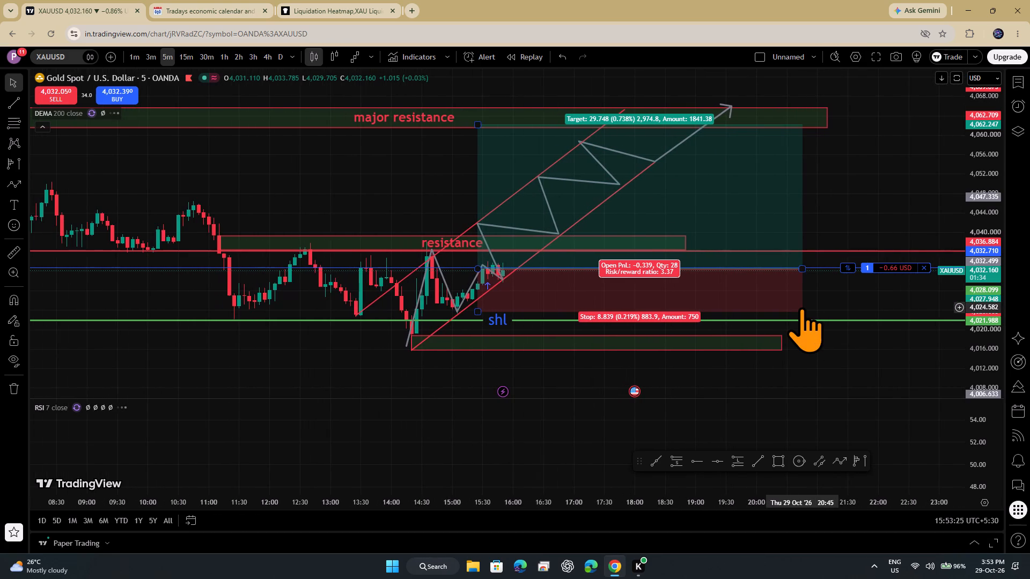
left_click(802, 307)
left_click(802, 307)
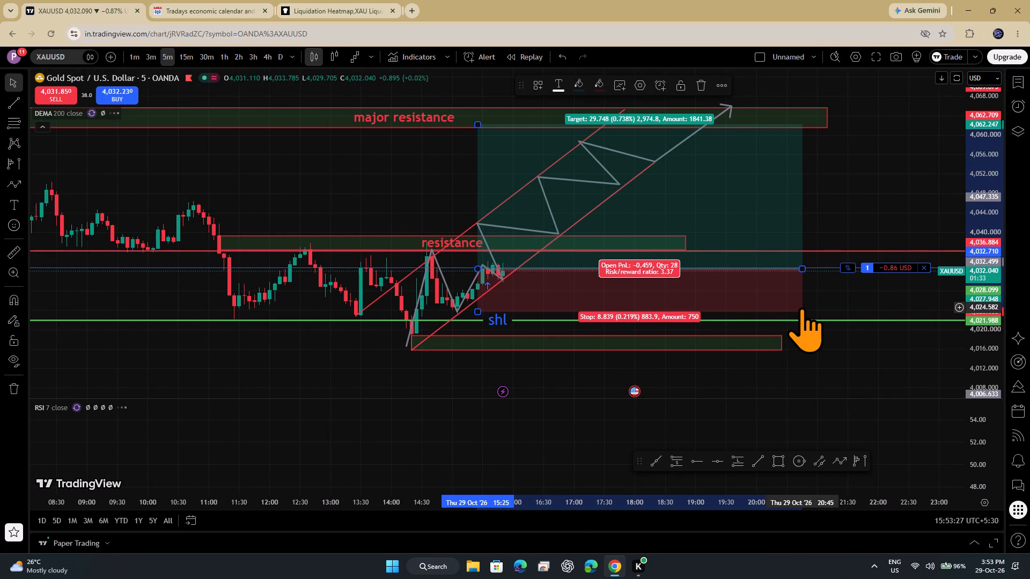
left_click_drag(477, 312, 473, 318)
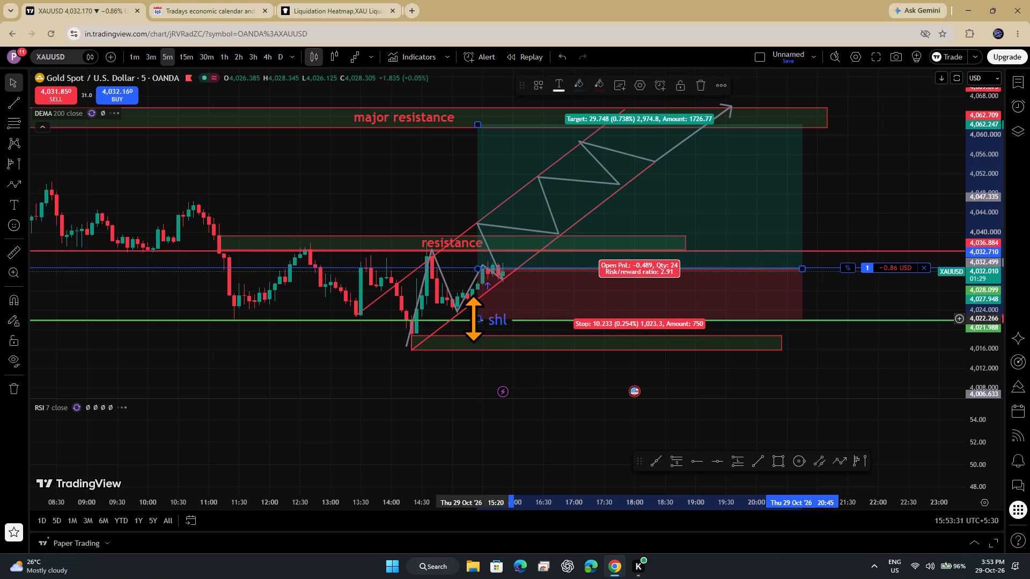
left_click(432, 305)
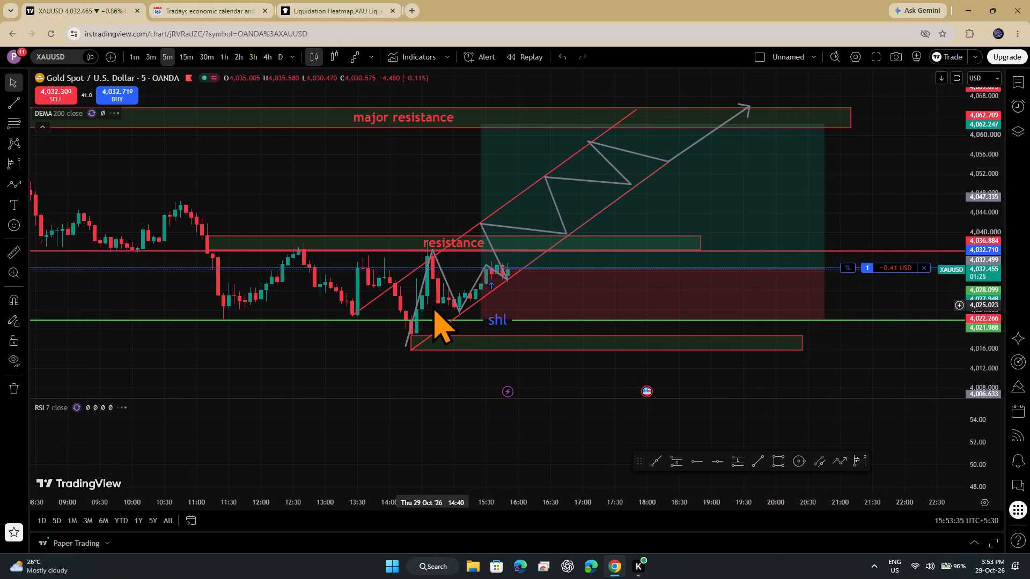
Examine the long-position target against the major resistance zone over a wider price range.
left_click_drag(363, 230, 347, 273)
left_click_drag(373, 215, 285, 227)
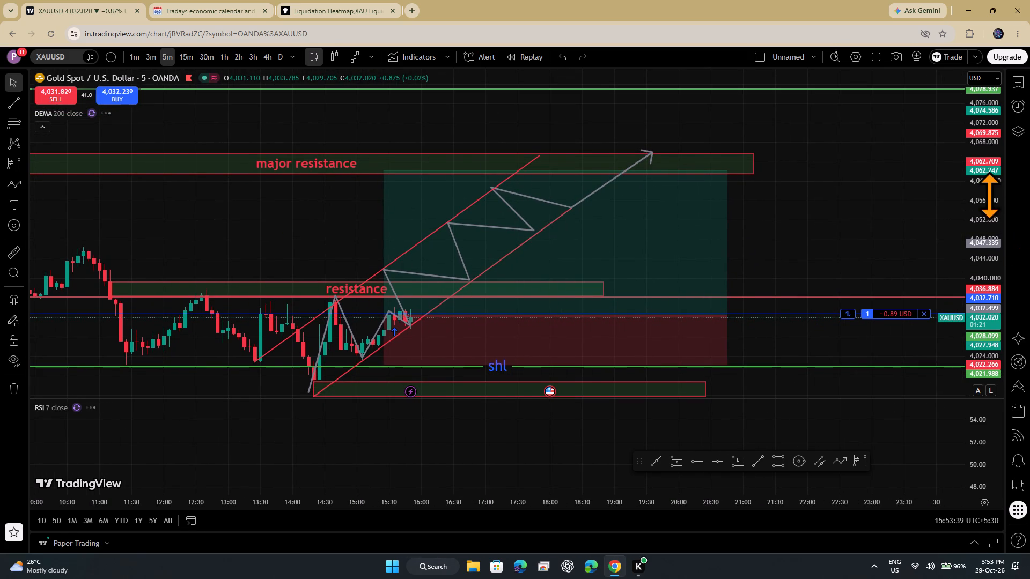
left_click_drag(995, 207, 985, 263)
left_click(631, 180)
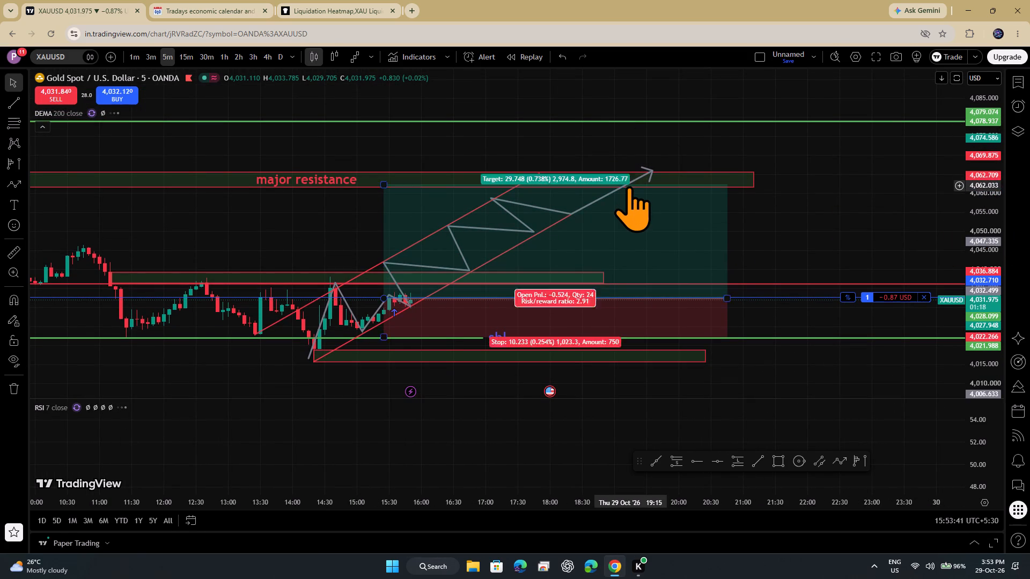
left_click(629, 186)
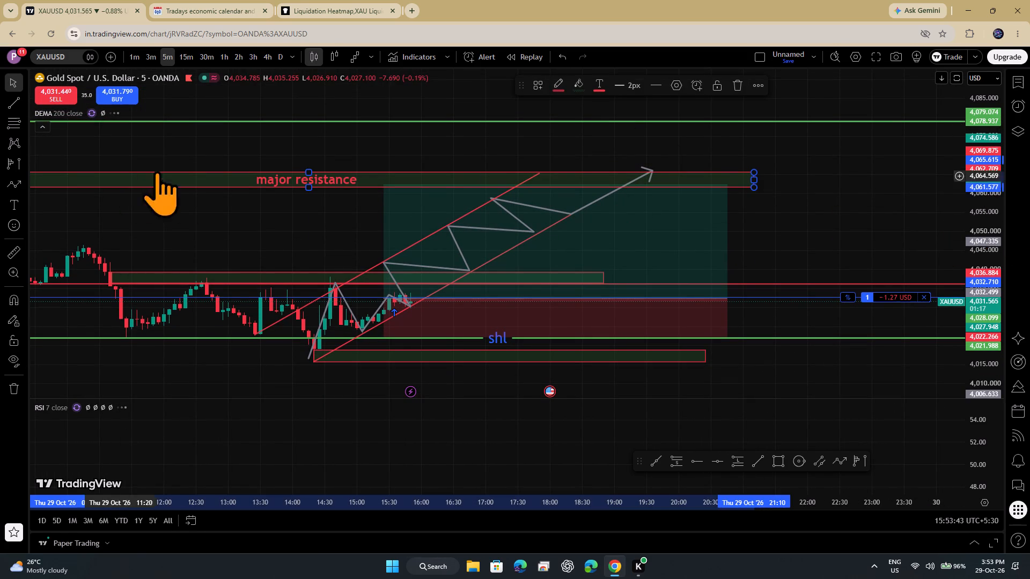
left_click_drag(201, 217, 352, 208)
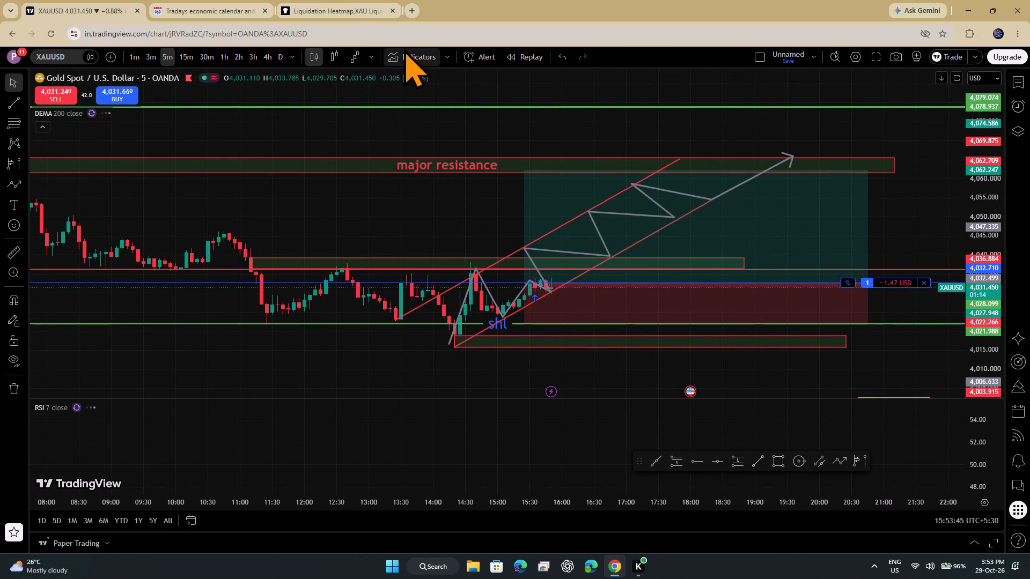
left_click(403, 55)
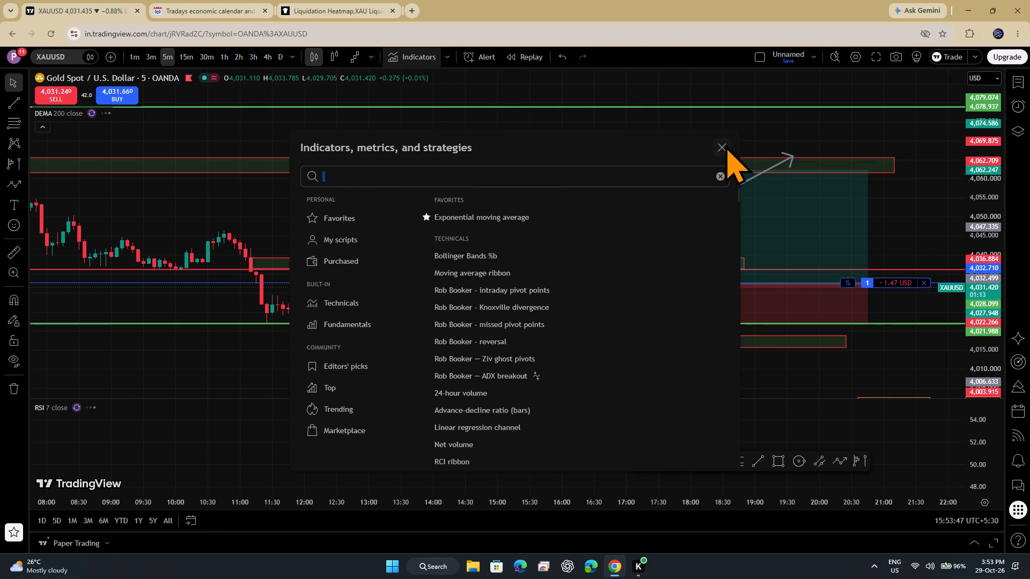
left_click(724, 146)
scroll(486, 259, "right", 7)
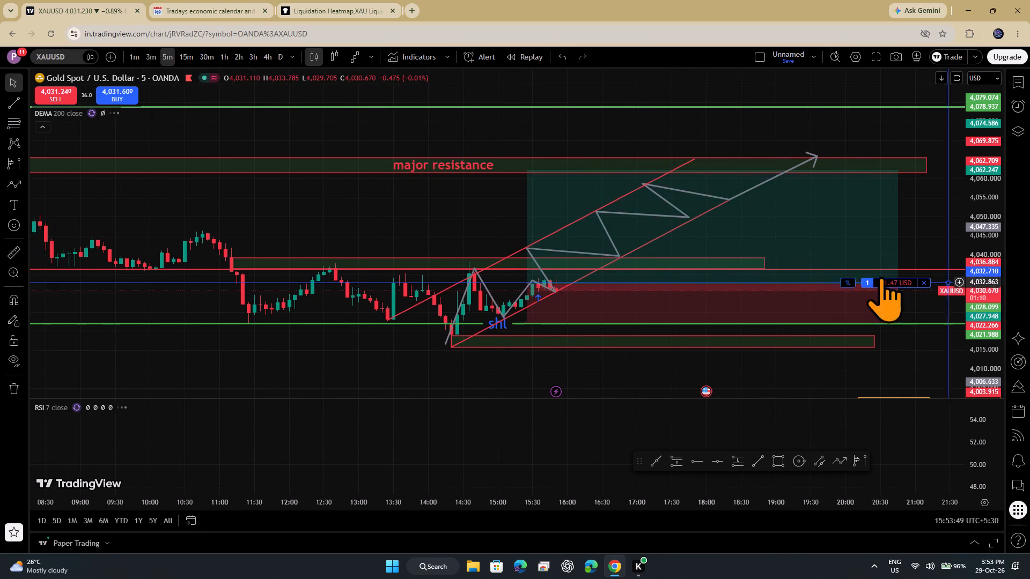
Examine the price action between the major resistance zone and the unlabelled support zone below the shl line.
left_click_drag(966, 316, 978, 186)
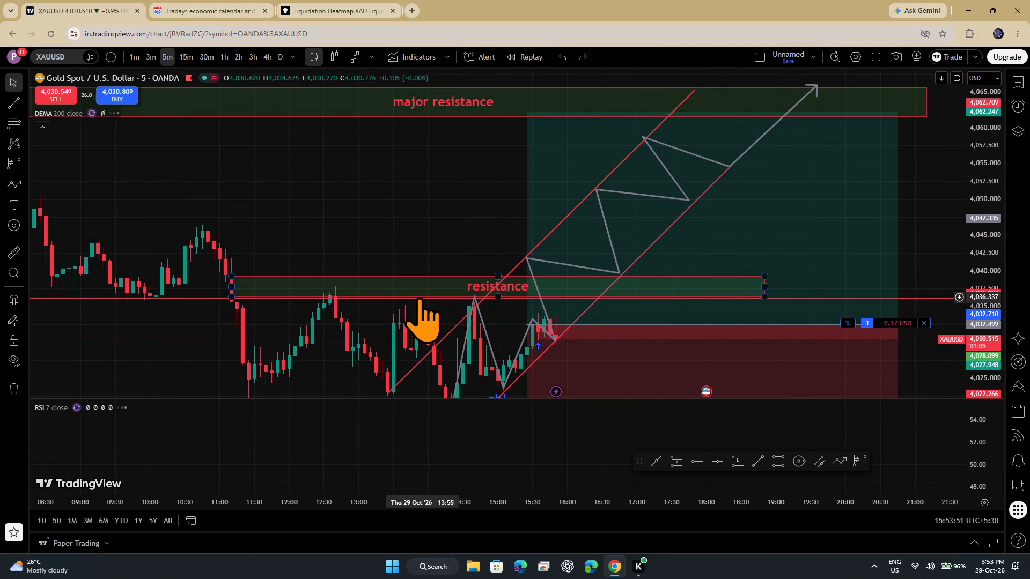
scroll(420, 297, "right", 1)
left_click_drag(420, 335, 411, 249)
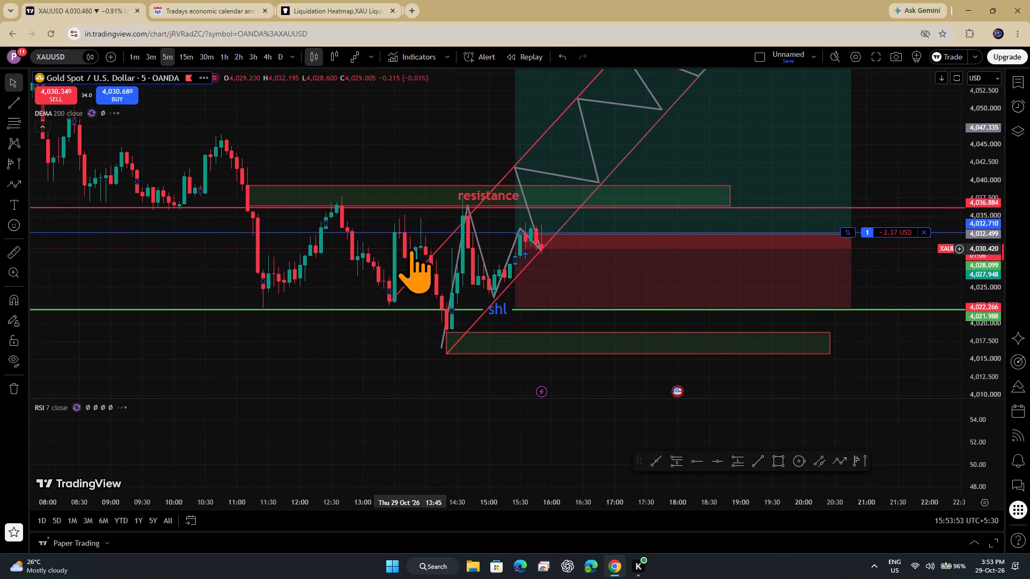
left_click_drag(416, 299, 298, 315)
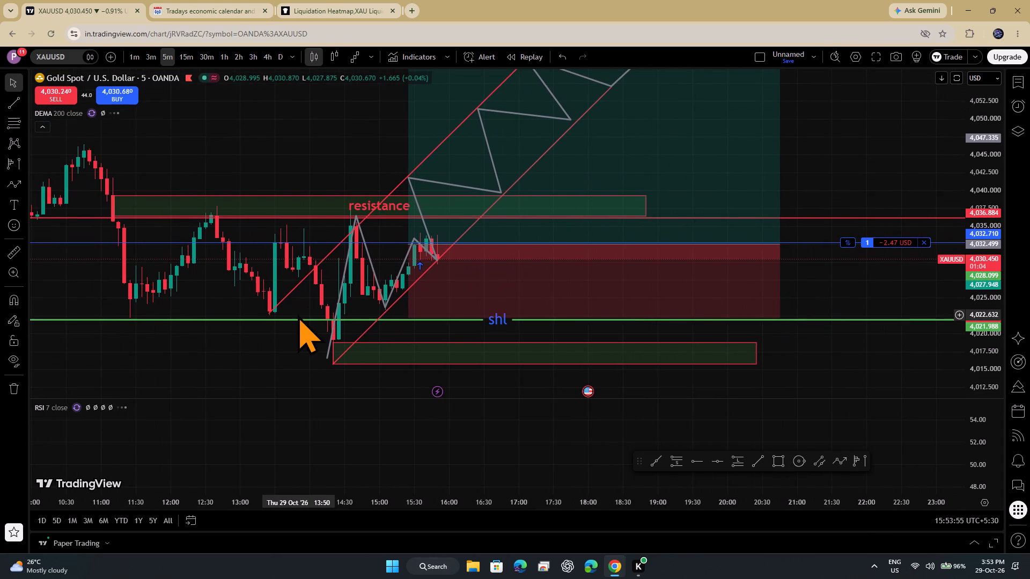
left_click(402, 340)
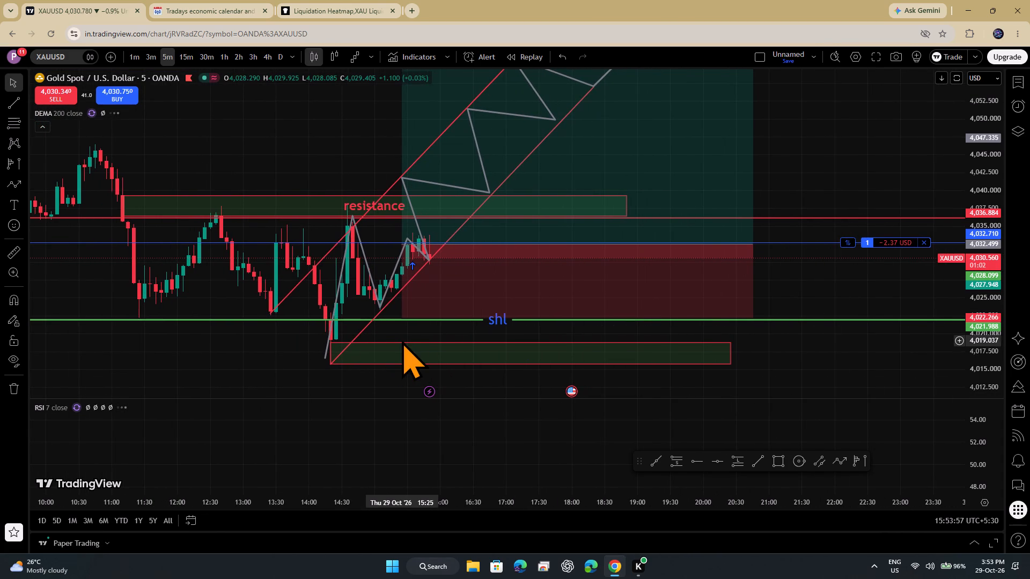
left_click(401, 343)
left_click(517, 360)
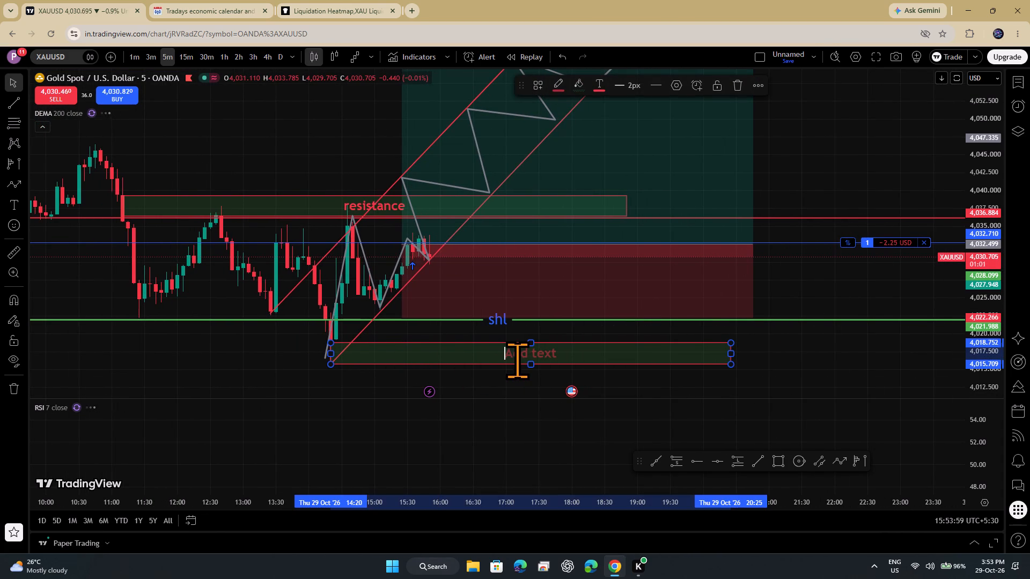
left_click(301, 341)
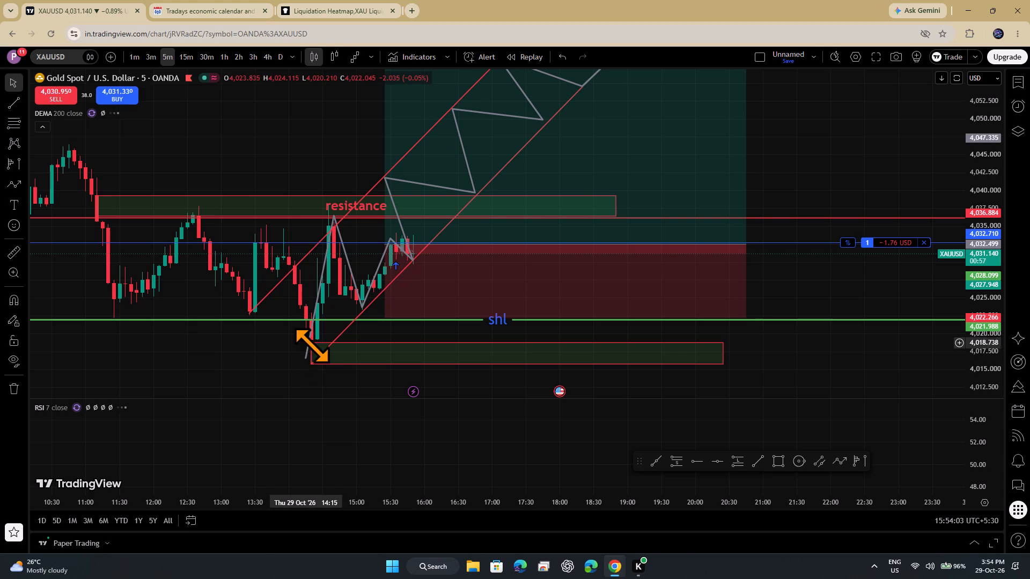
left_click(309, 353)
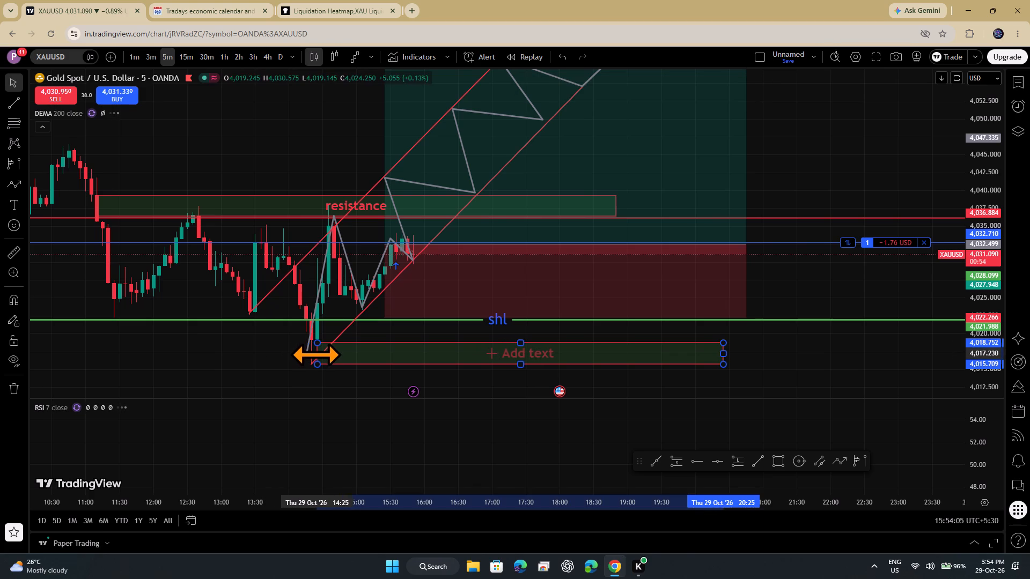
left_click_drag(259, 342, 301, 281)
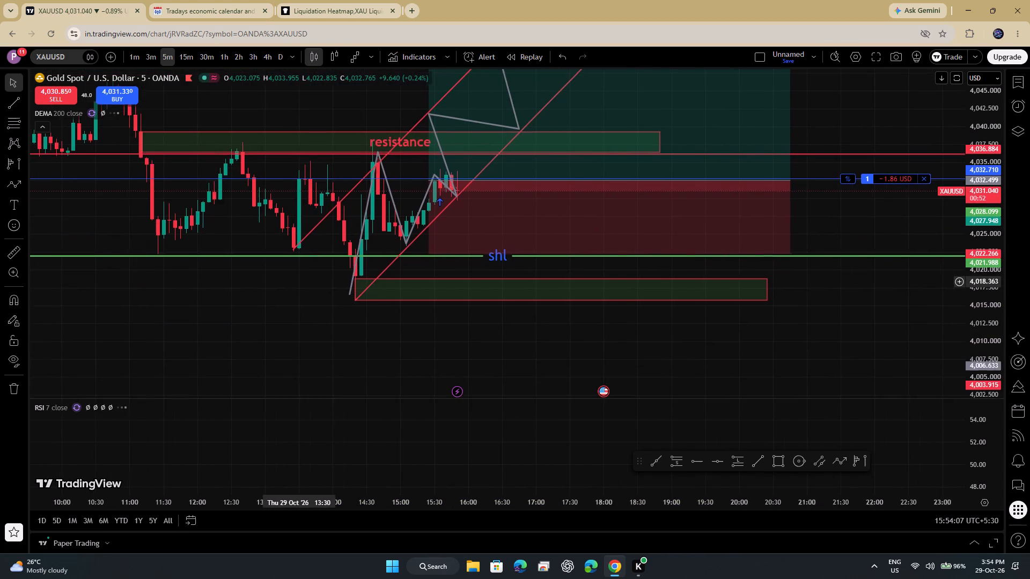
left_click_drag(301, 281, 295, 287)
left_click_drag(965, 206, 967, 255)
left_click_drag(296, 302, 362, 378)
scroll(277, 106, "left", 1)
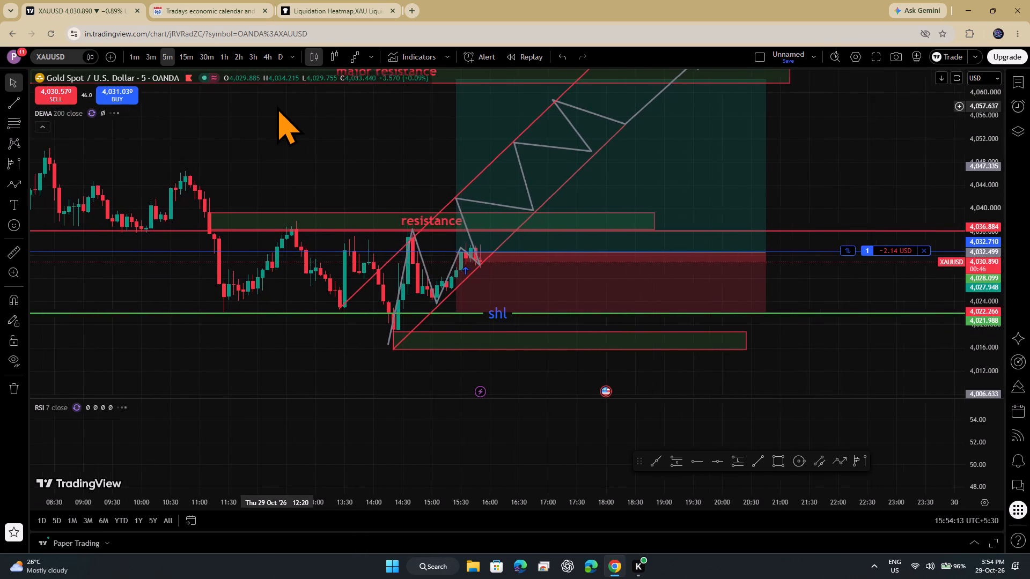
left_click_drag(276, 120, 290, 185)
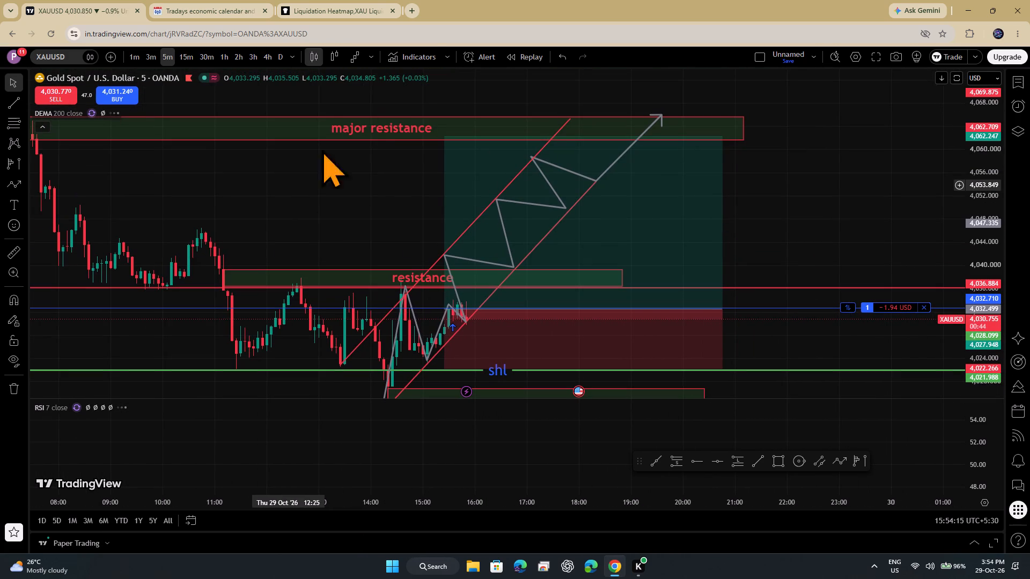
Check the long-position projection's stop against the shl line and the support zone beneath it.
left_click(420, 57)
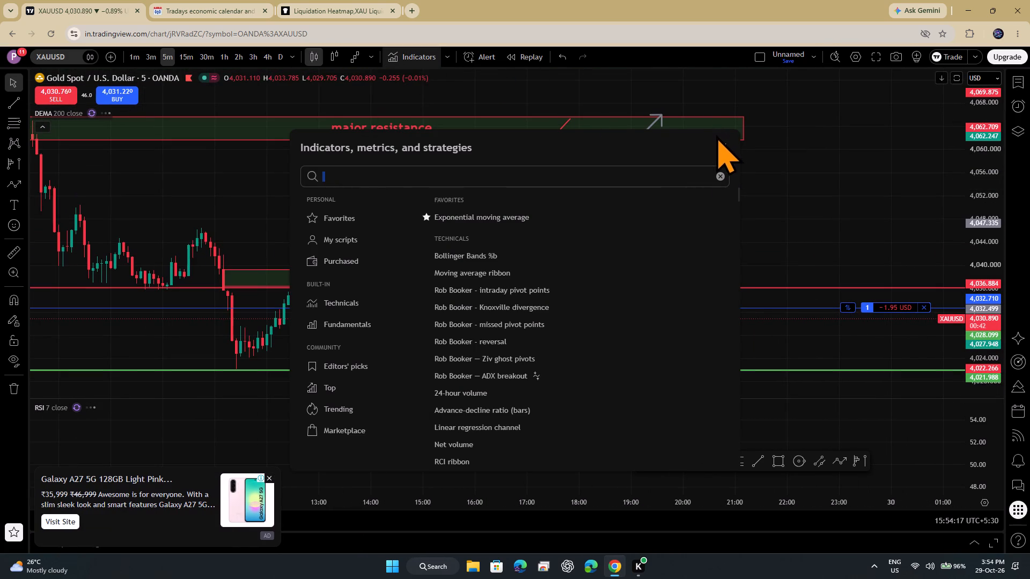
left_click(716, 140)
left_click(376, 255)
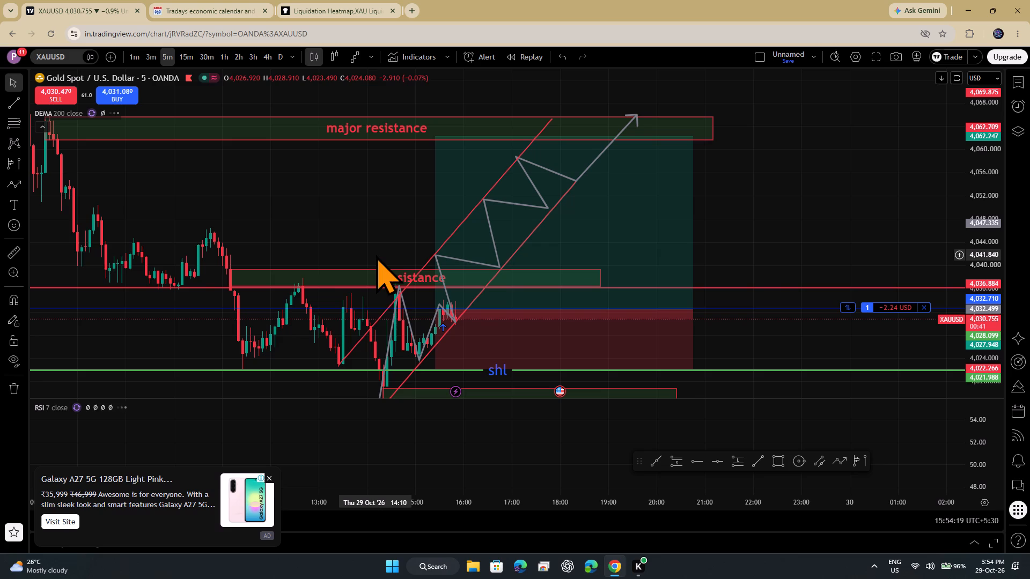
left_click(382, 286)
left_click_drag(364, 241, 327, 144)
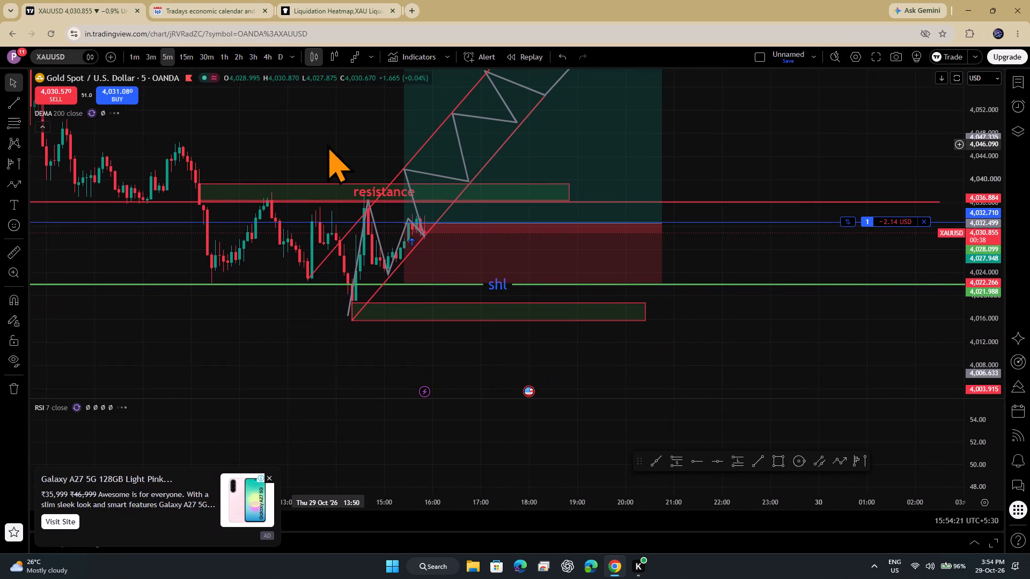
left_click(503, 284)
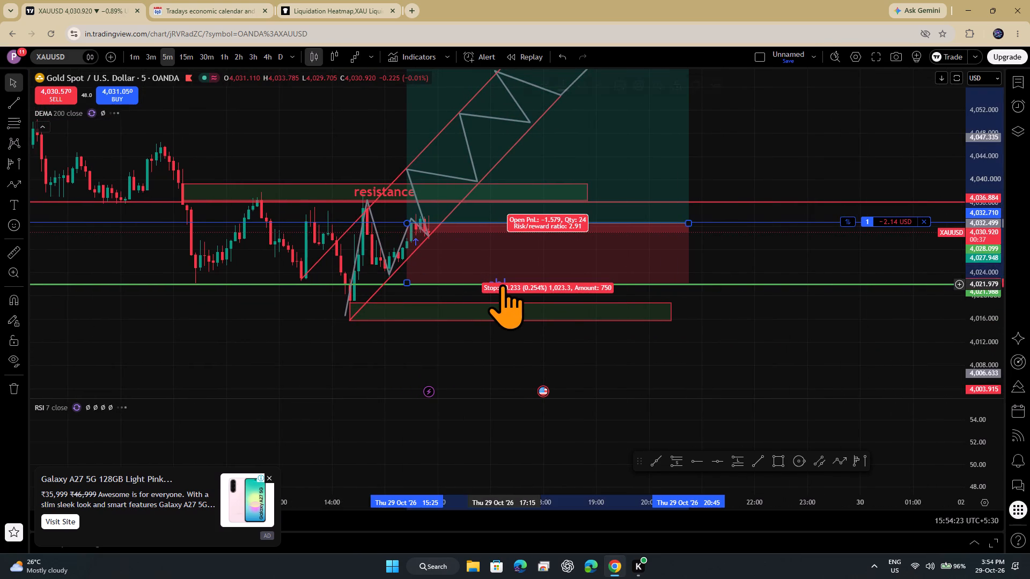
left_click(347, 299)
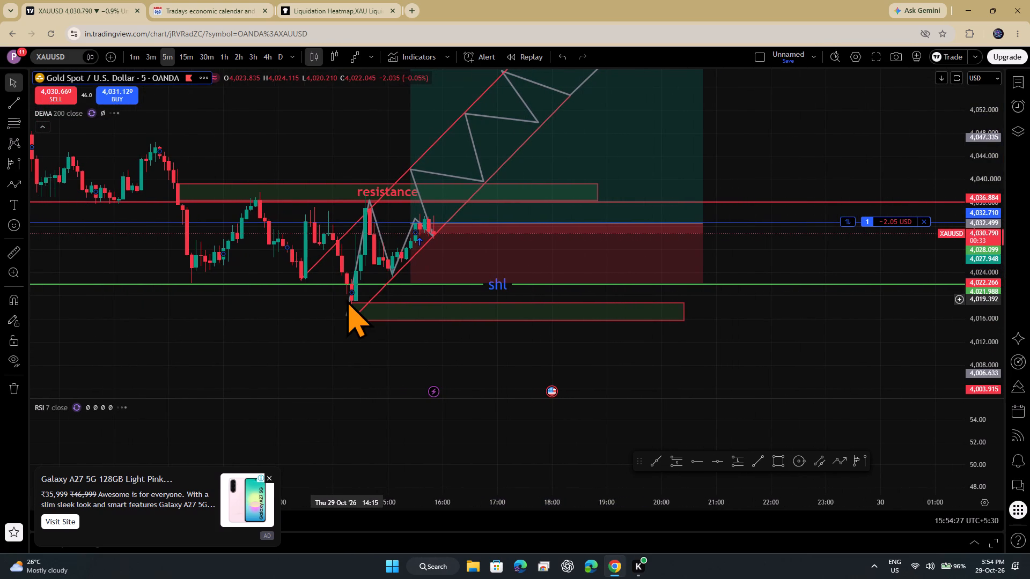
left_click_drag(337, 298, 267, 313)
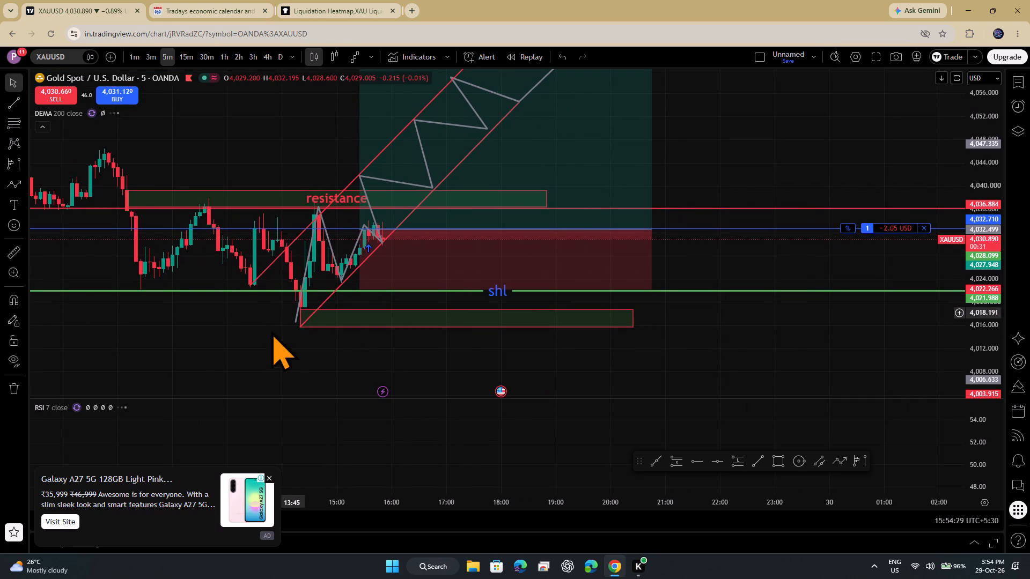
Dismiss the advertisement covering the chart and the ad-free upgrade offer.
left_click(268, 477)
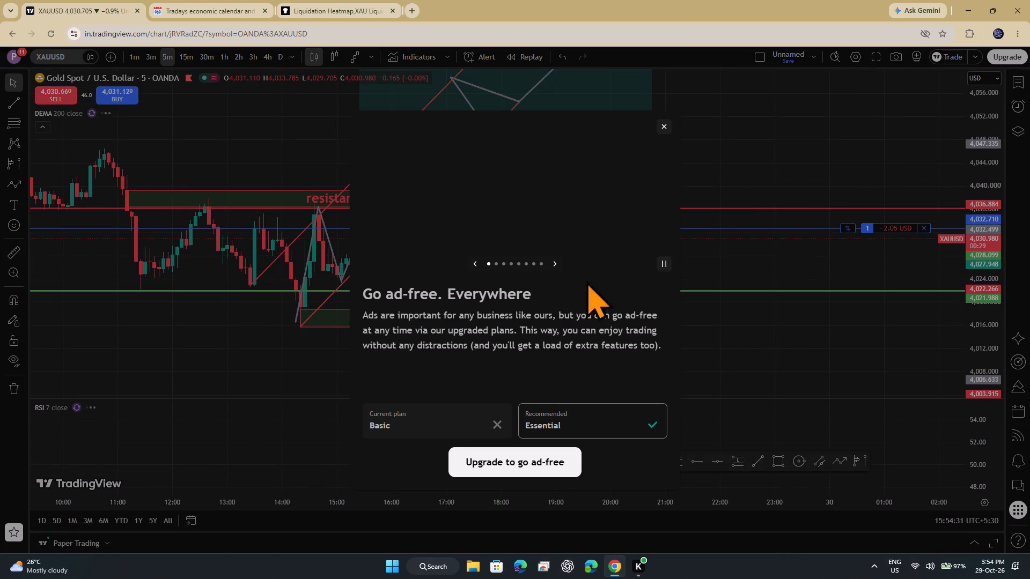
left_click(664, 129)
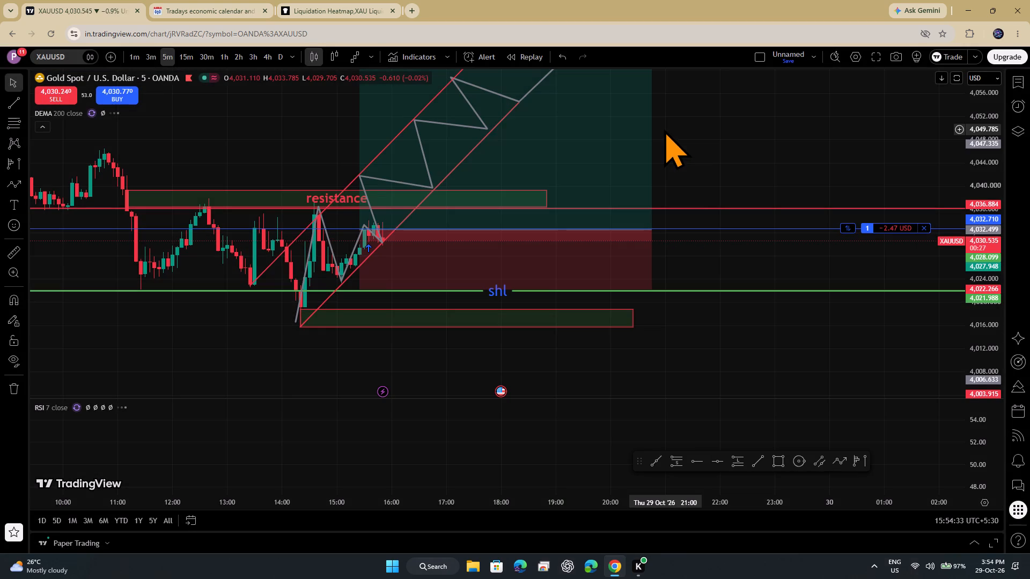
Raise the long-position projection's target level to 4,065.027, inside the major resistance zone.
left_click_drag(247, 140, 267, 194)
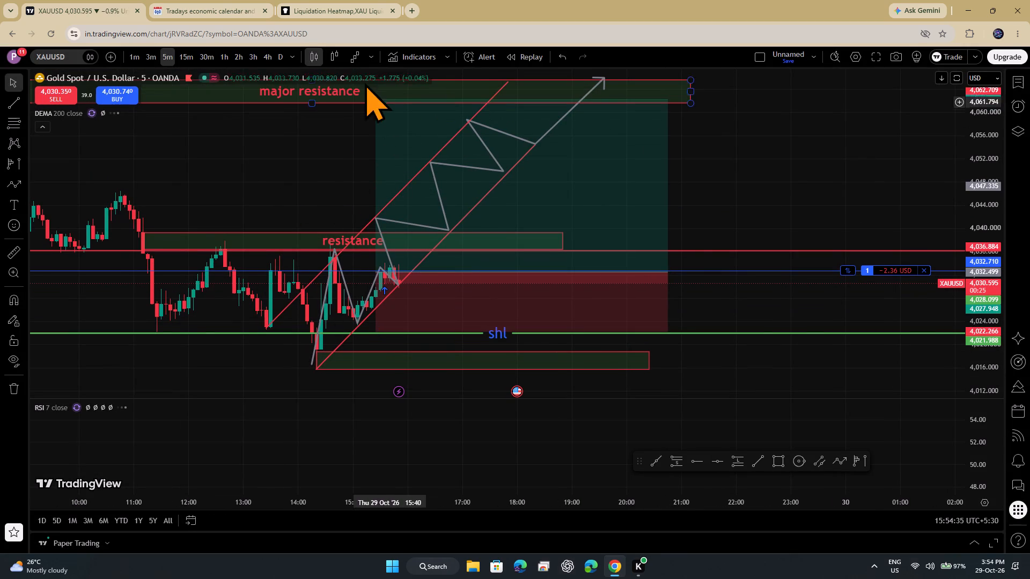
left_click_drag(376, 102, 375, 83)
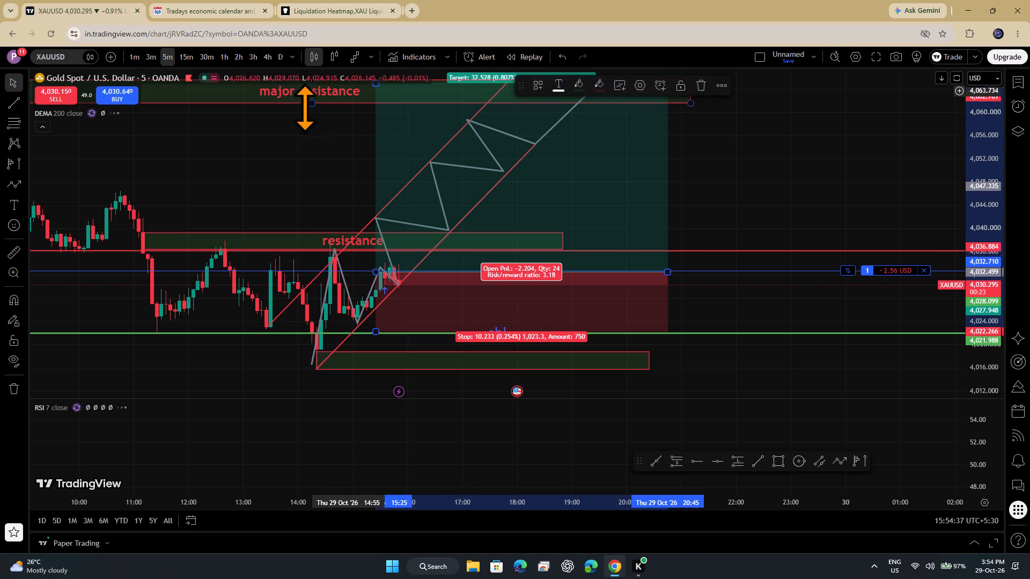
left_click_drag(297, 113, 306, 170)
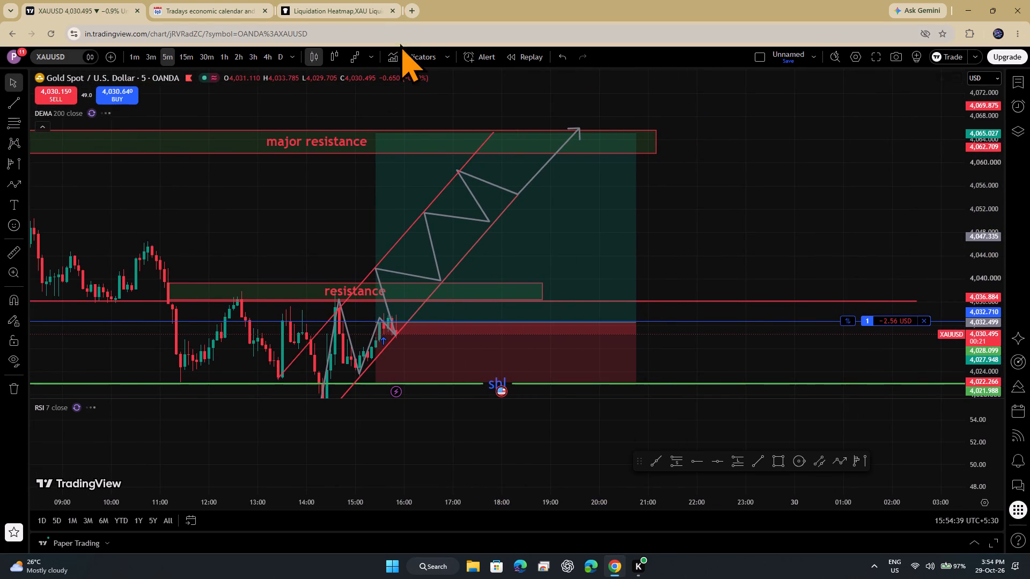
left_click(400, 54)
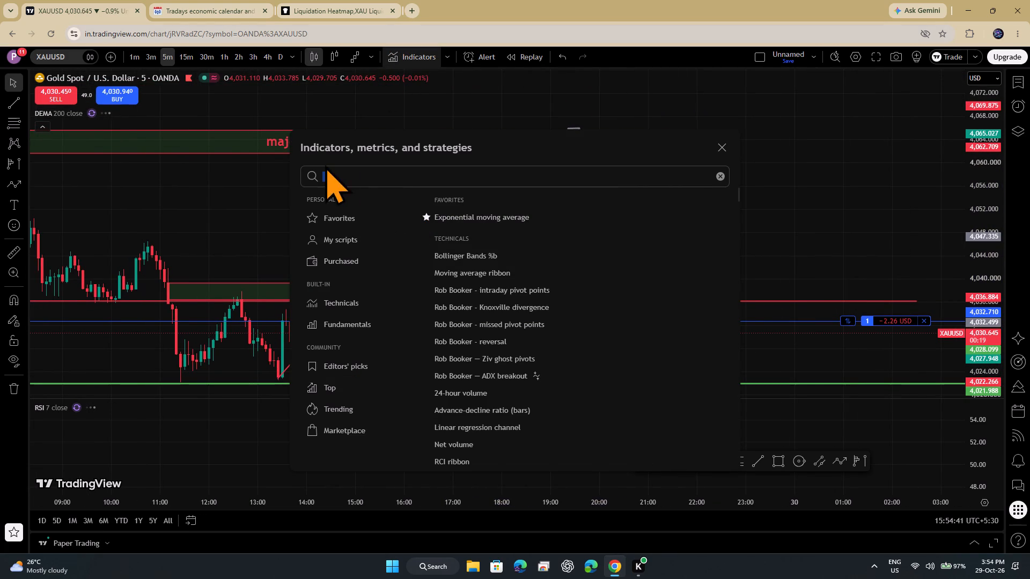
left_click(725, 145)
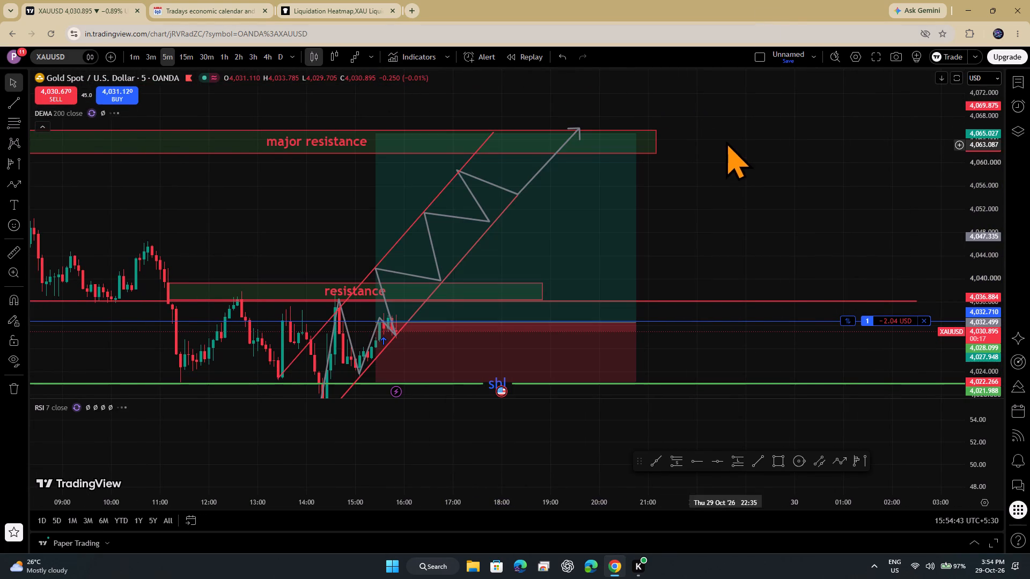
Save the current unnamed chart layout.
left_click(784, 54)
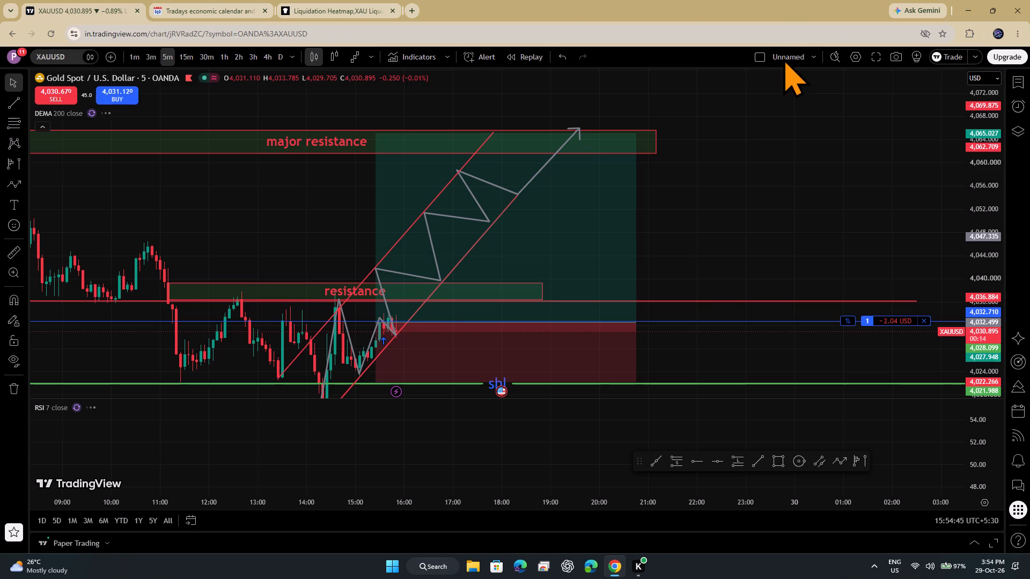
left_click(784, 58)
left_click(812, 53)
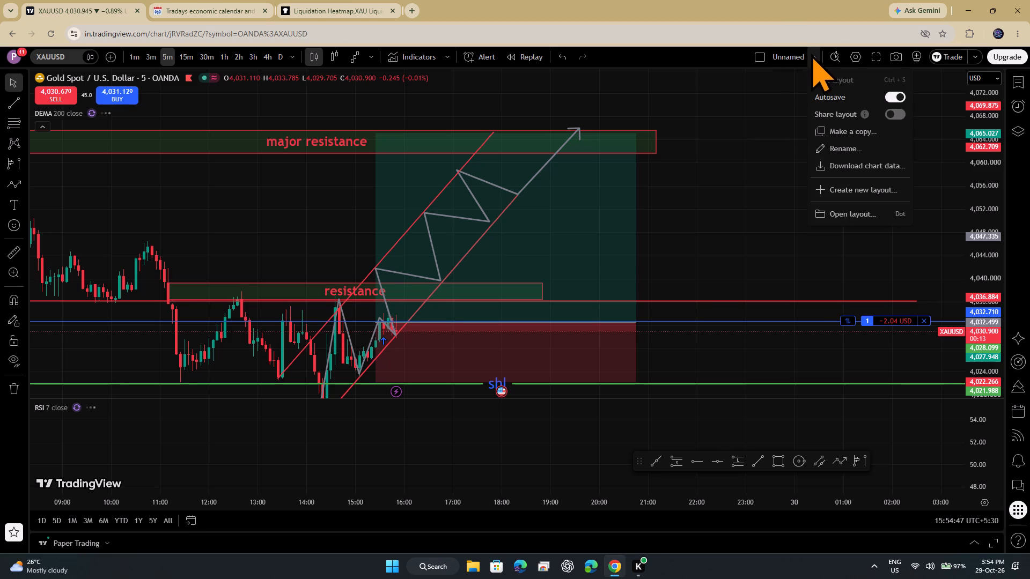
left_click(811, 55)
Examine the projected zigzag path, channel and resistance zones over a wider time and price range.
left_click_drag(341, 227, 420, 229)
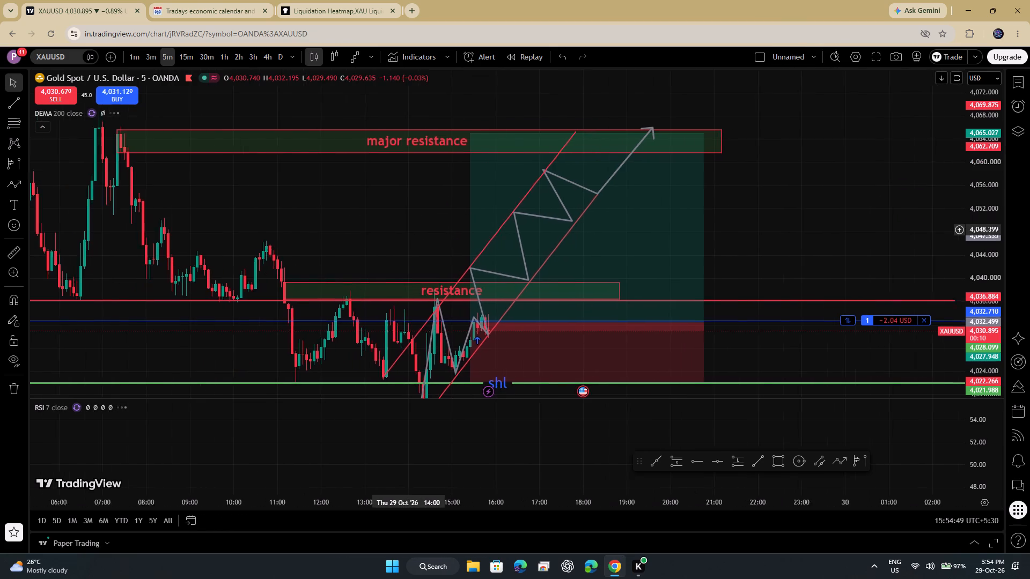
left_click_drag(420, 229, 420, 229)
left_click_drag(387, 210, 431, 207)
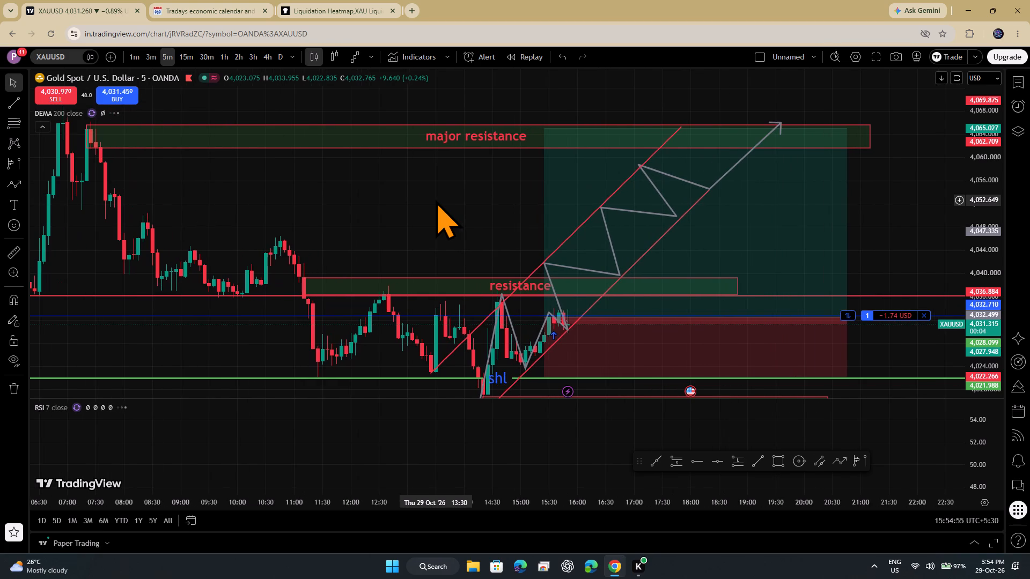
left_click_drag(439, 216, 413, 156)
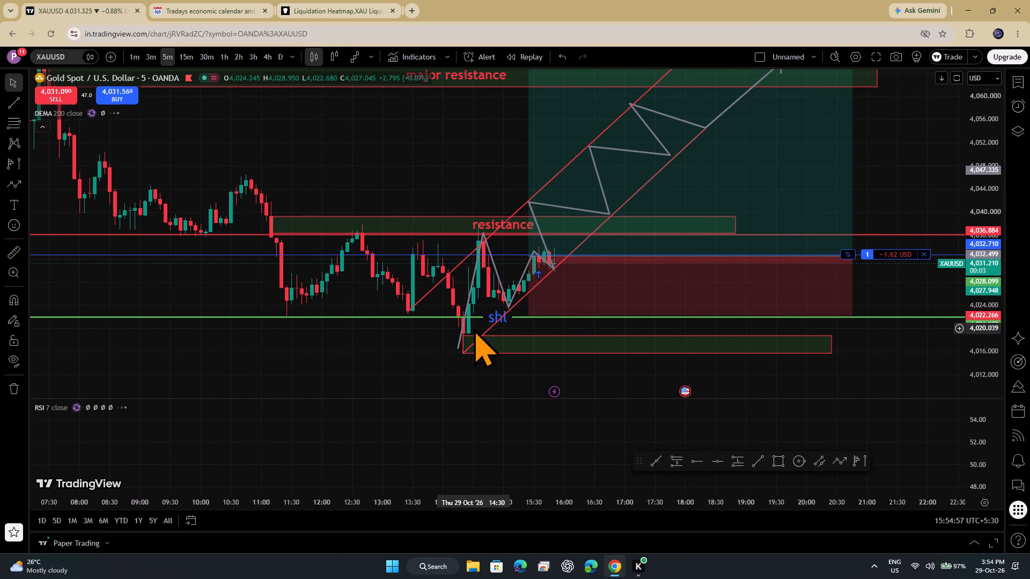
left_click(498, 321)
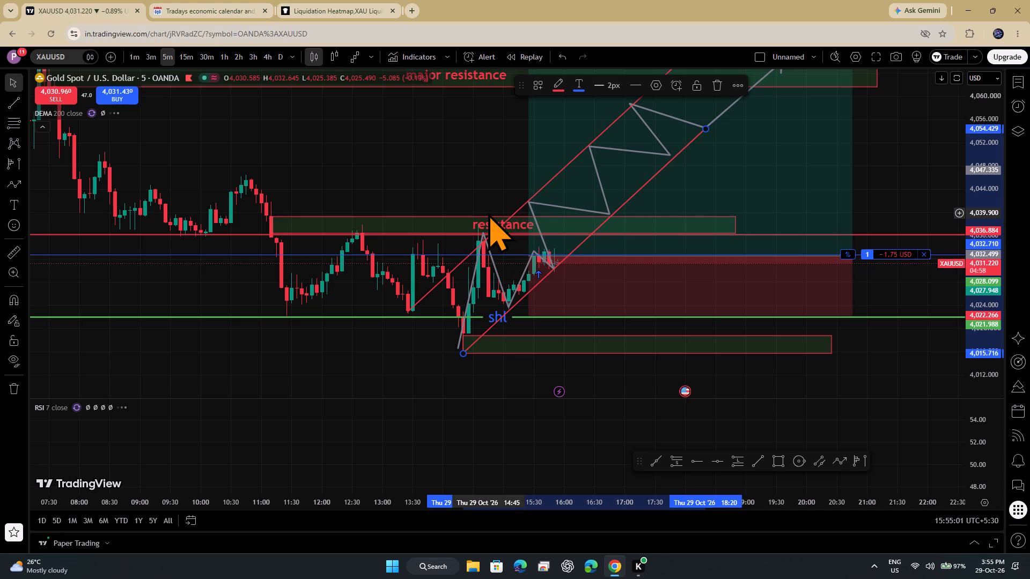
left_click_drag(422, 112, 406, 192)
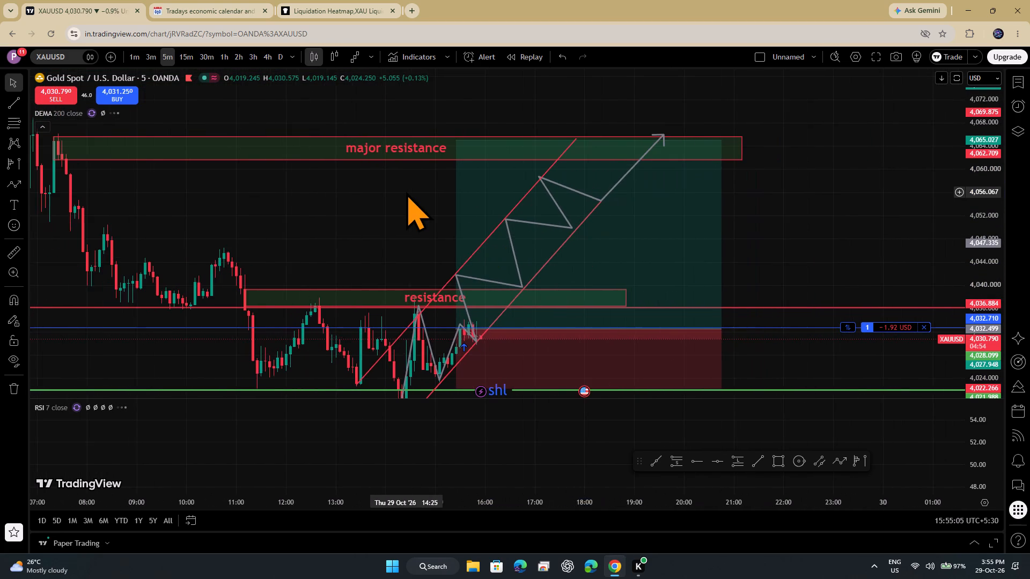
left_click_drag(402, 196, 700, 90)
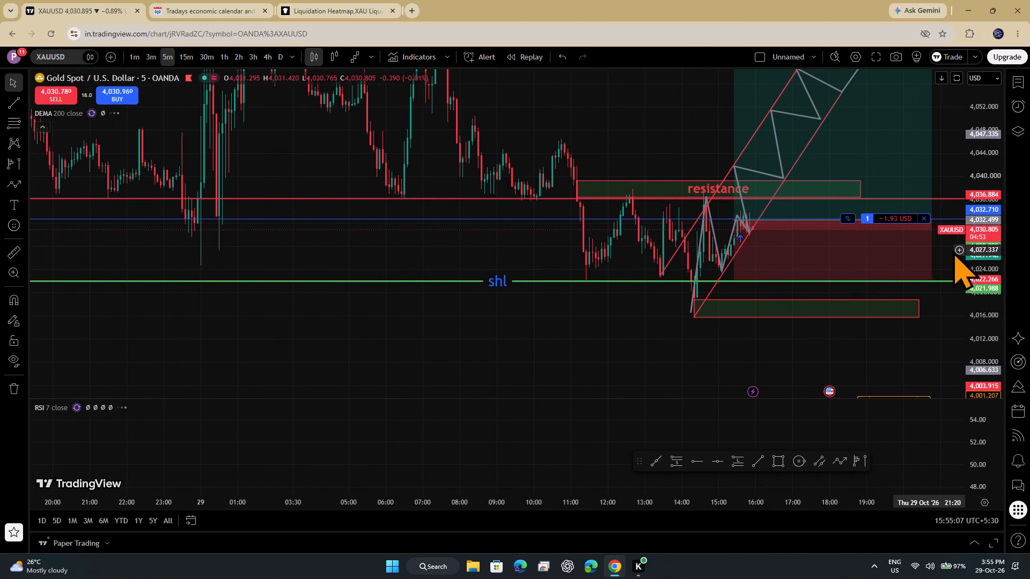
left_click_drag(990, 166, 1009, 311)
left_click_drag(691, 194, 678, 279)
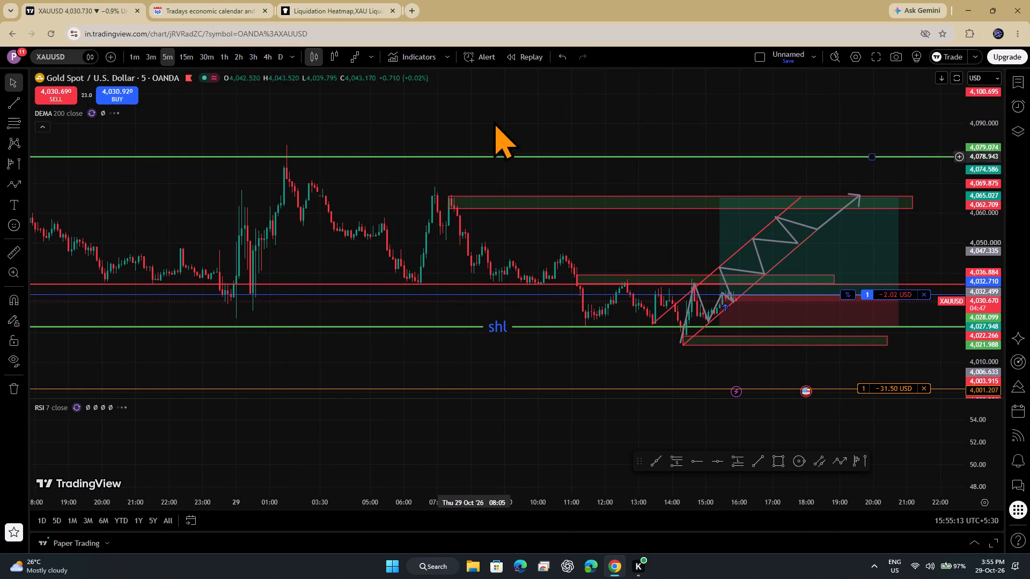
left_click_drag(448, 244, 271, 167)
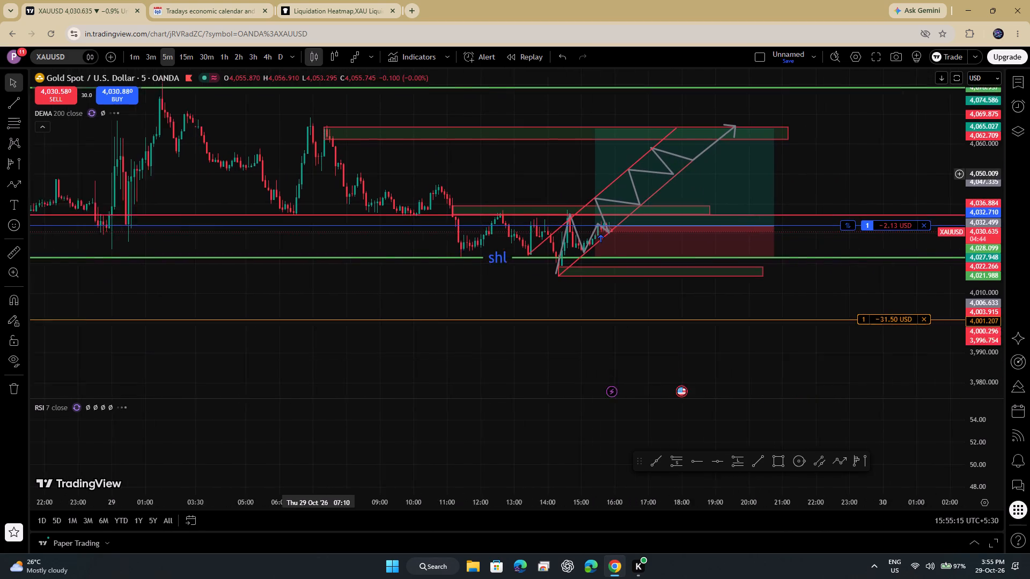
left_click_drag(271, 167, 246, 248)
scroll(123, 243, "left", 1)
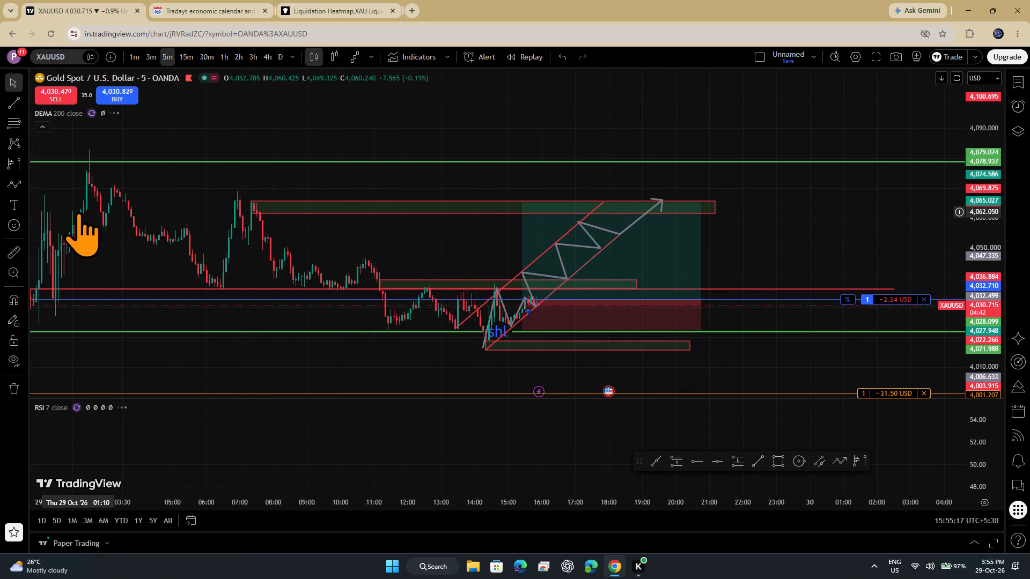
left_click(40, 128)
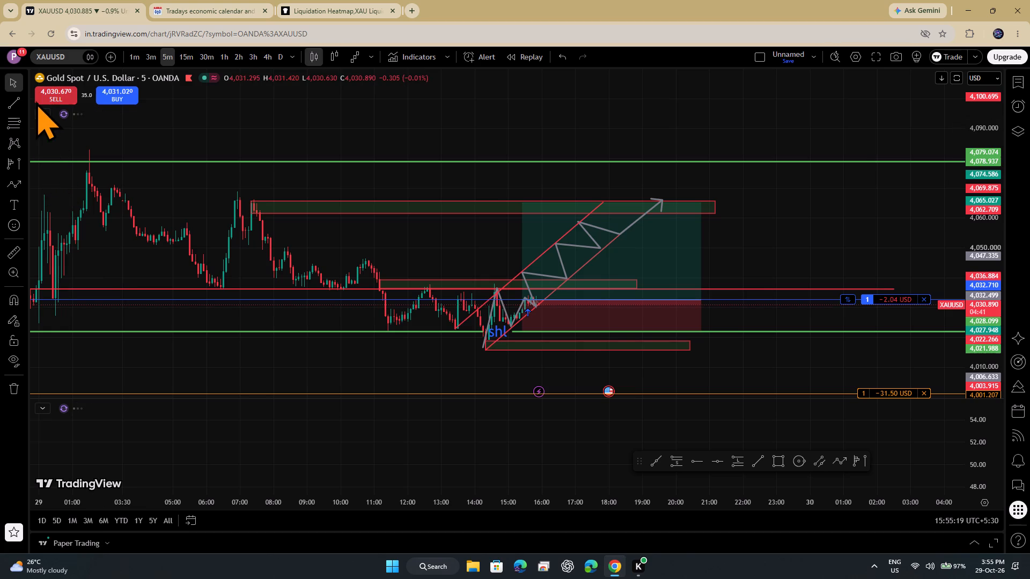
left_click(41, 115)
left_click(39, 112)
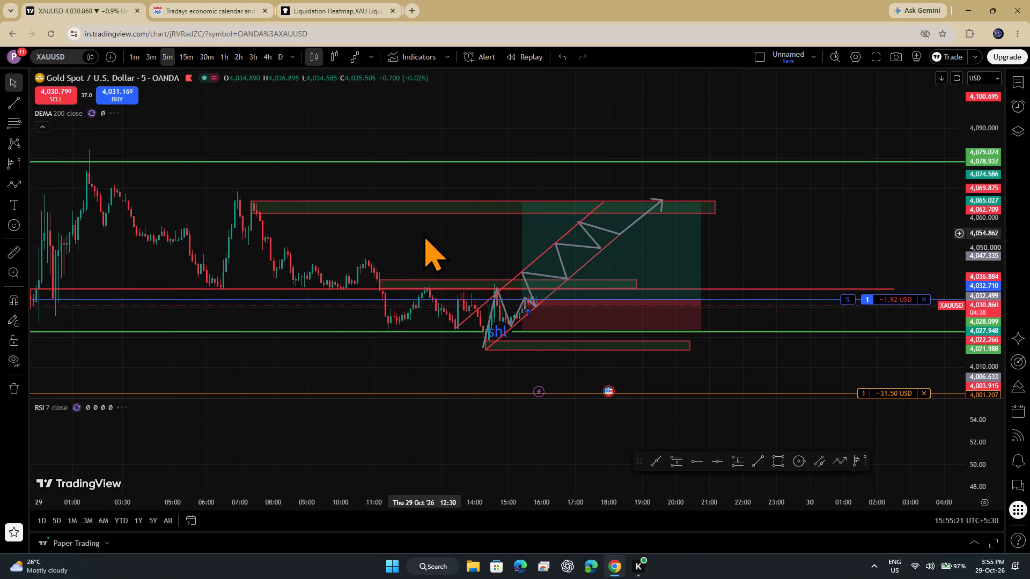
Examine the latest candles against the long-position entry and the resistance zone at a closer scale.
scroll(547, 303, "left", 2)
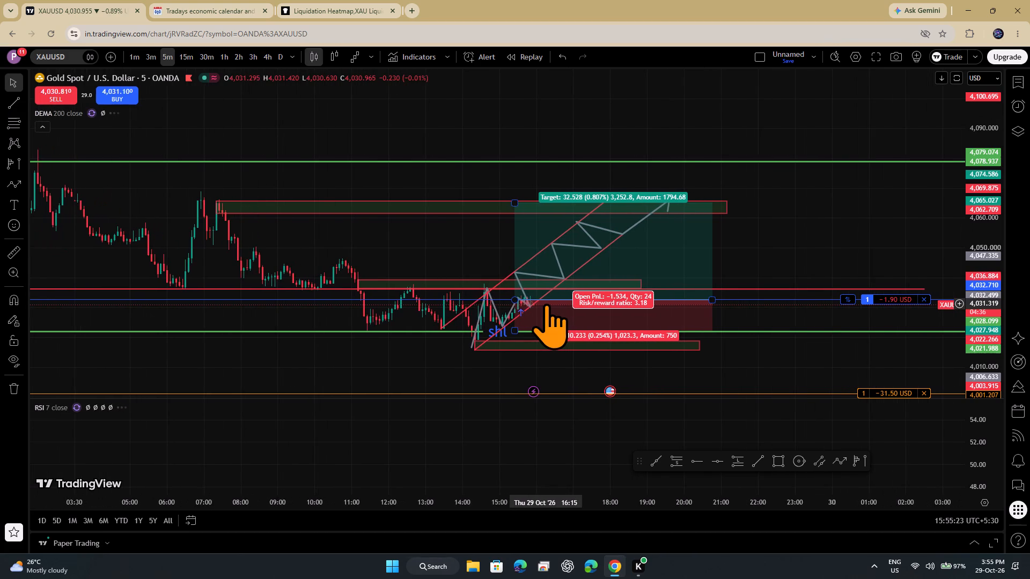
left_click_drag(995, 357, 981, 275)
left_click_drag(981, 275, 973, 219)
left_click_drag(794, 263, 719, 169)
scroll(719, 169, "up", 1)
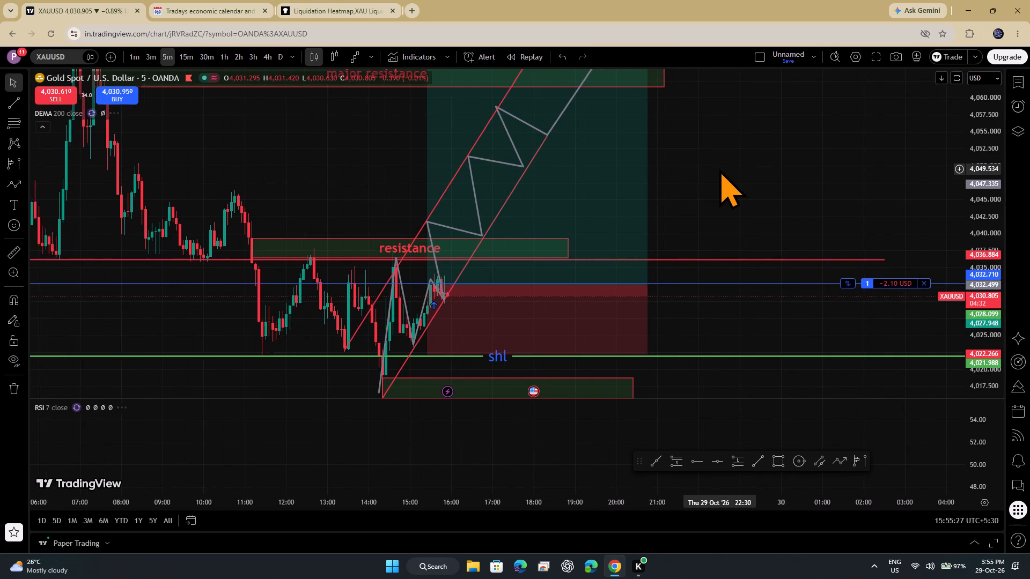
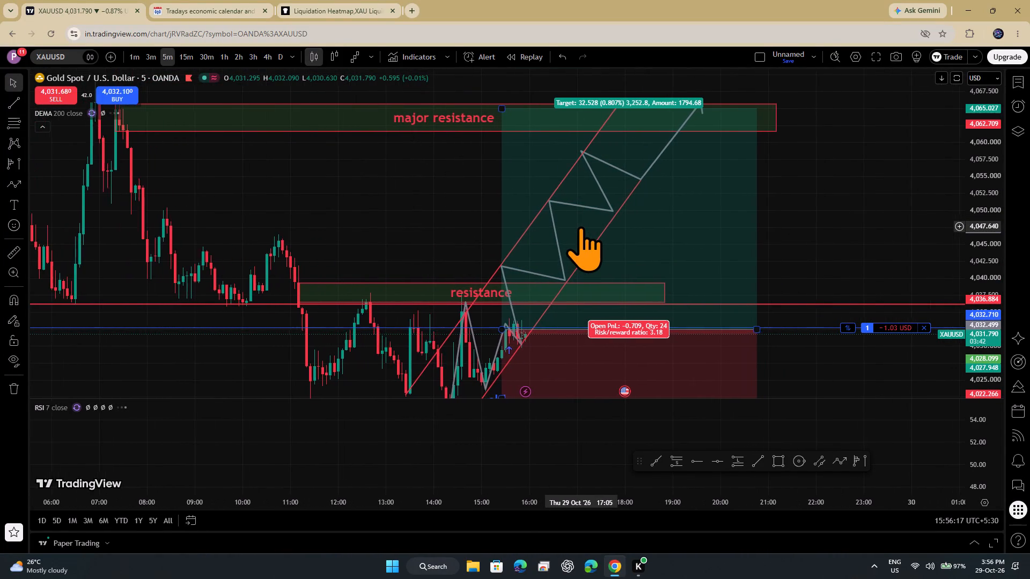
Extend the long-position projection's time span so that it ends at 21:40 on 29 Oct '26.
left_click_drag(761, 327, 792, 323)
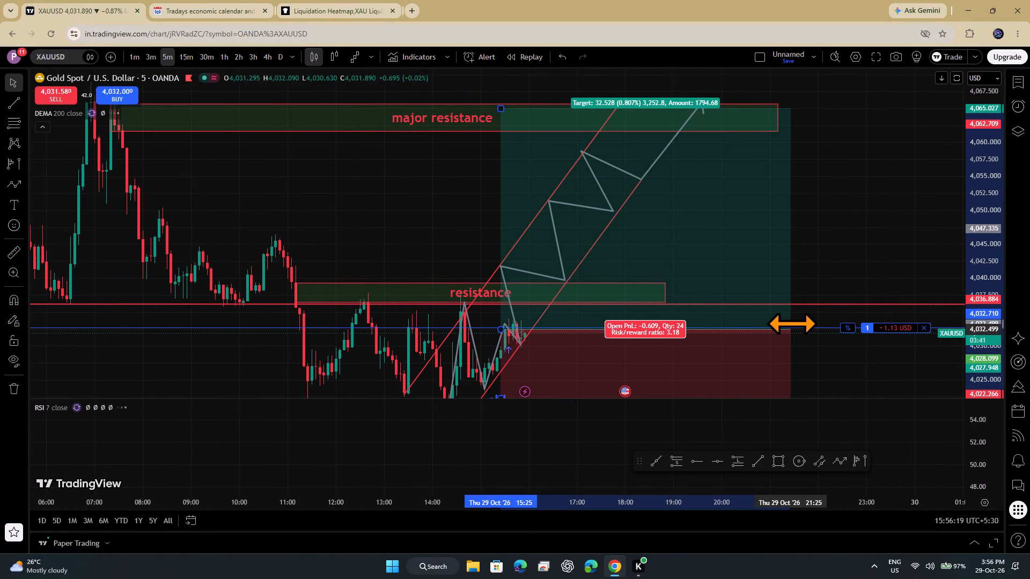
left_click_drag(792, 323, 801, 324)
Examine the long-position's entry, stop and target against the zigzag path, channel, and support and resistance zones.
left_click_drag(815, 265, 790, 224)
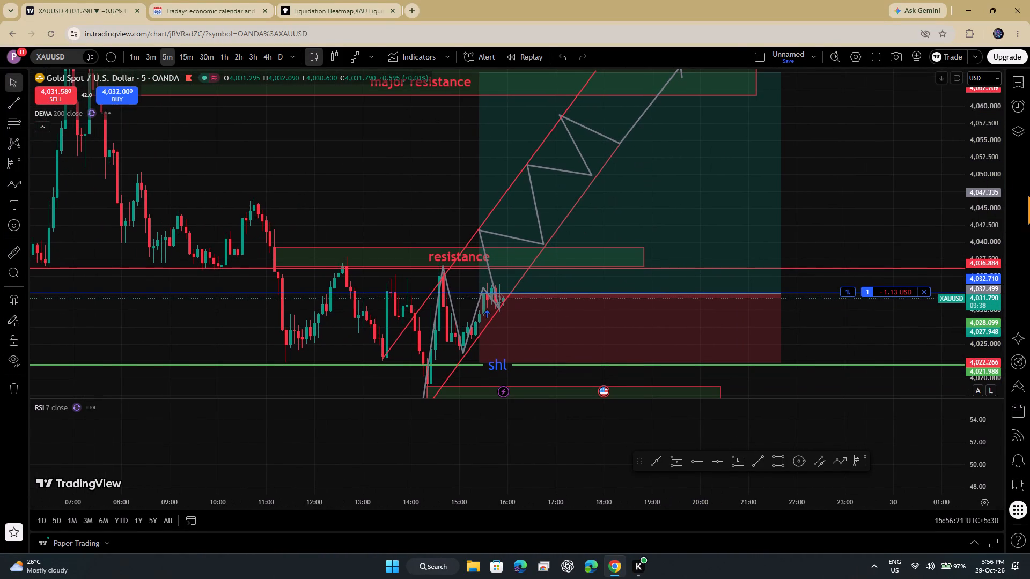
left_click_drag(972, 206, 991, 287)
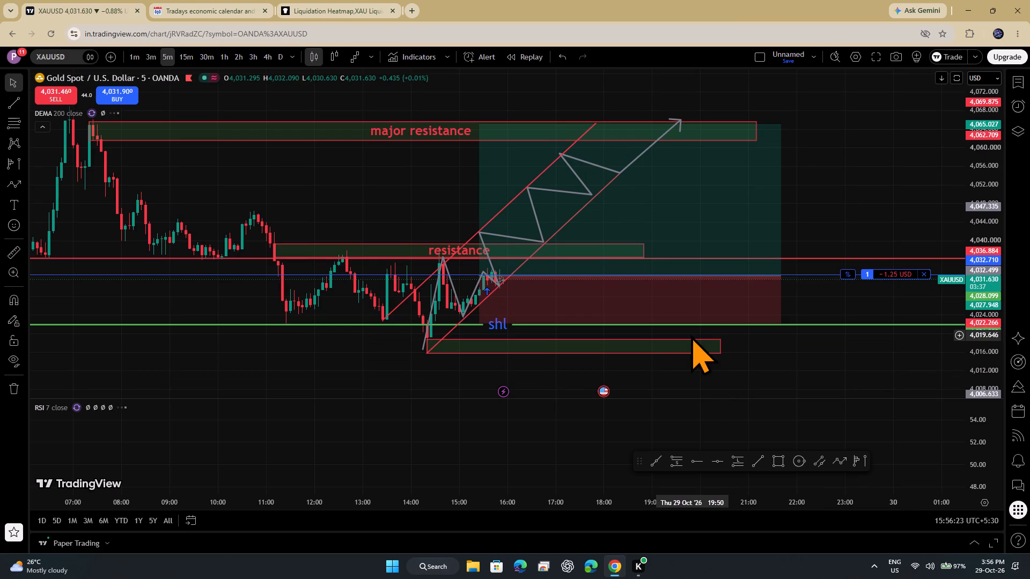
left_click(681, 297)
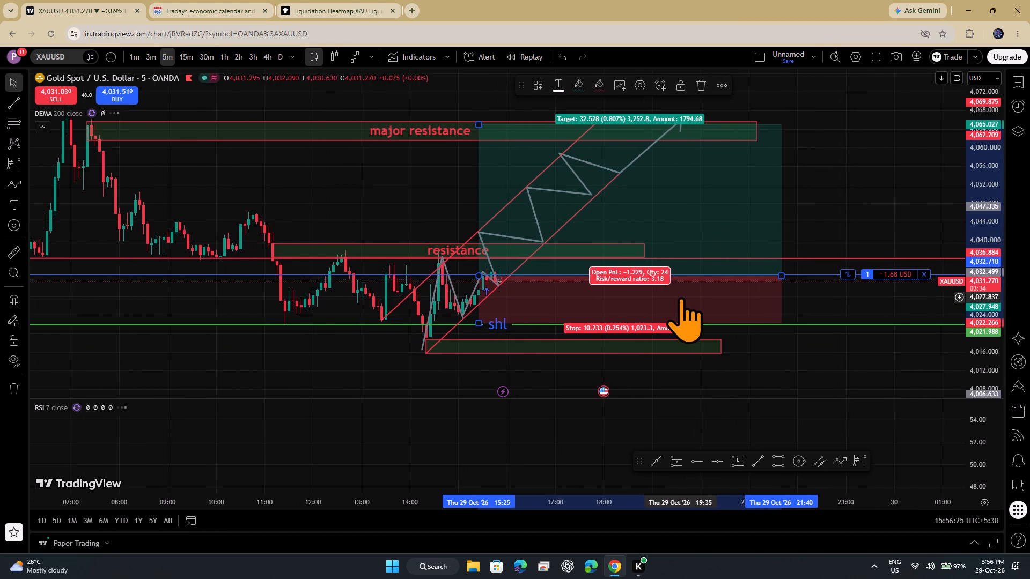
left_click(657, 306)
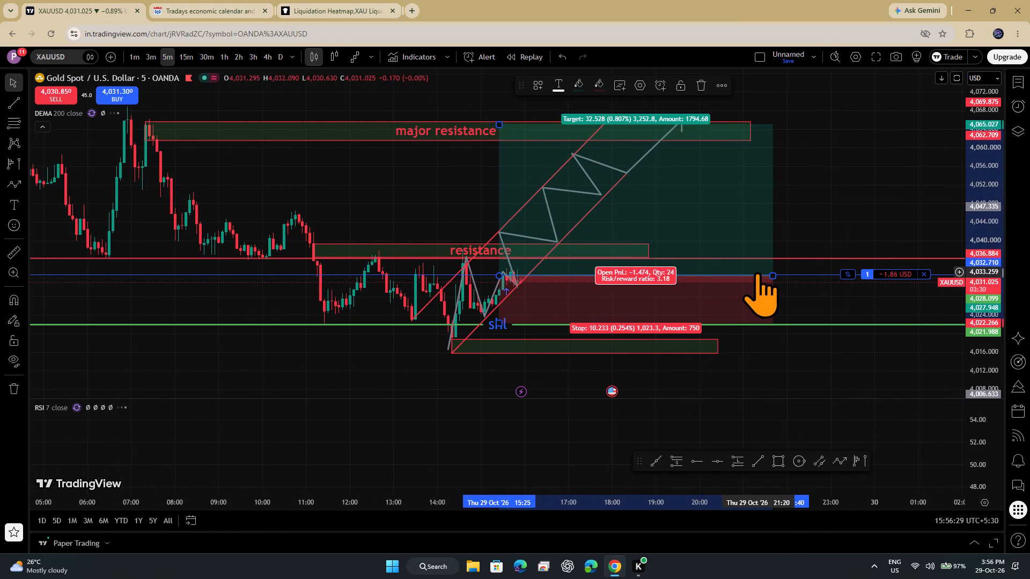
left_click(774, 276)
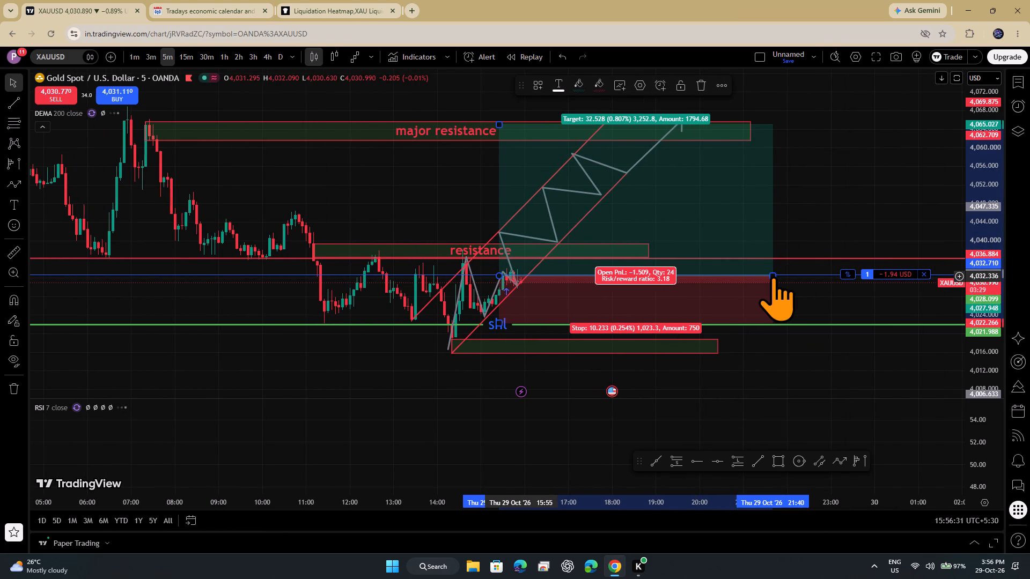
left_click_drag(474, 154, 458, 179)
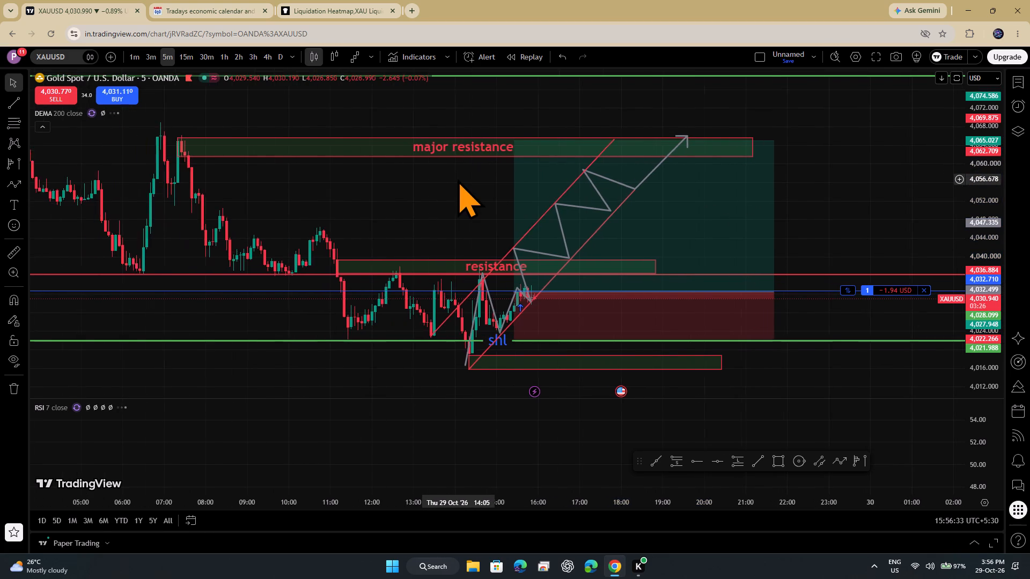
left_click_drag(991, 262, 979, 142)
left_click(646, 324)
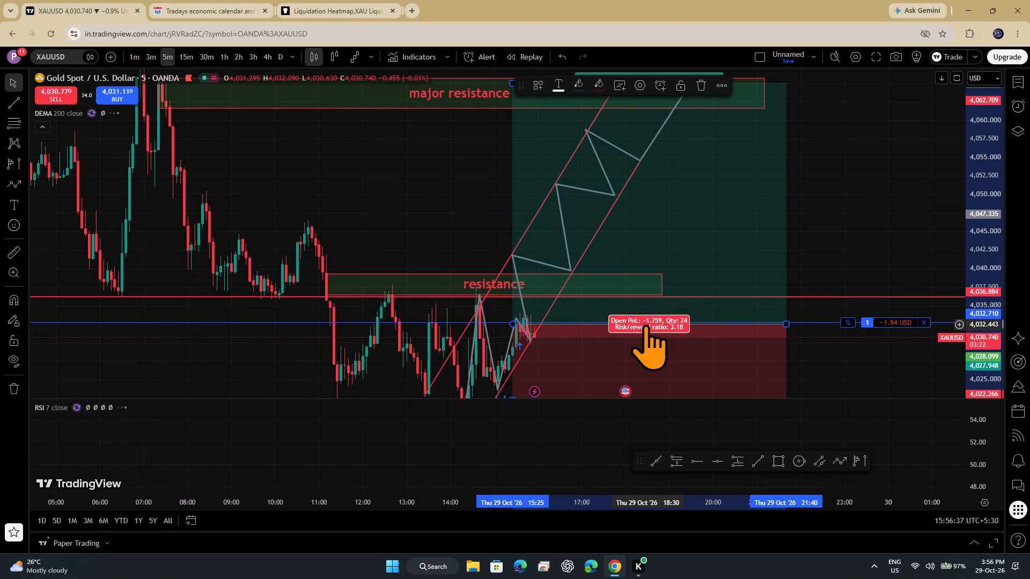
scroll(509, 253, "left", 1)
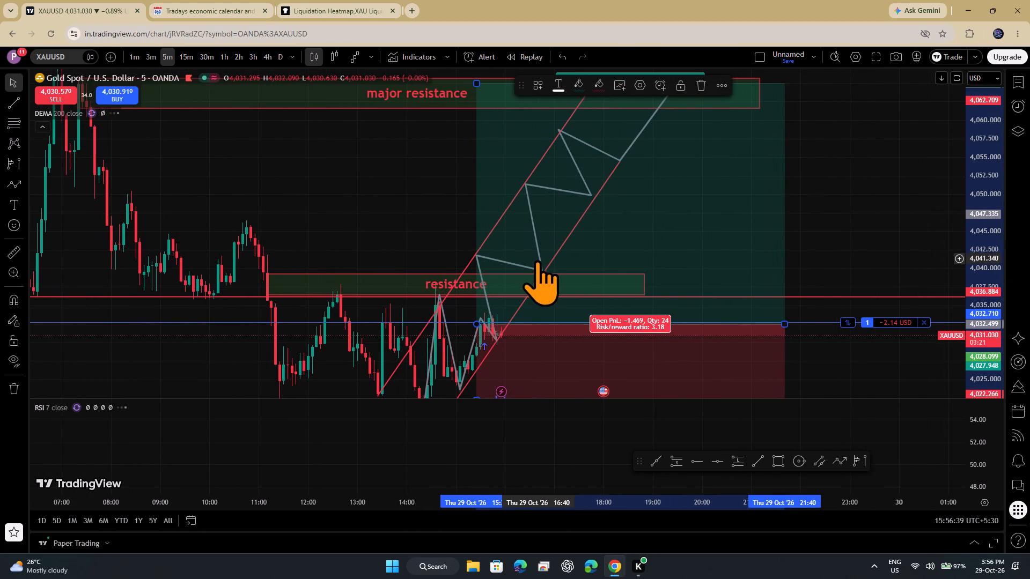
left_click(545, 269)
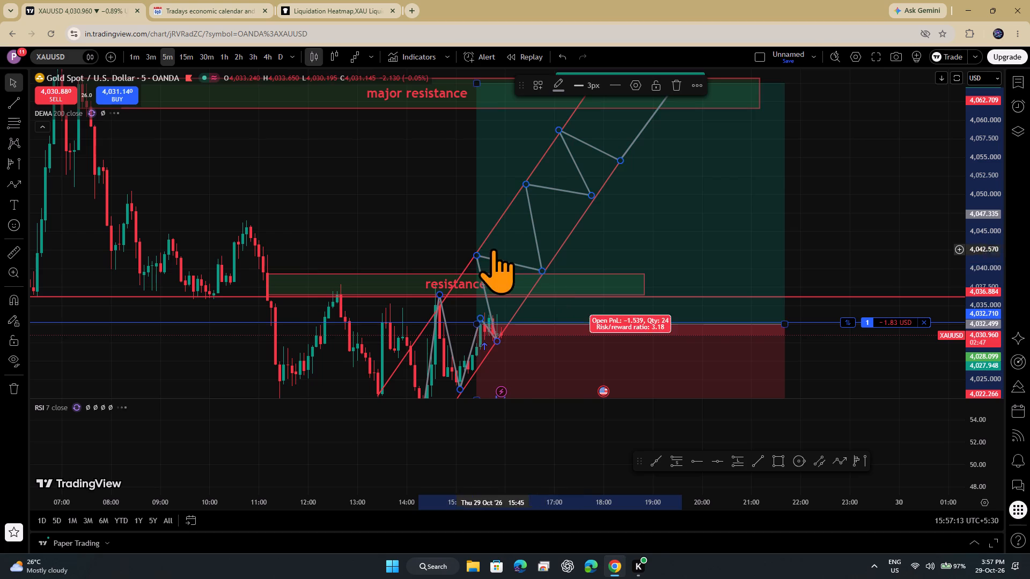
left_click_drag(405, 207, 365, 199)
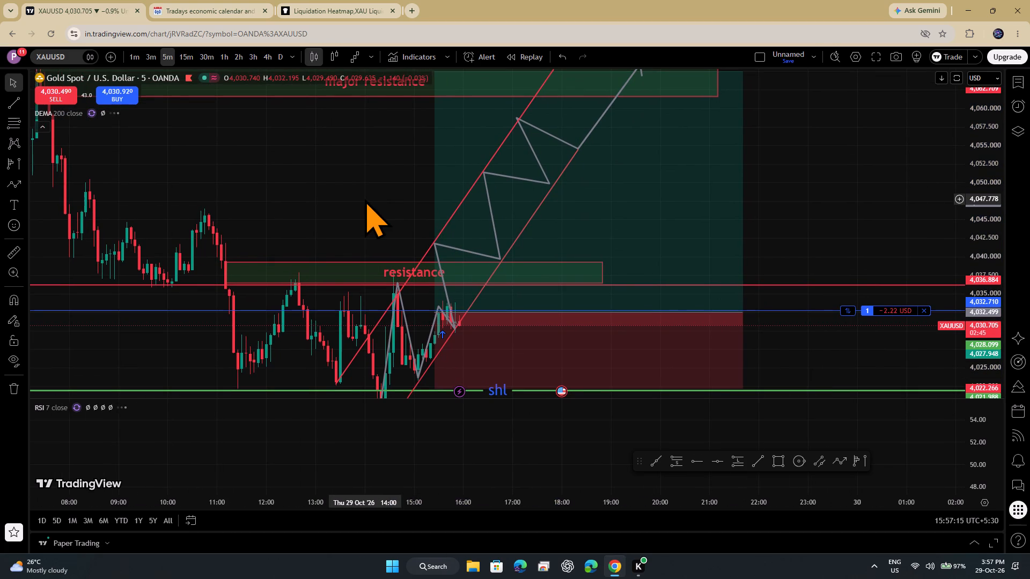
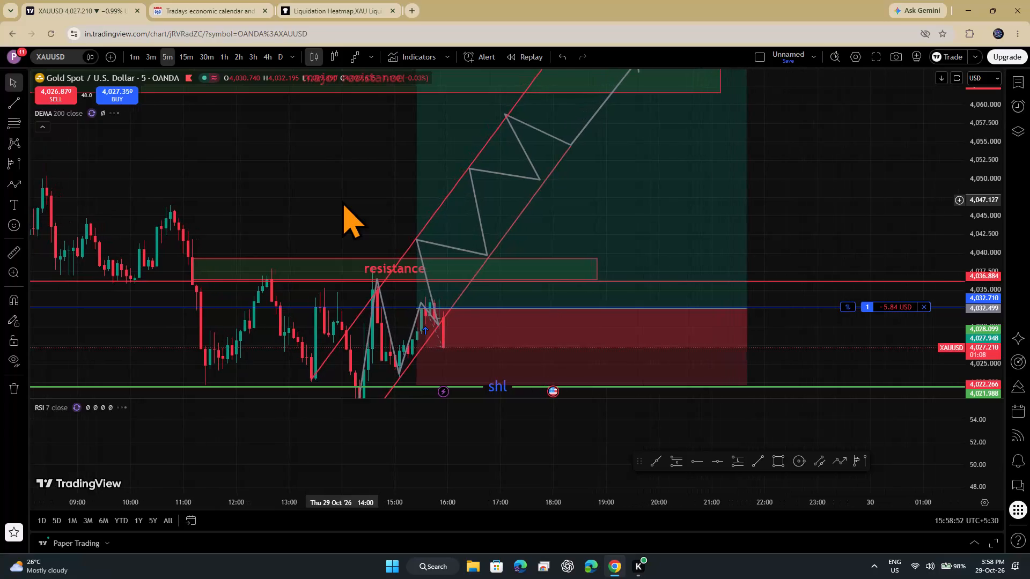
Extend the long-position projection's time span so that it ends at about 23:35 on 29 Oct '26.
left_click_drag(342, 200, 333, 181)
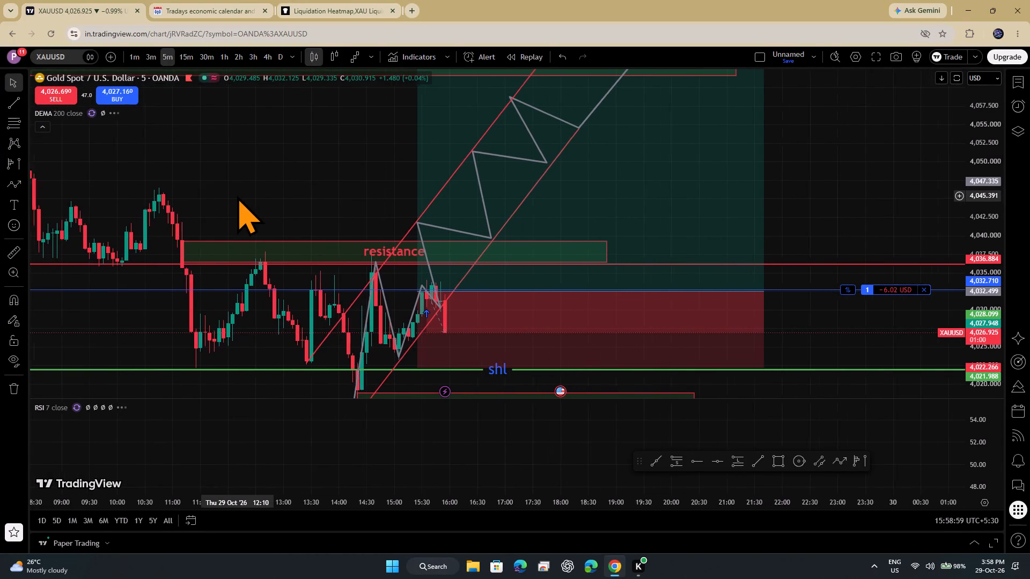
left_click_drag(289, 188, 253, 150)
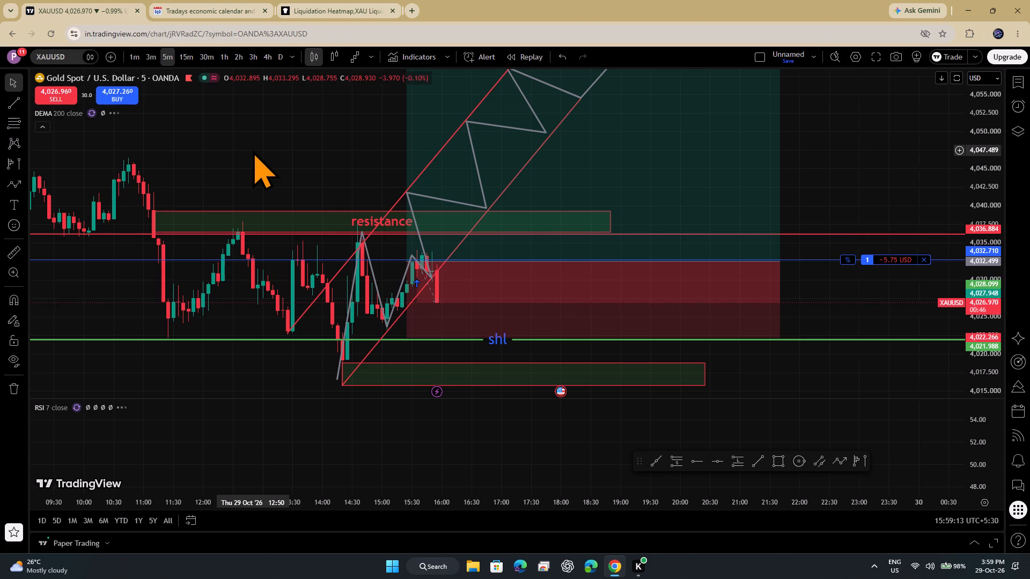
left_click_drag(1000, 171, 974, 328)
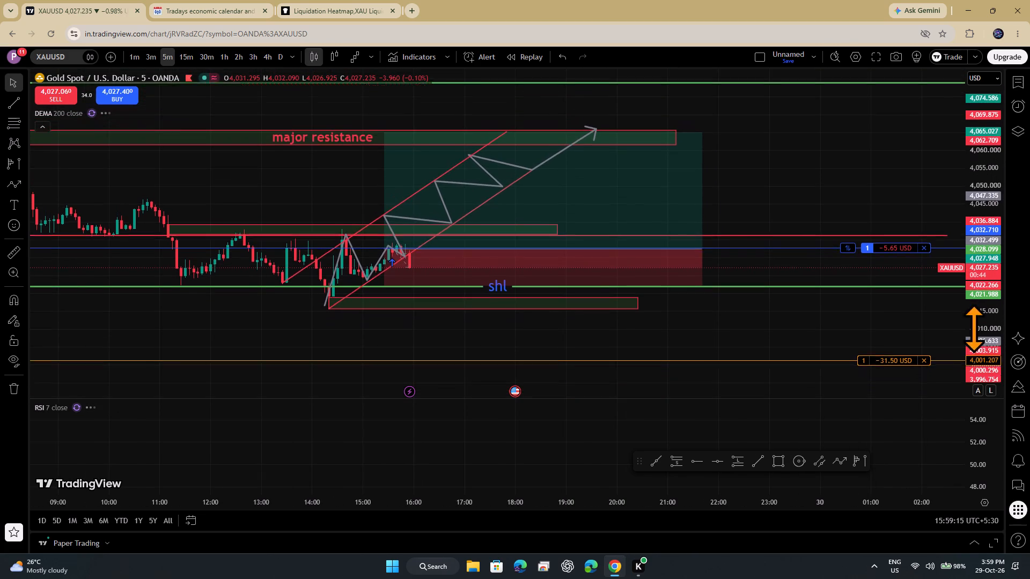
left_click_drag(974, 328, 974, 337)
left_click_drag(761, 195, 768, 233)
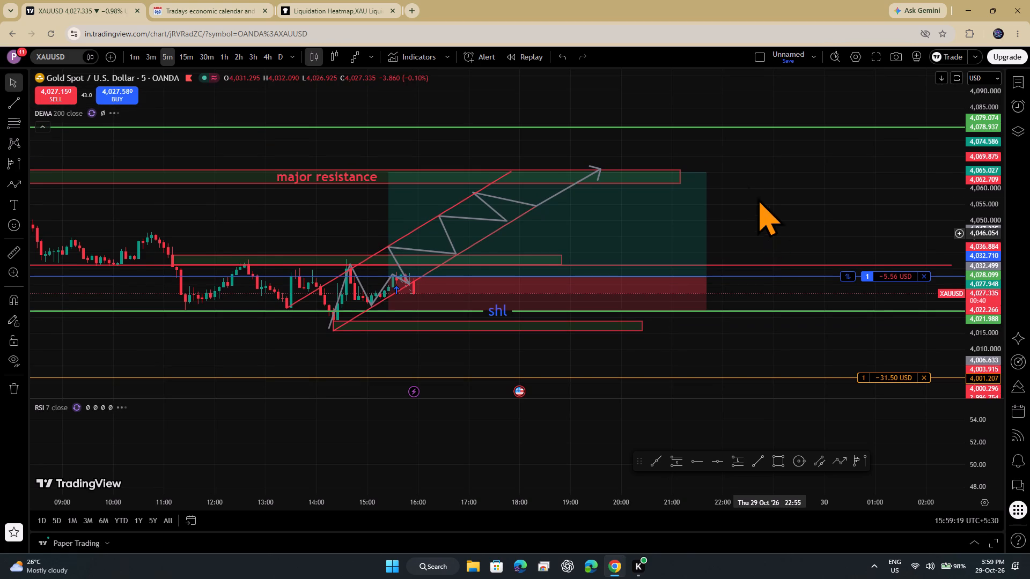
left_click_drag(706, 281, 722, 276)
left_click_drag(720, 273, 748, 268)
left_click(800, 230)
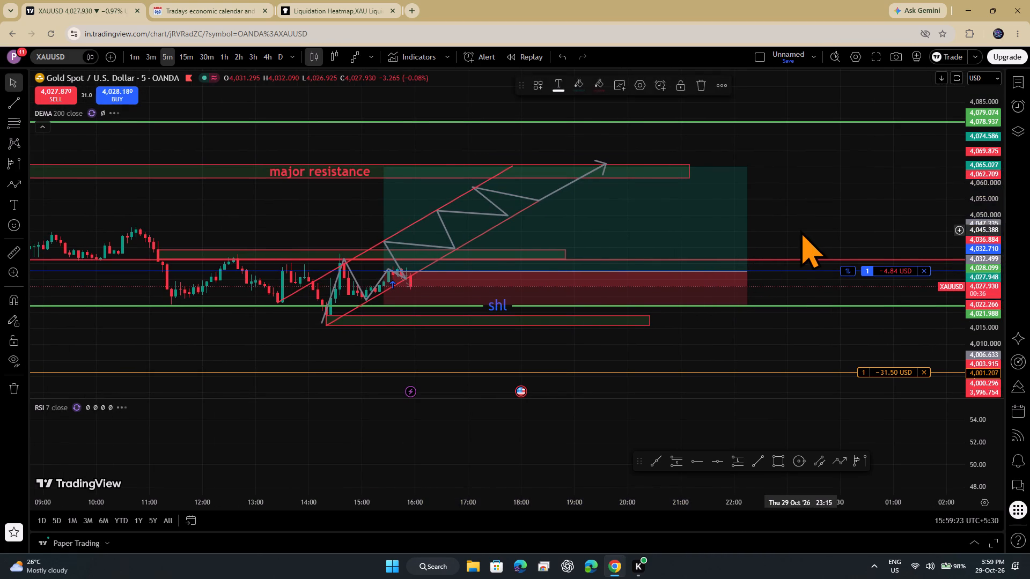
left_click_drag(998, 265, 983, 127)
left_click(450, 198)
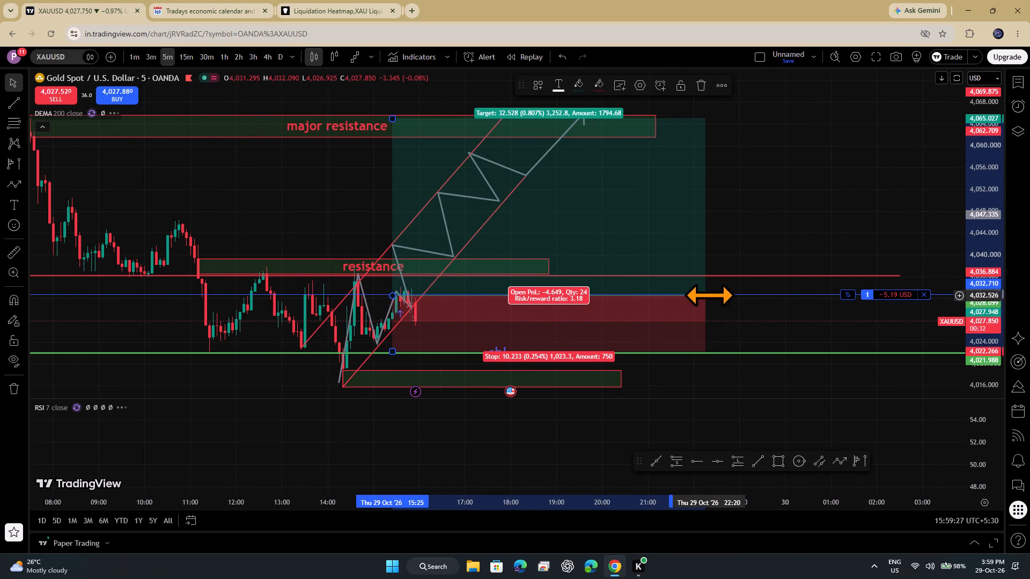
left_click_drag(707, 293, 746, 305)
left_click(746, 305)
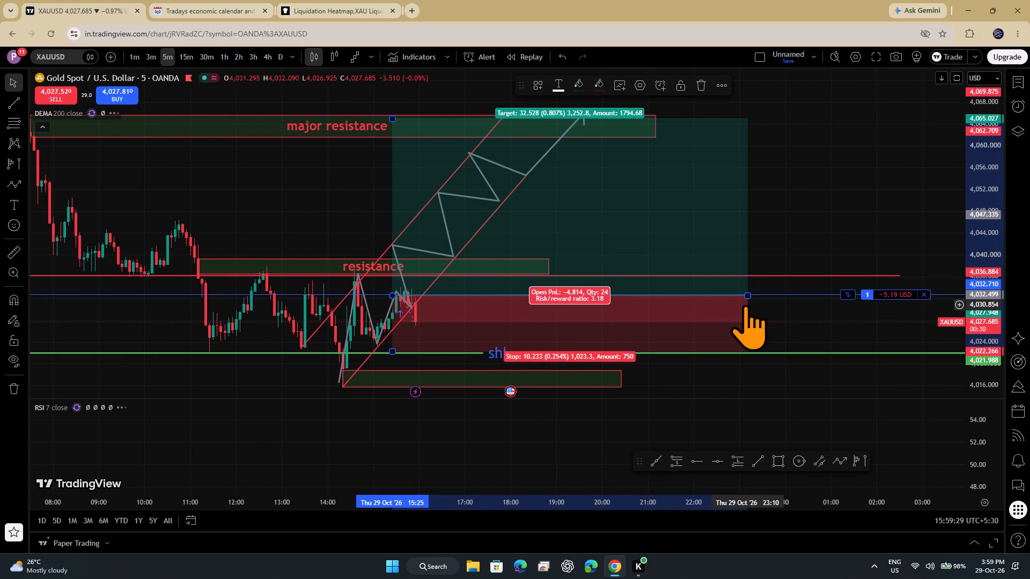
left_click(751, 298)
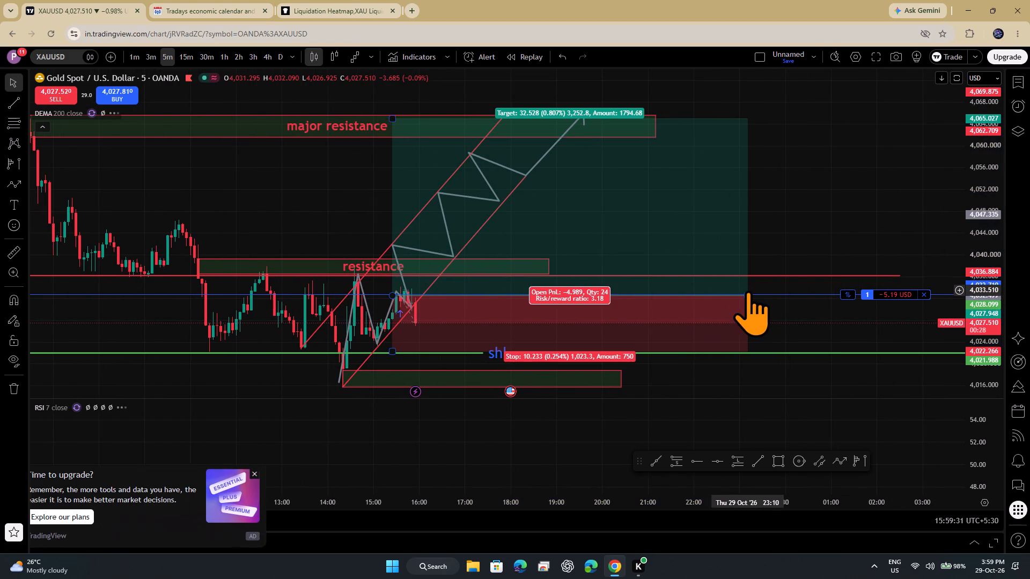
left_click(748, 291)
left_click_drag(750, 295, 765, 293)
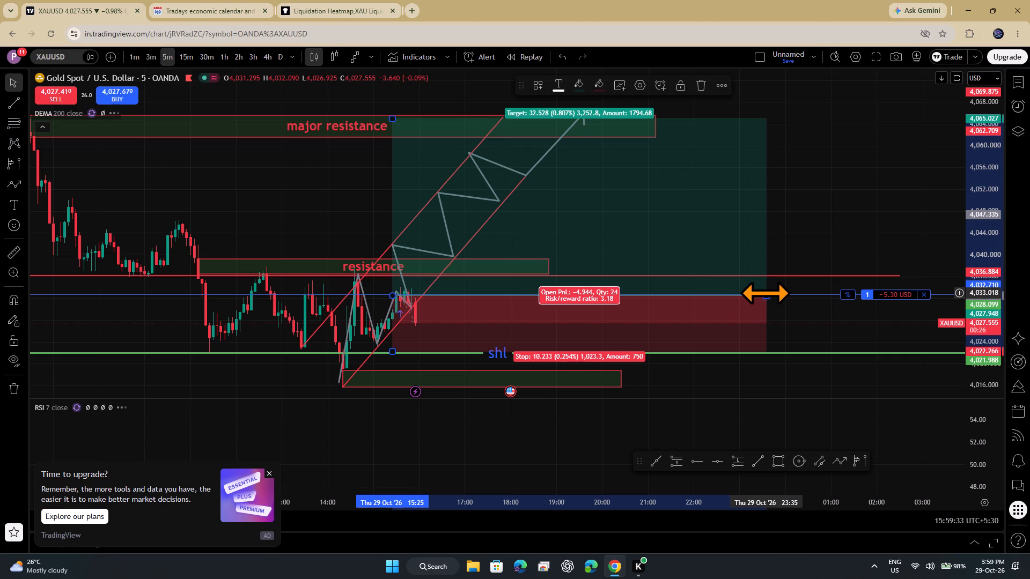
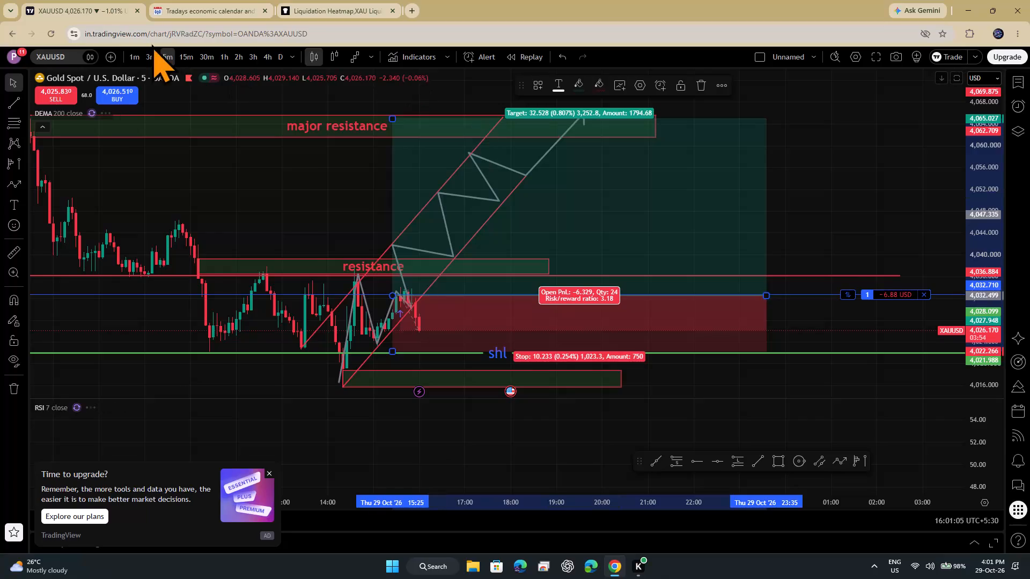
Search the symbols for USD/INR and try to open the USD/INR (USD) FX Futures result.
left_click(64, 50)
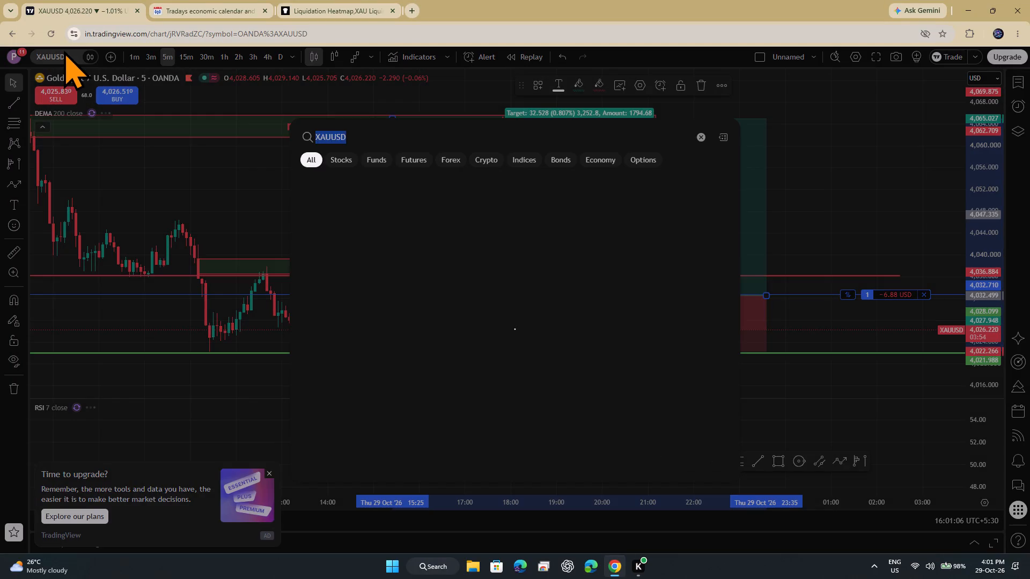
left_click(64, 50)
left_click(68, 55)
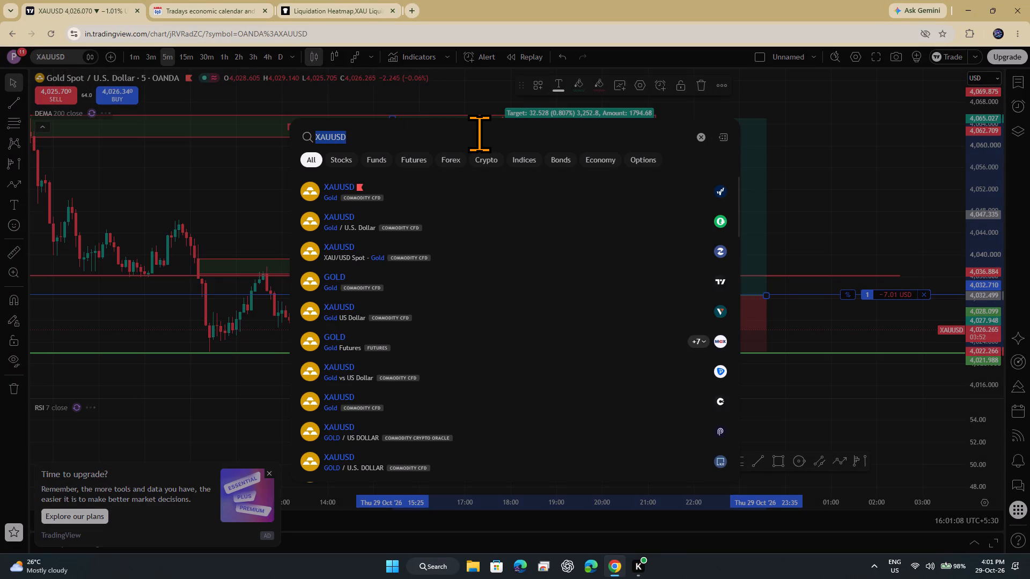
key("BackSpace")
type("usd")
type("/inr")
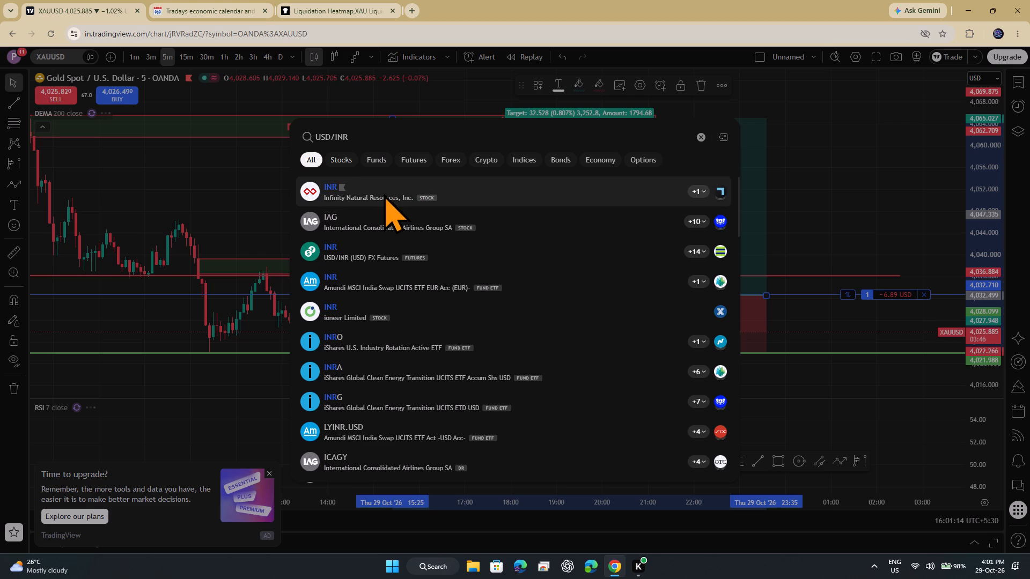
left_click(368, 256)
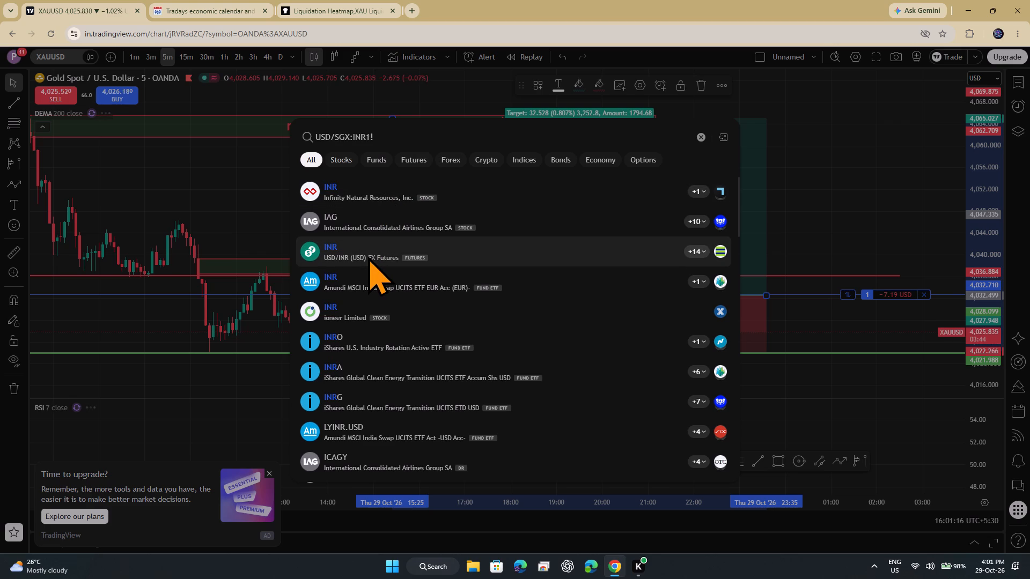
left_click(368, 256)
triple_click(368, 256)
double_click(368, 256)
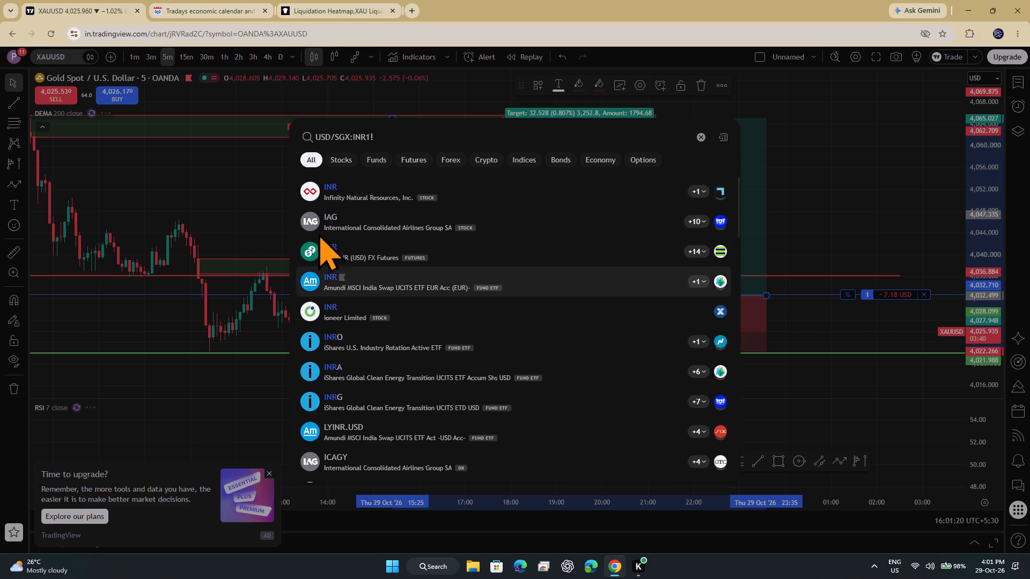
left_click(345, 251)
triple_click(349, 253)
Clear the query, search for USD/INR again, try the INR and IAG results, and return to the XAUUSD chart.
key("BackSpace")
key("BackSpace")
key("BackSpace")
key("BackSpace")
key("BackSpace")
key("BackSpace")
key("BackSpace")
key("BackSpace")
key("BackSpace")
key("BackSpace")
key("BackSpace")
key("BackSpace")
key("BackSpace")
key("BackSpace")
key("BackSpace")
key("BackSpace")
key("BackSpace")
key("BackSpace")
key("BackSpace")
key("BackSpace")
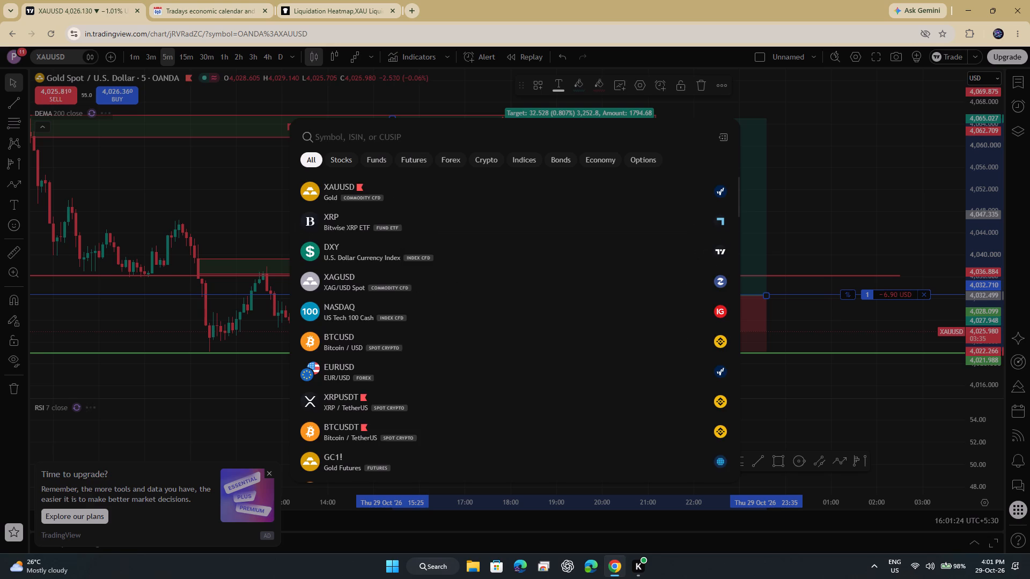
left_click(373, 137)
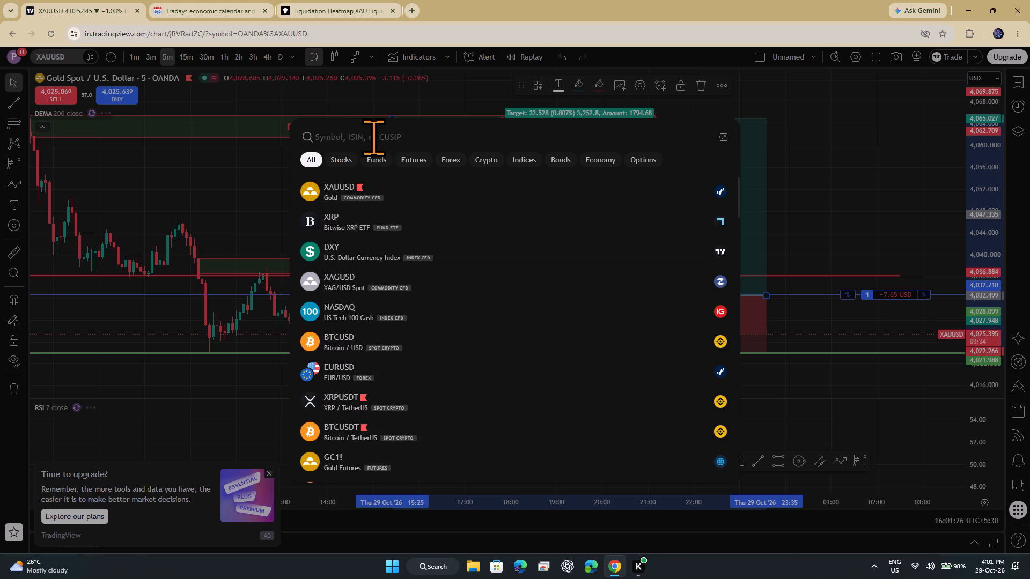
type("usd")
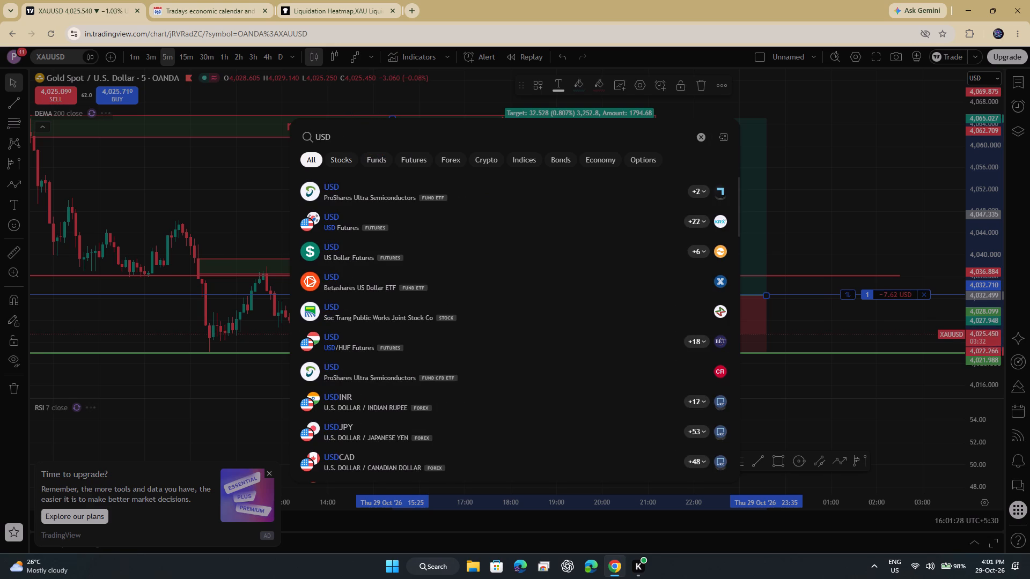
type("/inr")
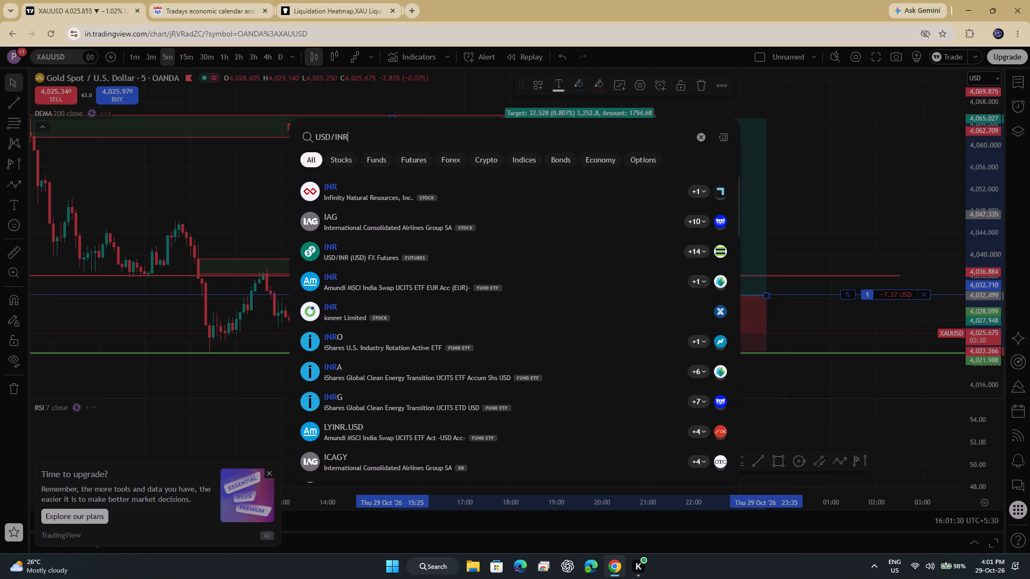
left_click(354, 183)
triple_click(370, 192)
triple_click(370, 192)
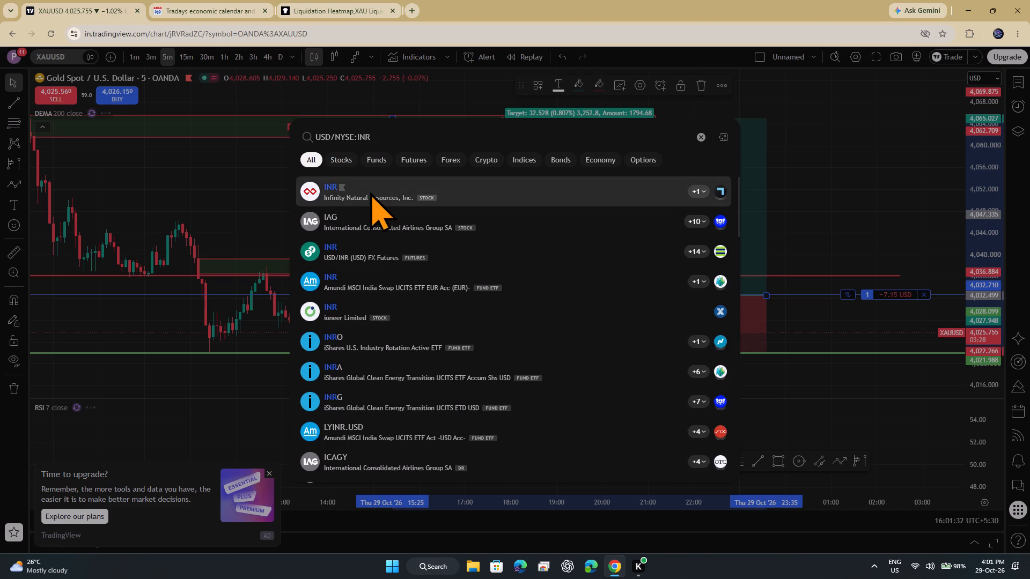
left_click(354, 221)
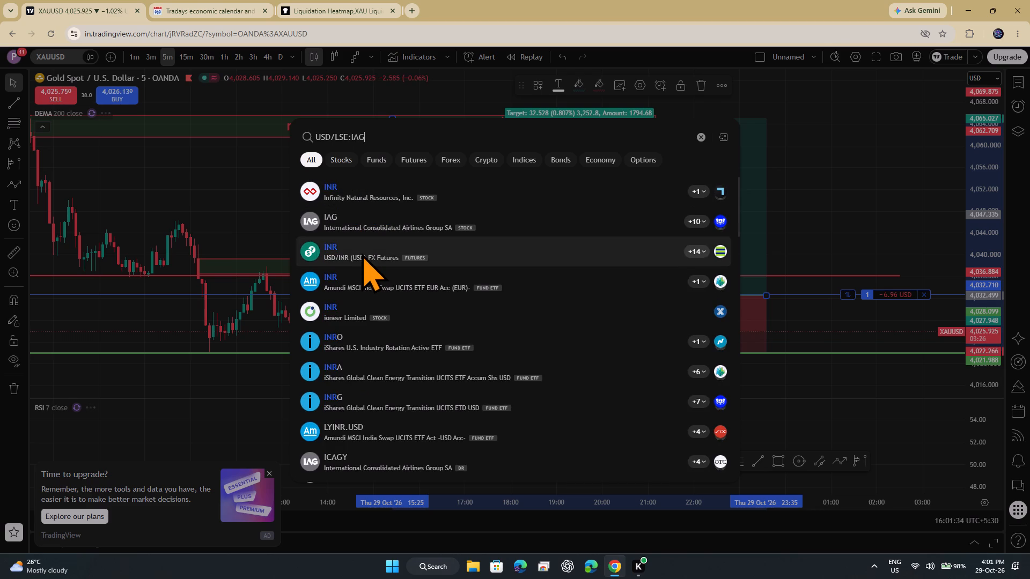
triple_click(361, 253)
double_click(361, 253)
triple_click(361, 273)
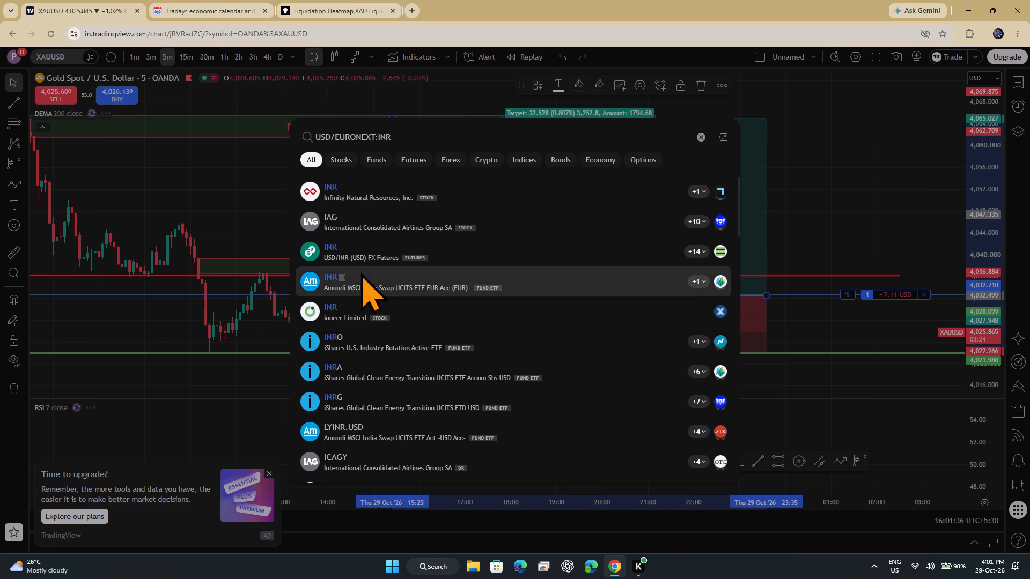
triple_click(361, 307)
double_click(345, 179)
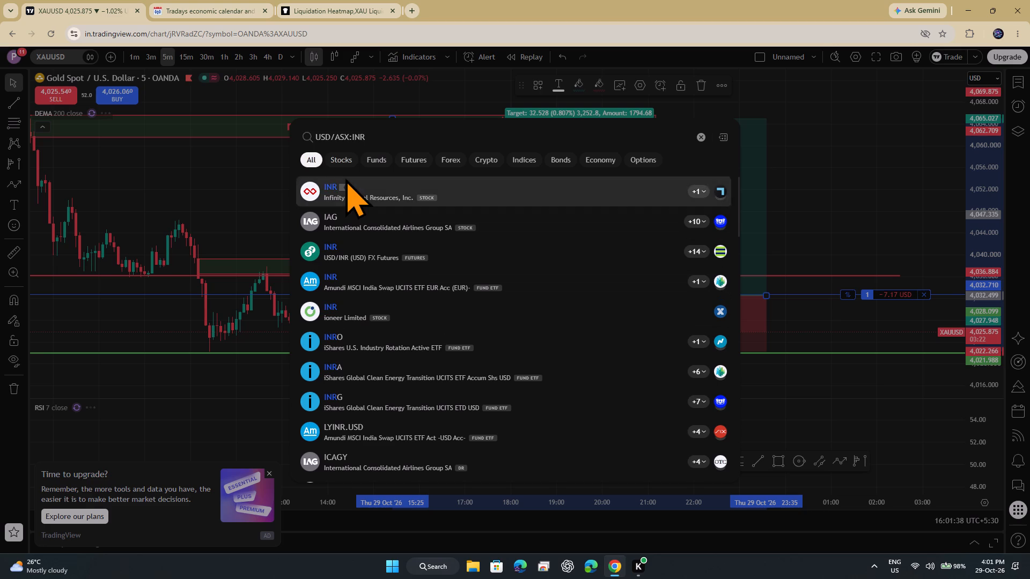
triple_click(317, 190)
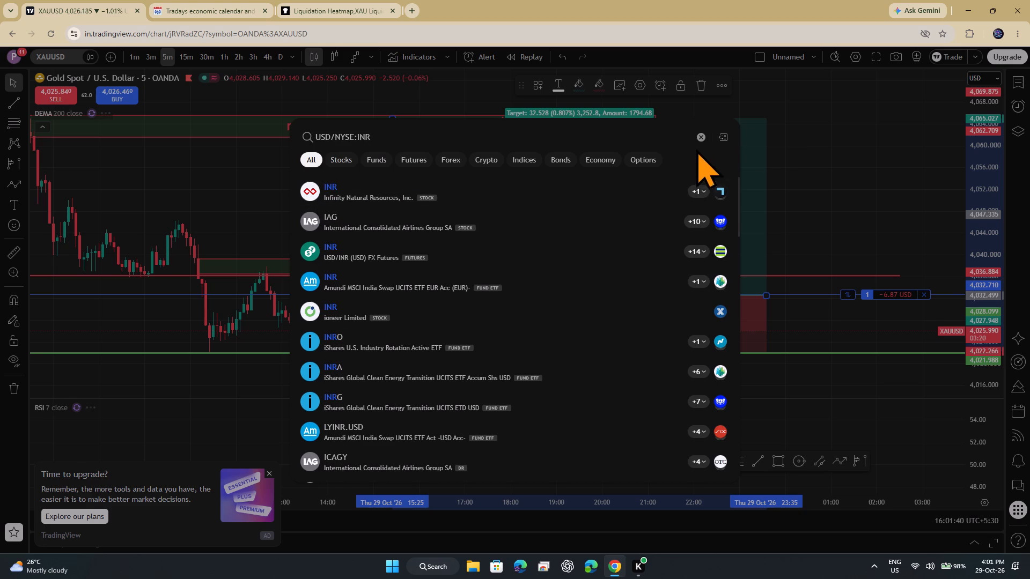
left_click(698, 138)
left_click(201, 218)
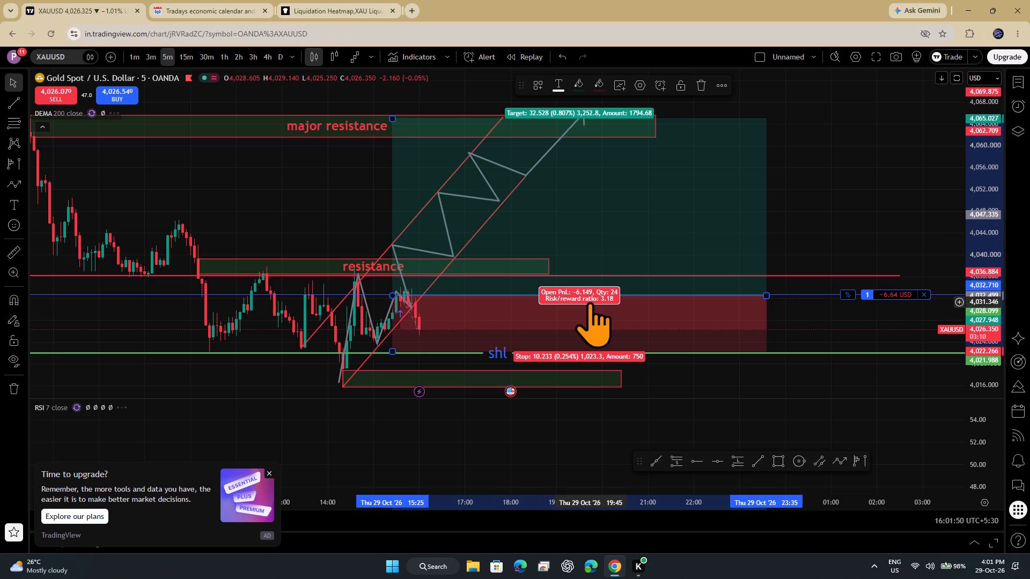
Lower the long-position projection's stop to about 17.83 below entry, just beneath the support zone under the shl line.
left_click_drag(785, 318, 742, 246)
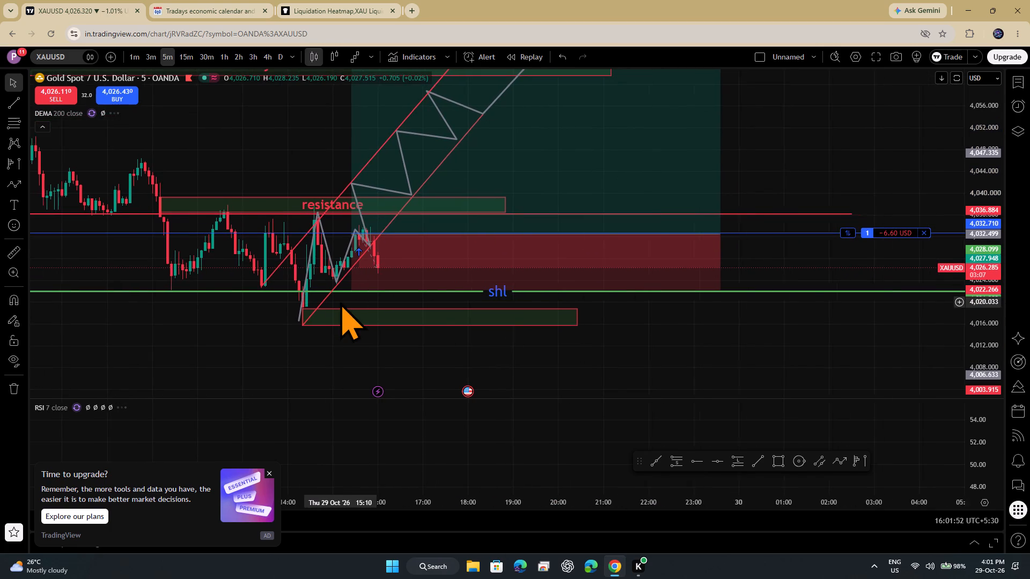
left_click_drag(991, 270, 1010, 368)
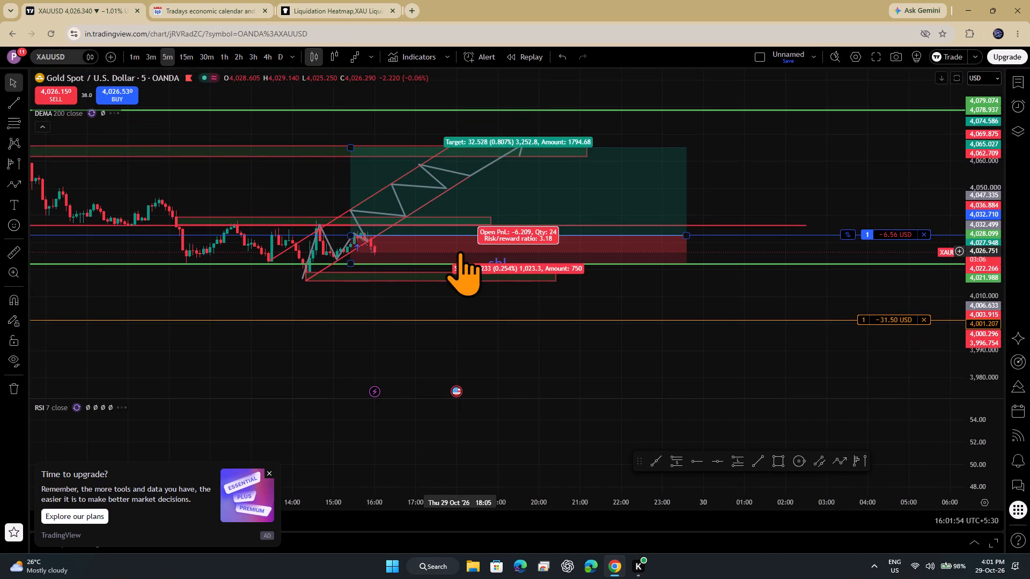
left_click_drag(351, 264, 358, 284)
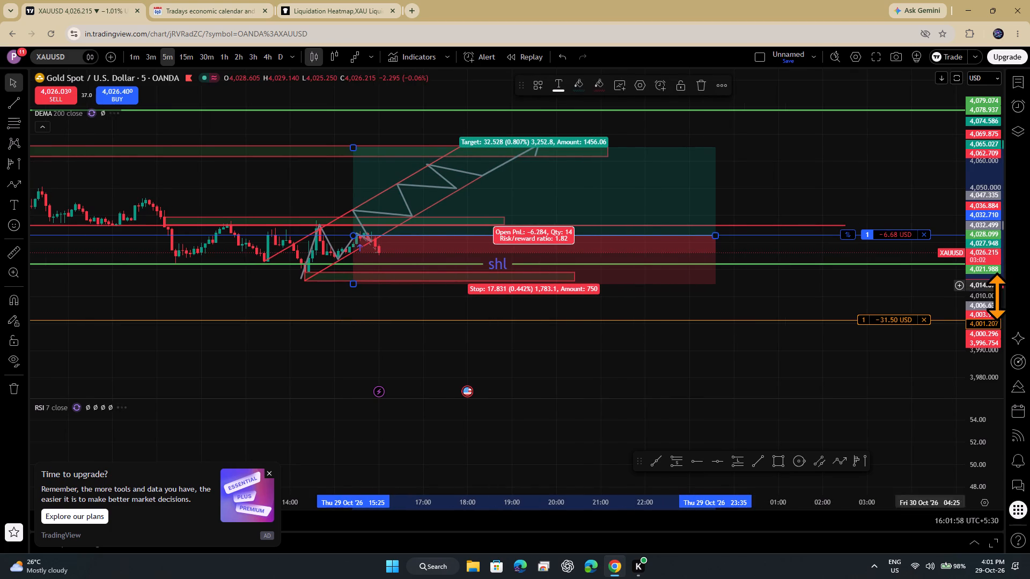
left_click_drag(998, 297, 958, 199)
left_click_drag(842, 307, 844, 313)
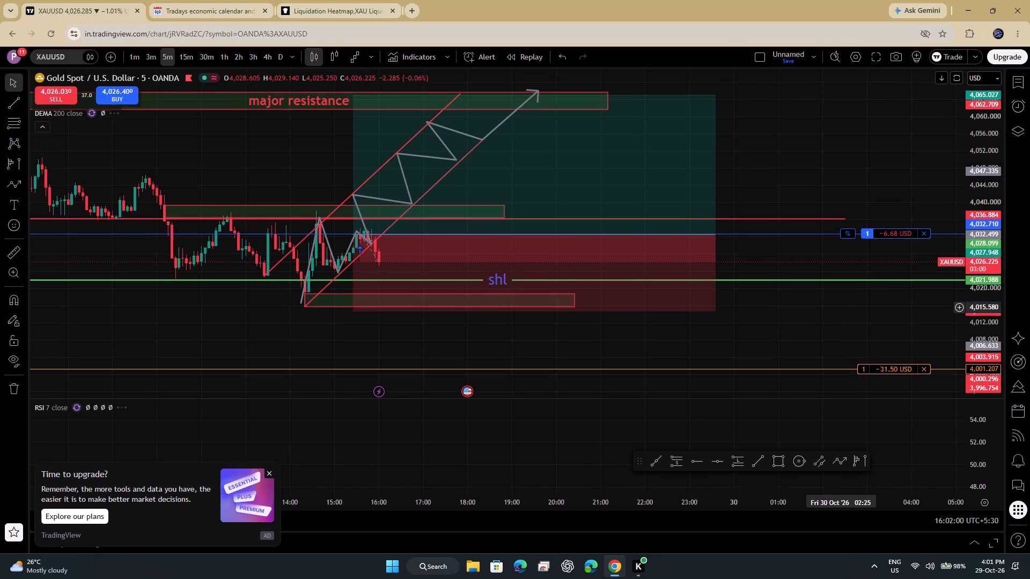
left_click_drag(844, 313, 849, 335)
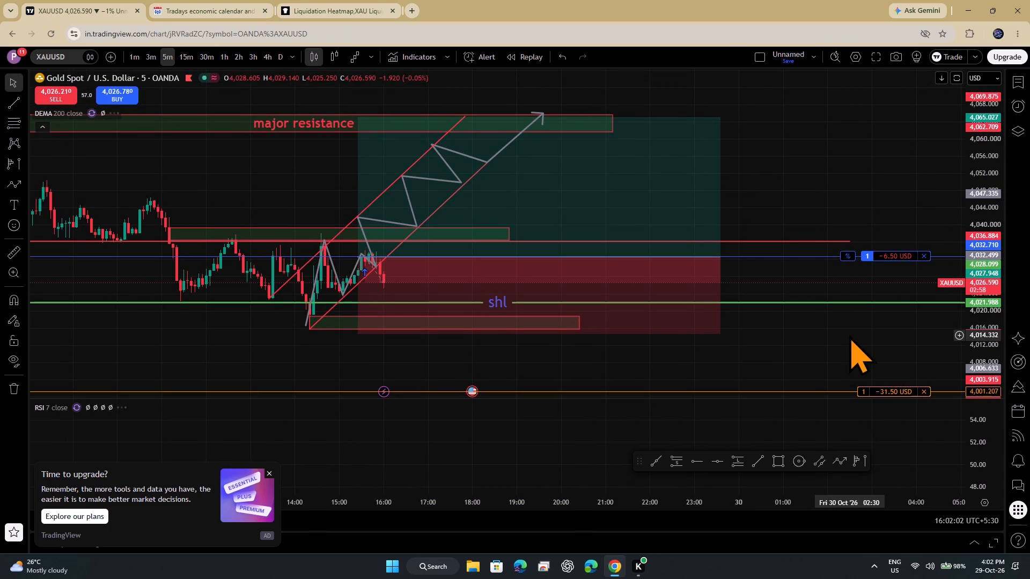
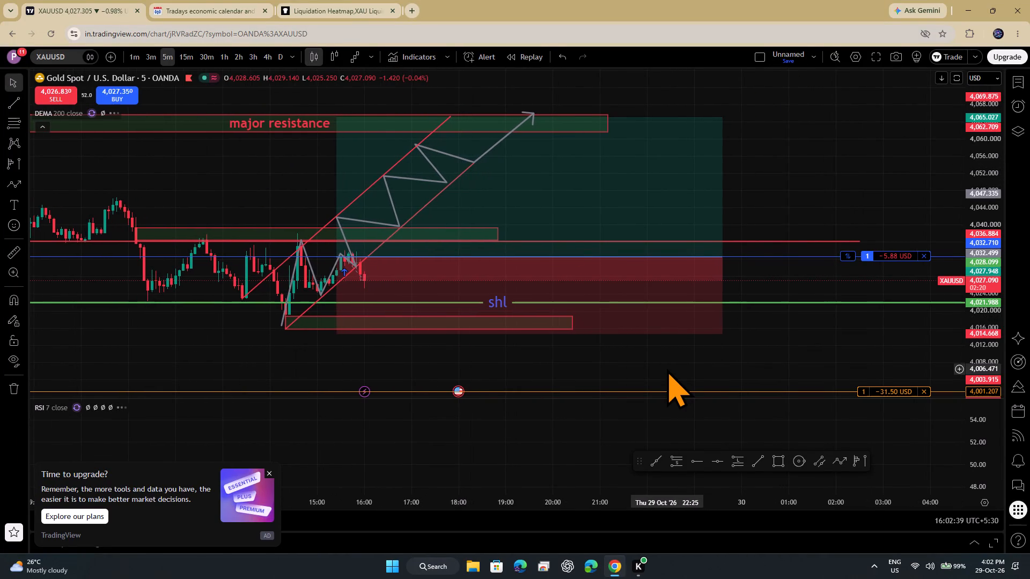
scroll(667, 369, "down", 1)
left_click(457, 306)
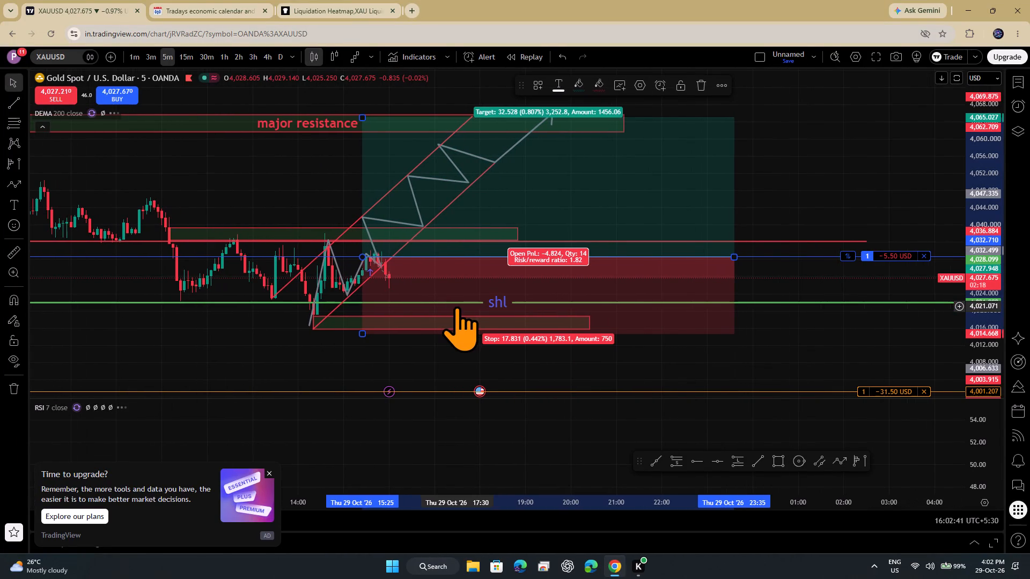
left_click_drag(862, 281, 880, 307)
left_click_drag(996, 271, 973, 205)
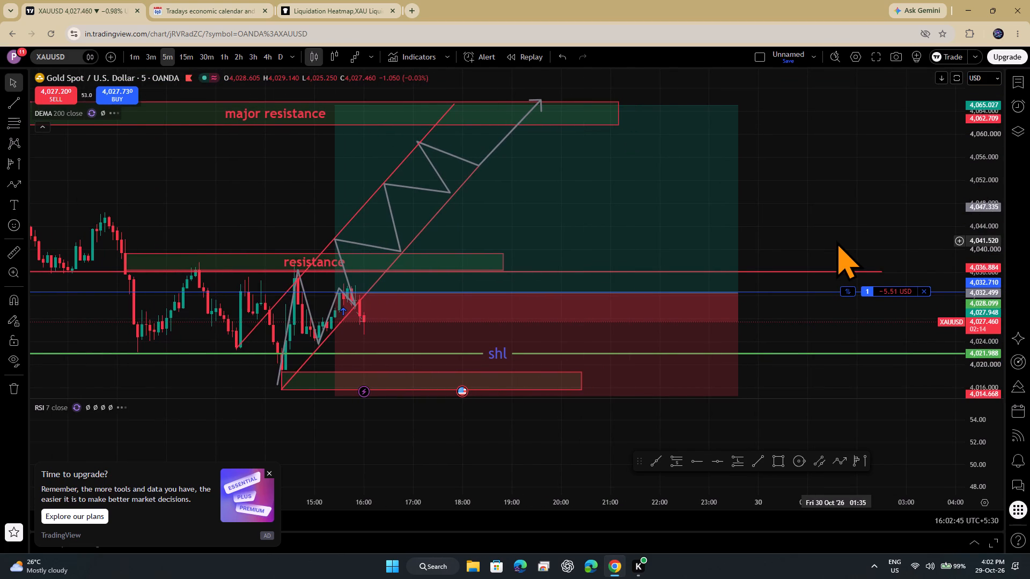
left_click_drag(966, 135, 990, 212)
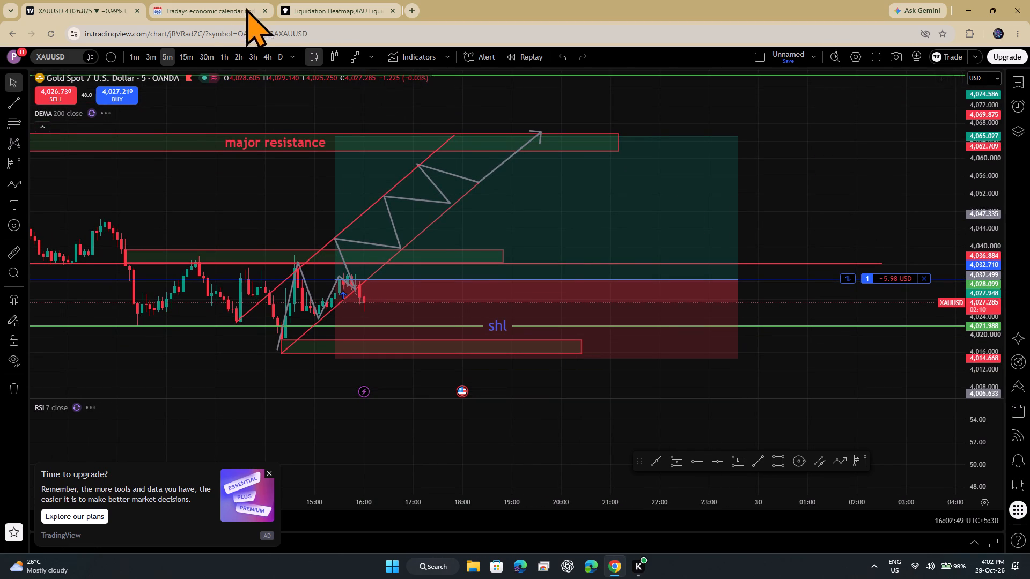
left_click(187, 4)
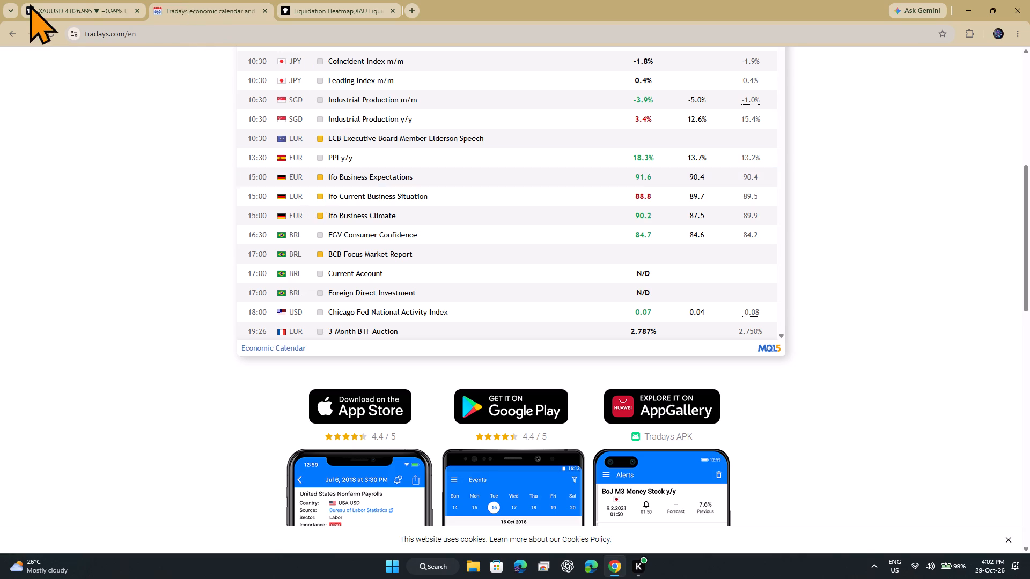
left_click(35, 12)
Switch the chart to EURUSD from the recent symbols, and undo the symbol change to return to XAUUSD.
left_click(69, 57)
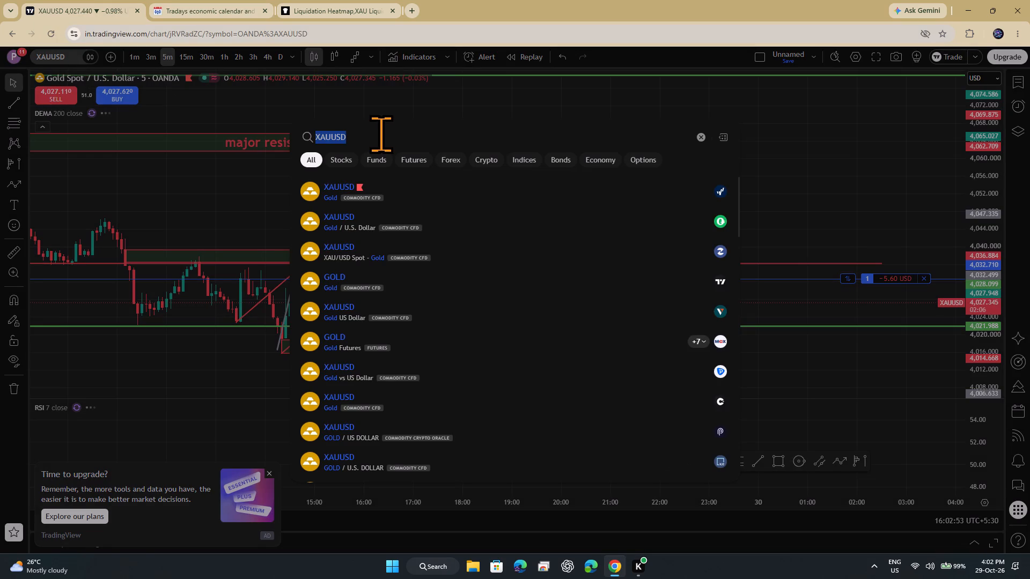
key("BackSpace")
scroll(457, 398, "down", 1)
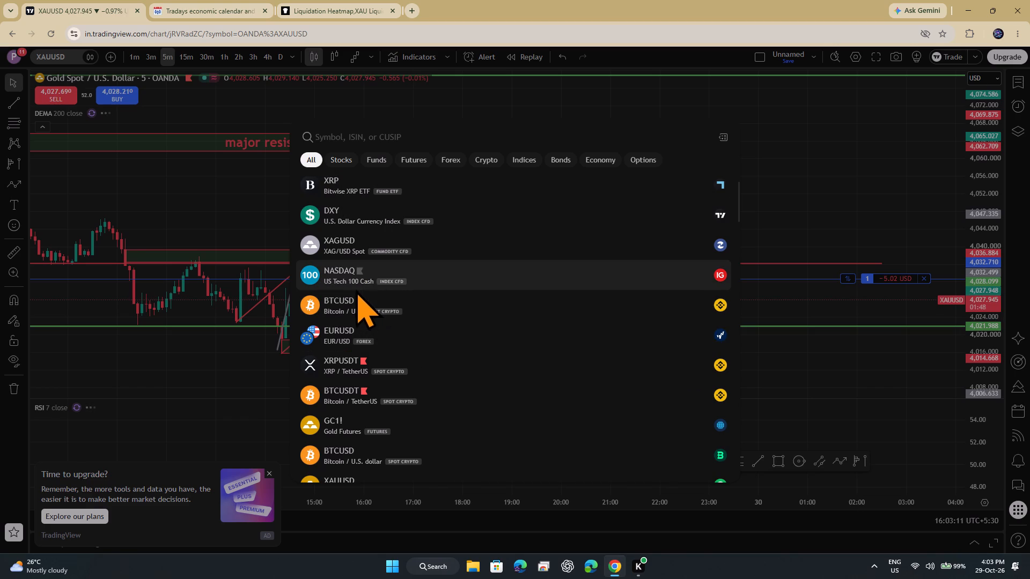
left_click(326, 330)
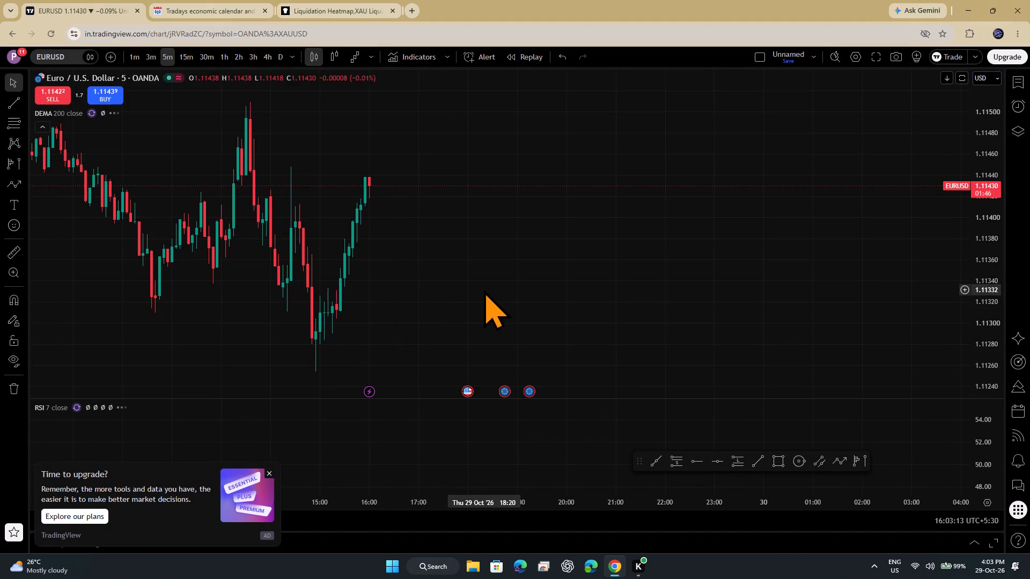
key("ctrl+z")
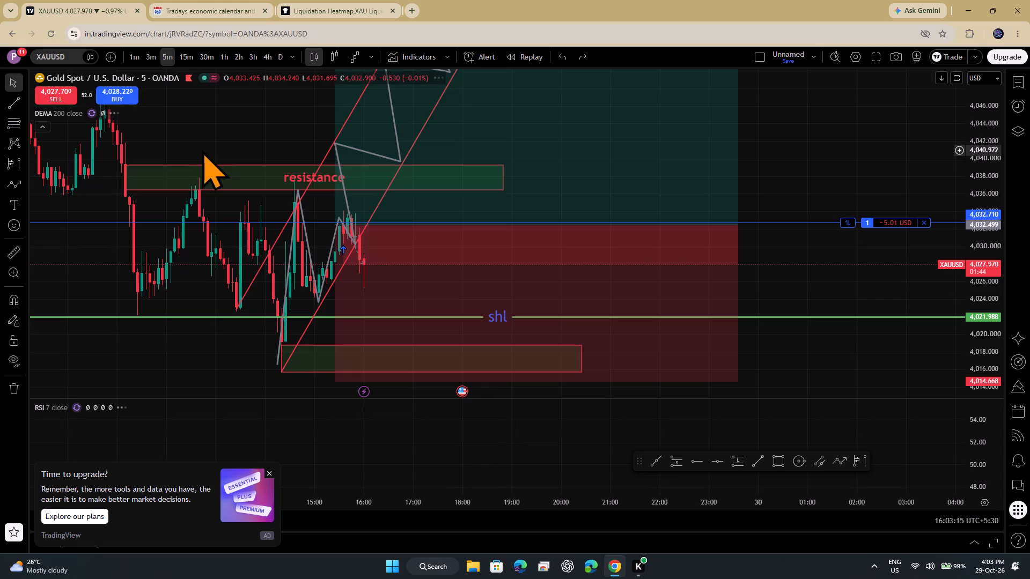
Search the symbols for USD and open the U.S. Dollar / Indian Rupee forex chart (USDINR).
left_click(68, 54)
key("BackSpace")
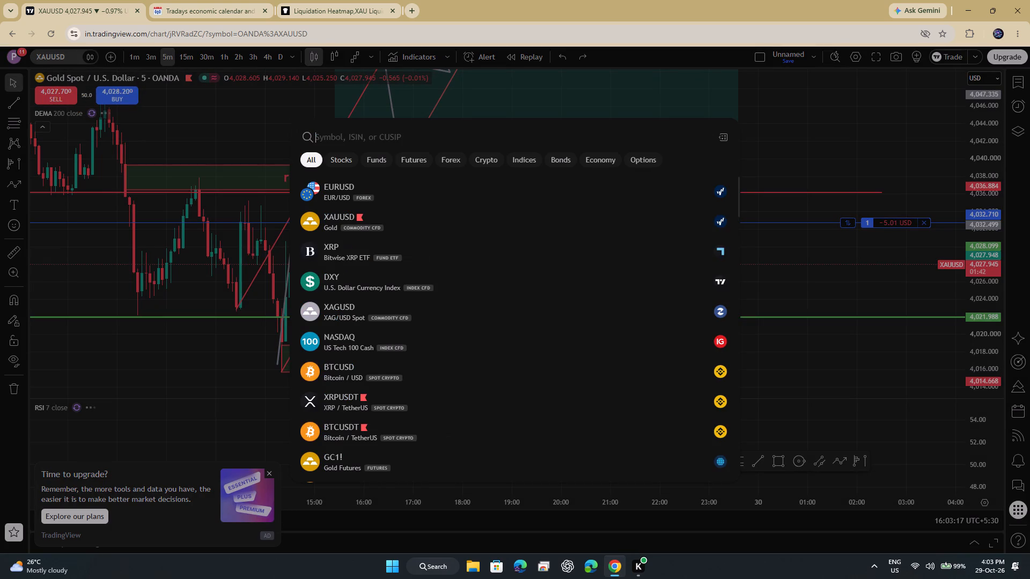
type("usd")
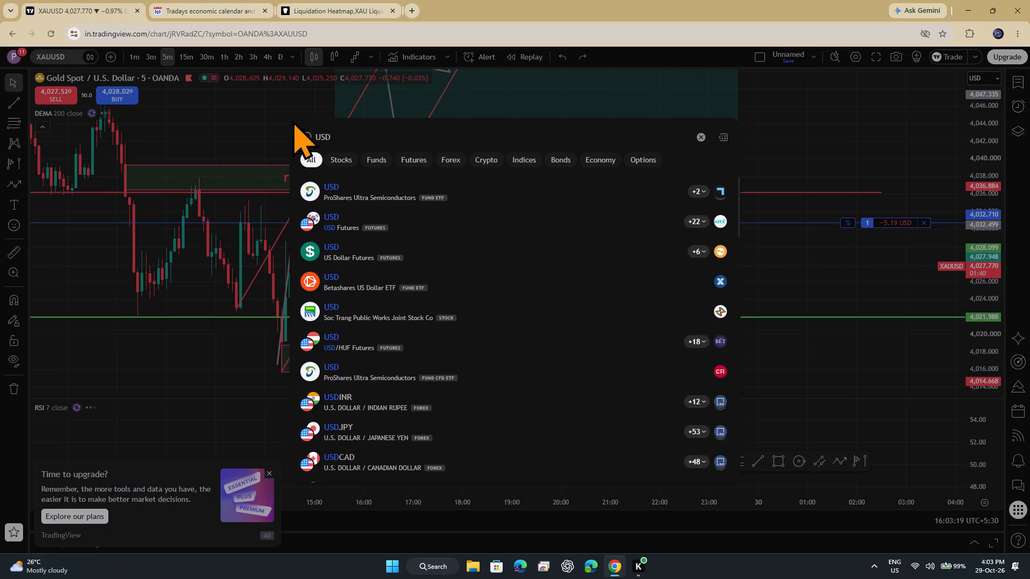
scroll(469, 328, "down", 1)
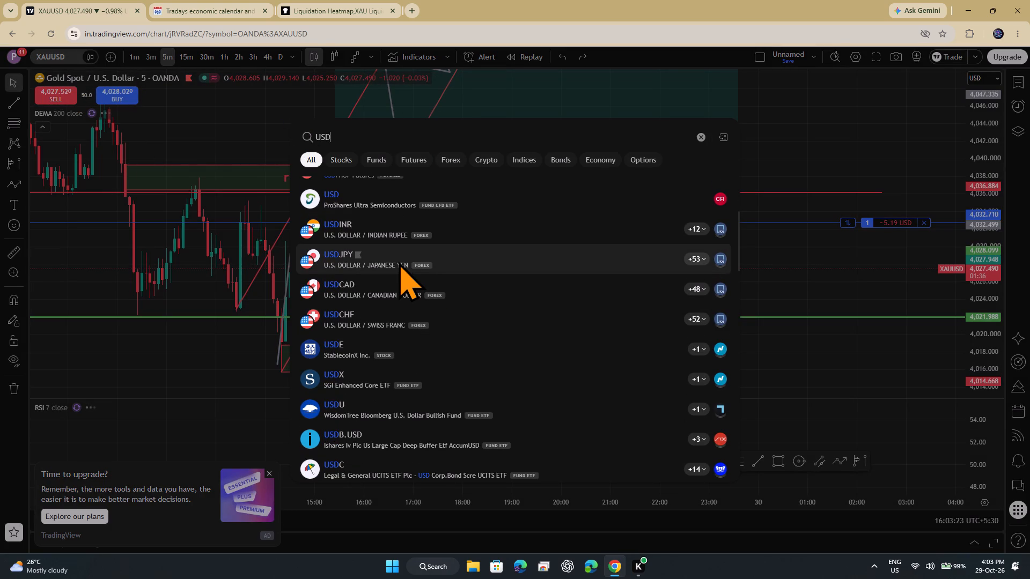
left_click(378, 231)
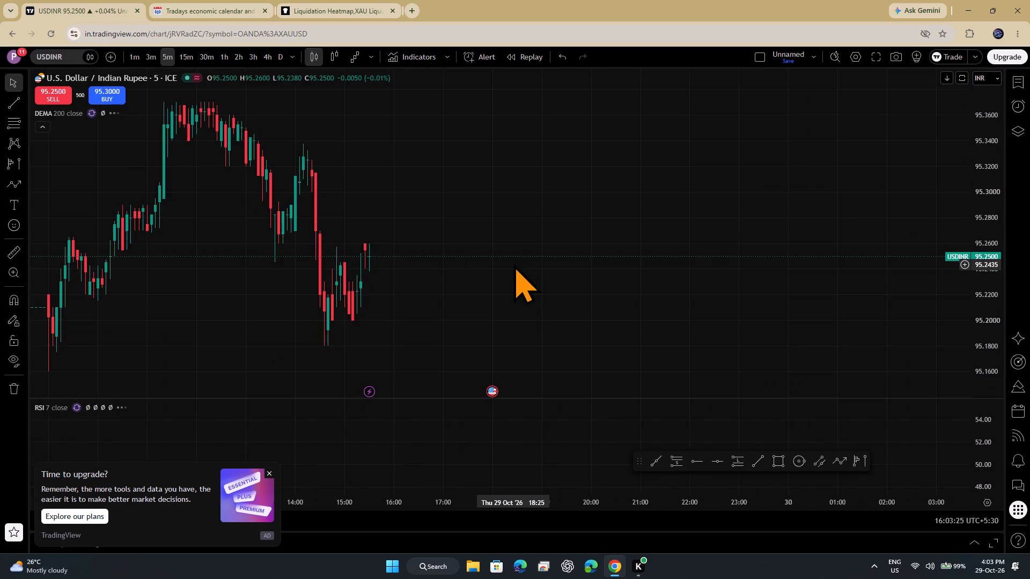
Examine the USDINR price action at different price scales, on the 1-minute interval and again on the 5-minute interval.
left_click_drag(989, 331, 973, 202)
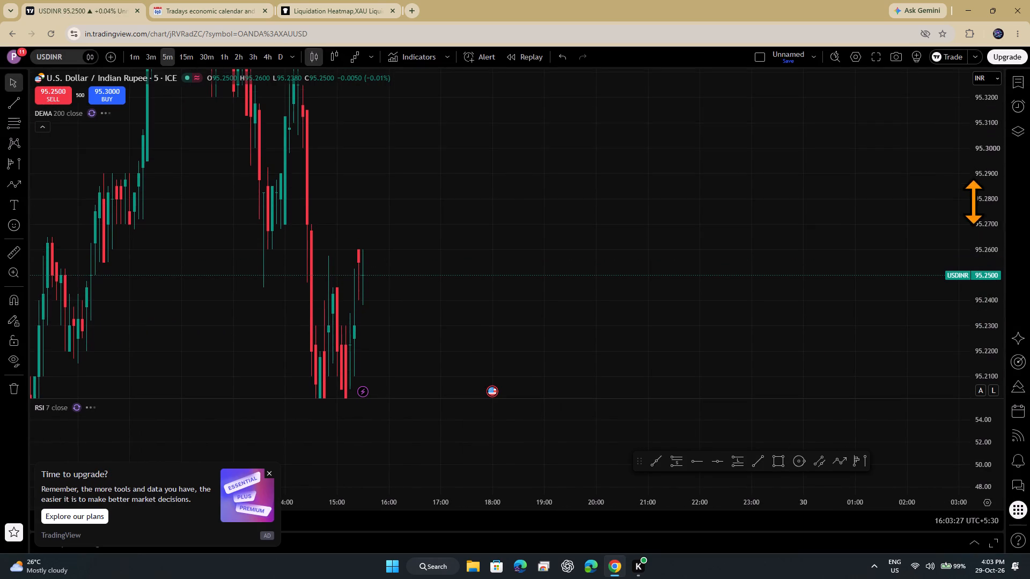
left_click_drag(973, 202, 969, 202)
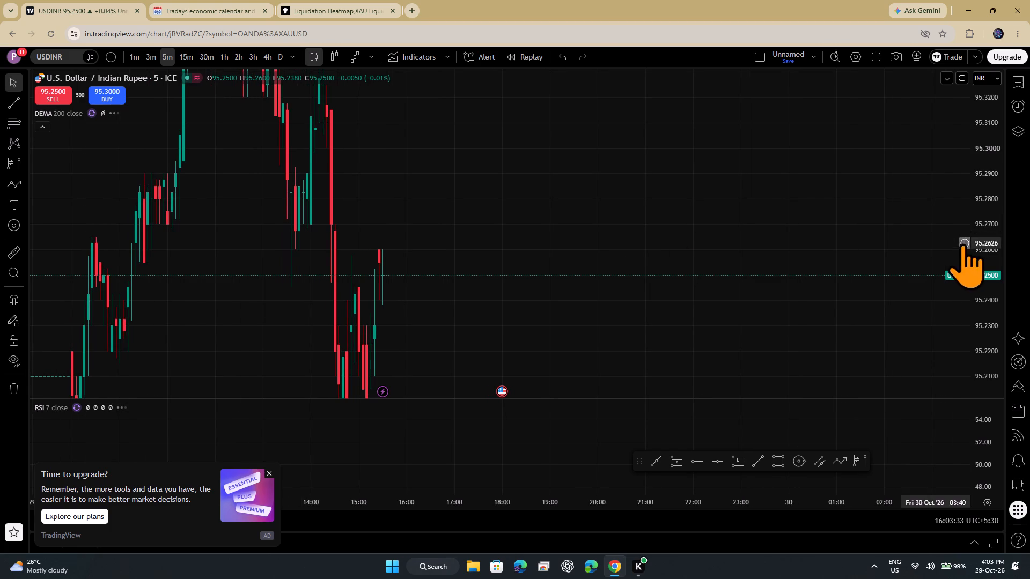
left_click_drag(985, 273, 1029, 454)
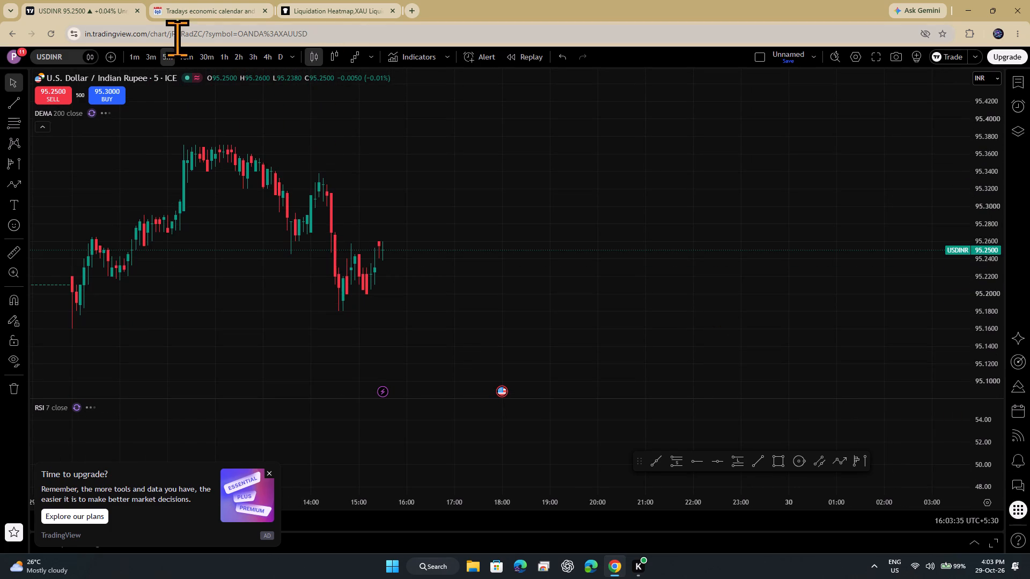
left_click(150, 56)
left_click(130, 61)
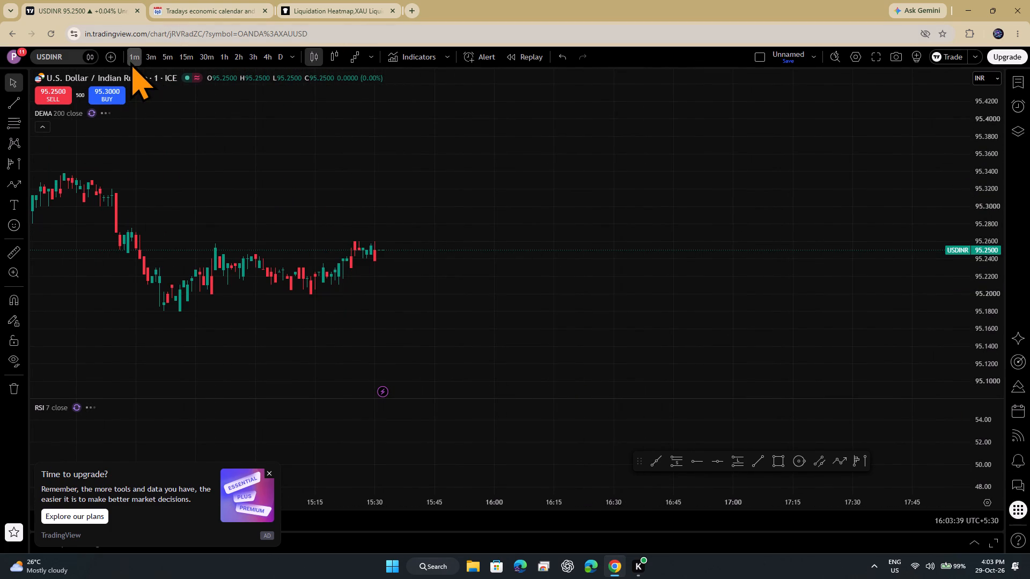
left_click(166, 53)
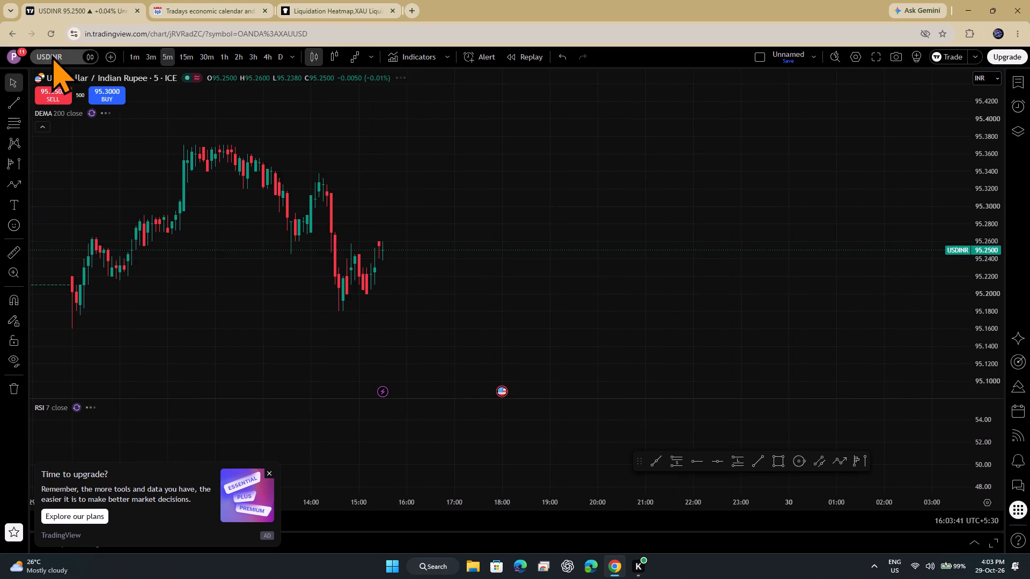
Switch the chart to the USDINR/USDT perpetual contract, USDINRUSDT.P.
left_click(54, 56)
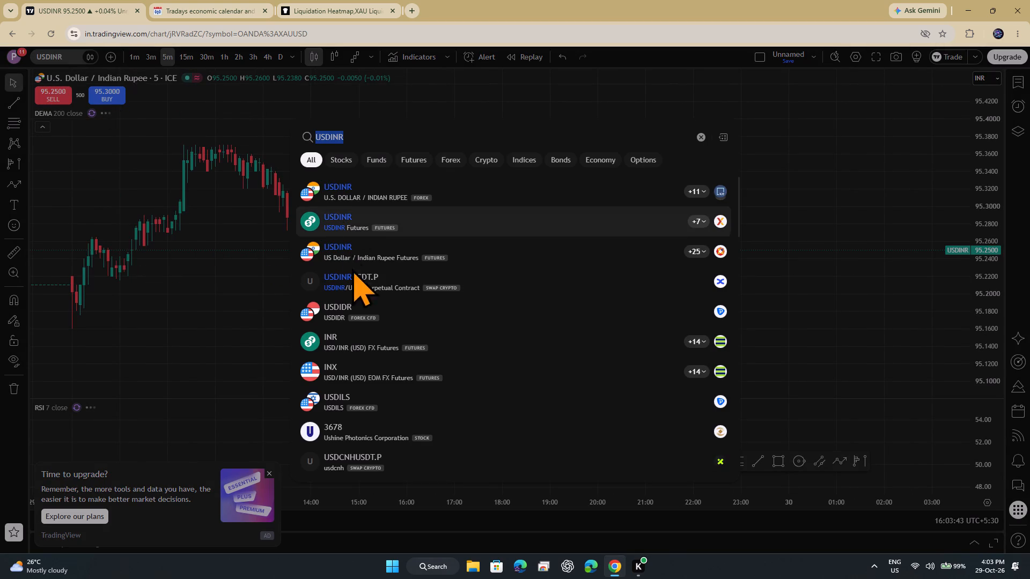
left_click(360, 287)
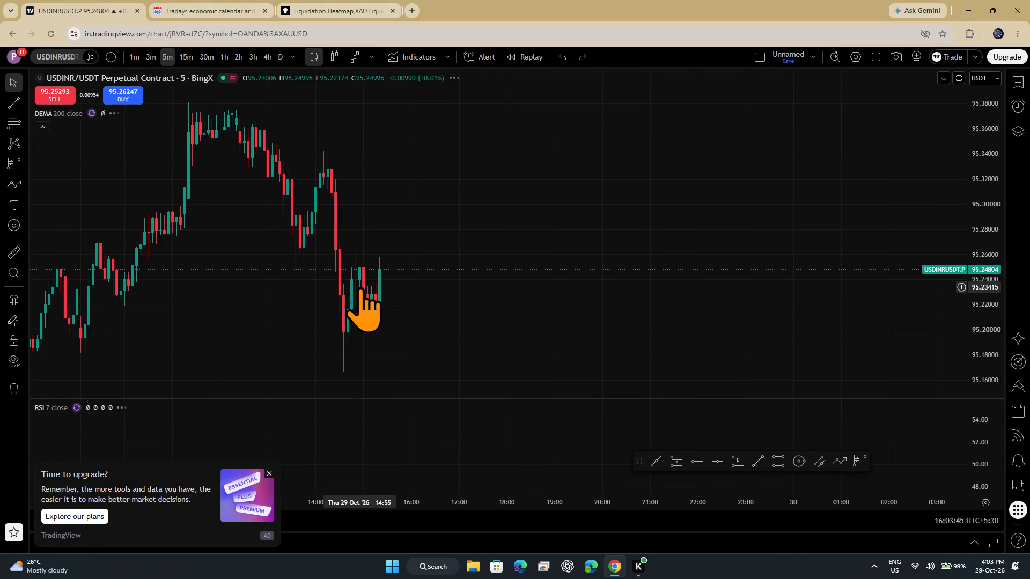
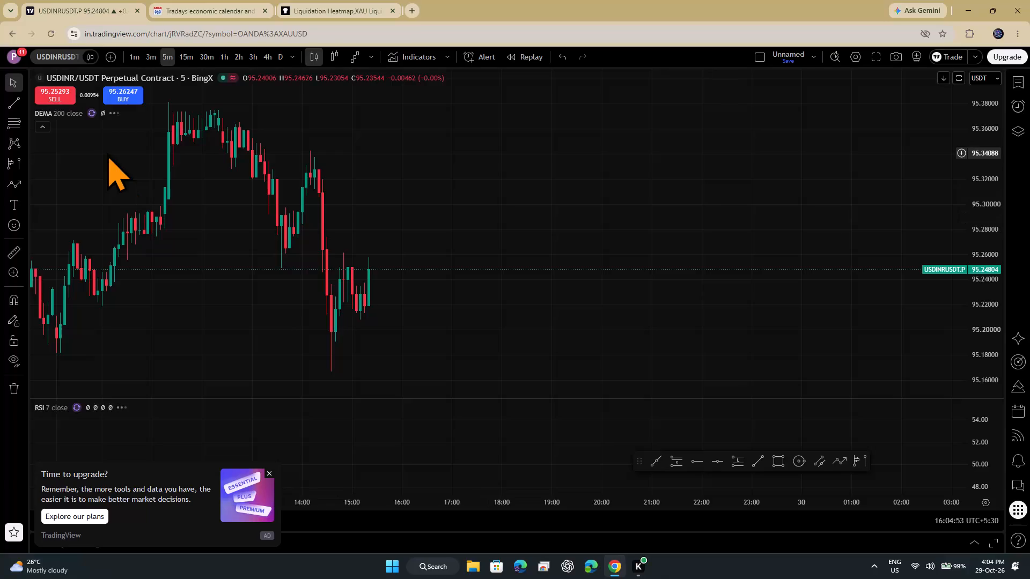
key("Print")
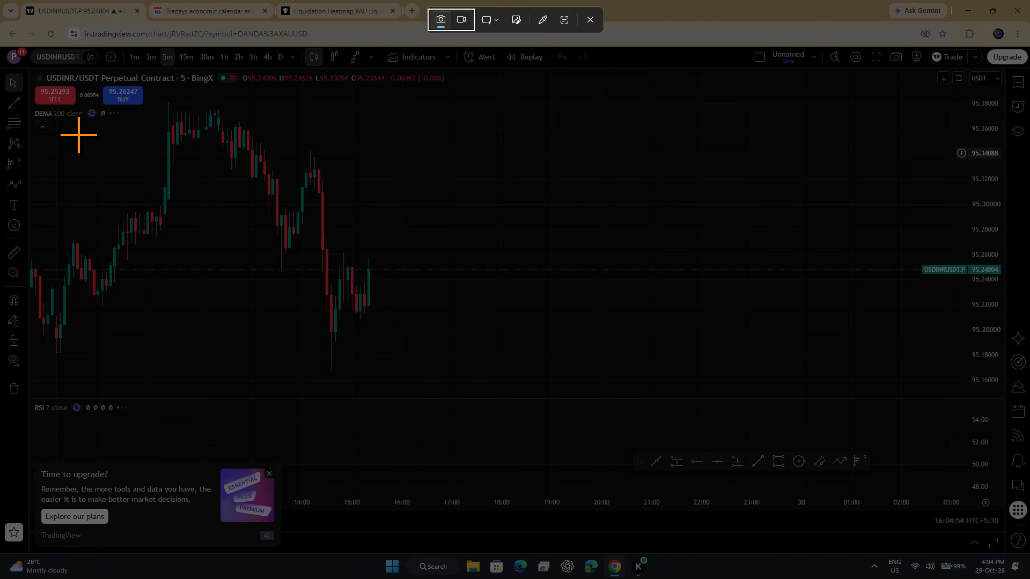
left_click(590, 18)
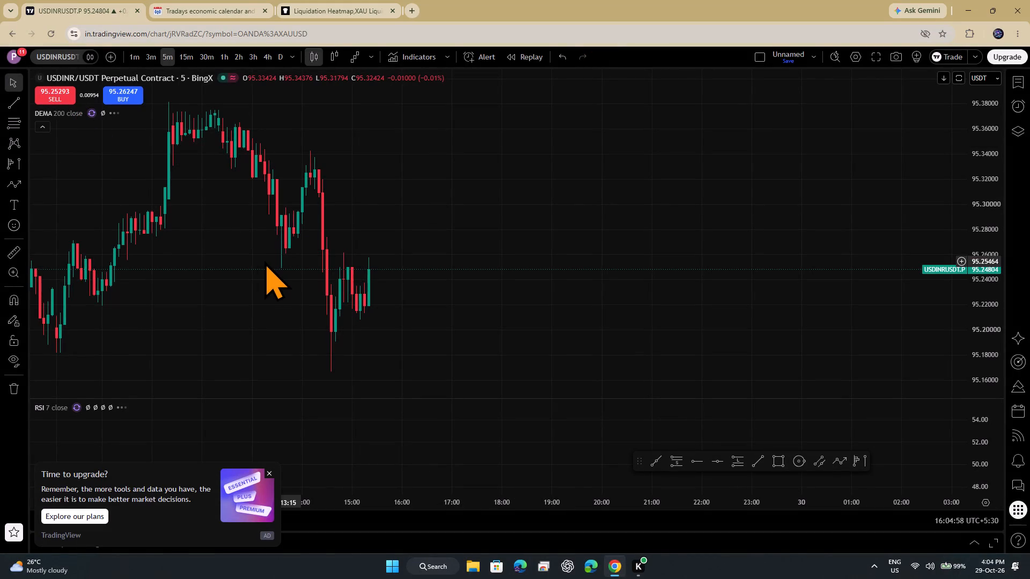
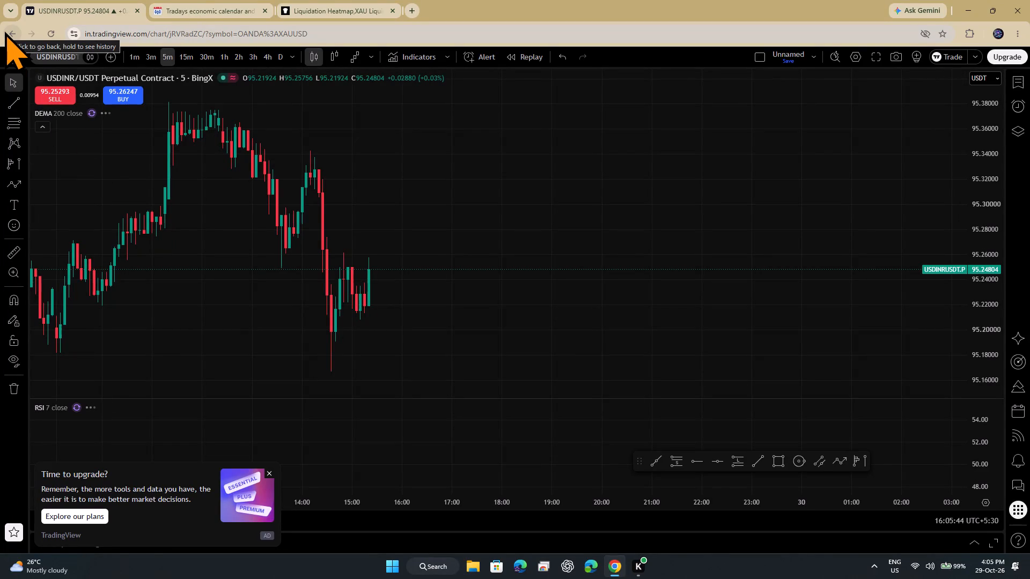
Undo the symbol and interval changes until the chart is back on XAUUSD at 5 minutes.
key("ctrl+z")
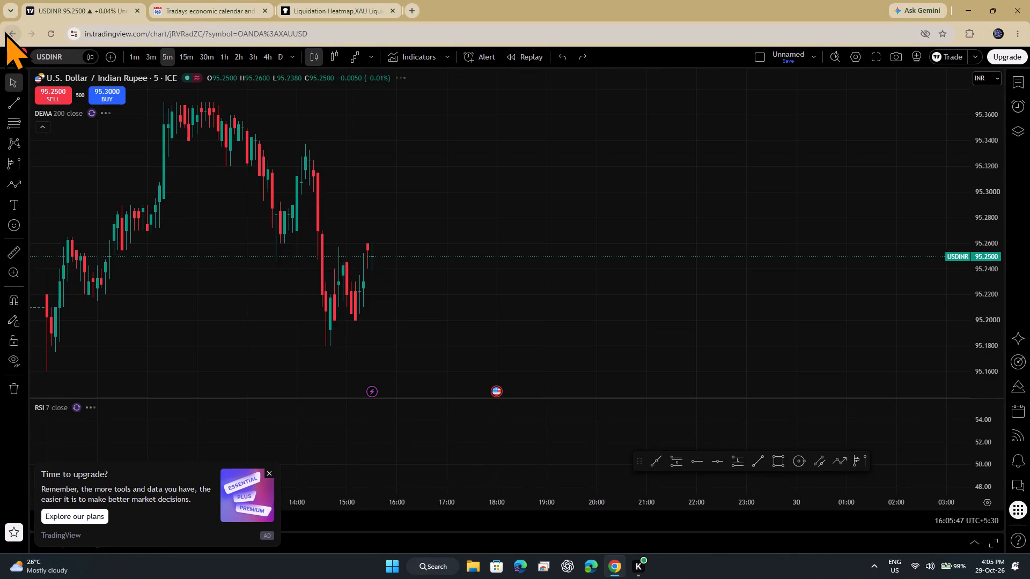
key("ctrl+z")
key("ctrl+z")
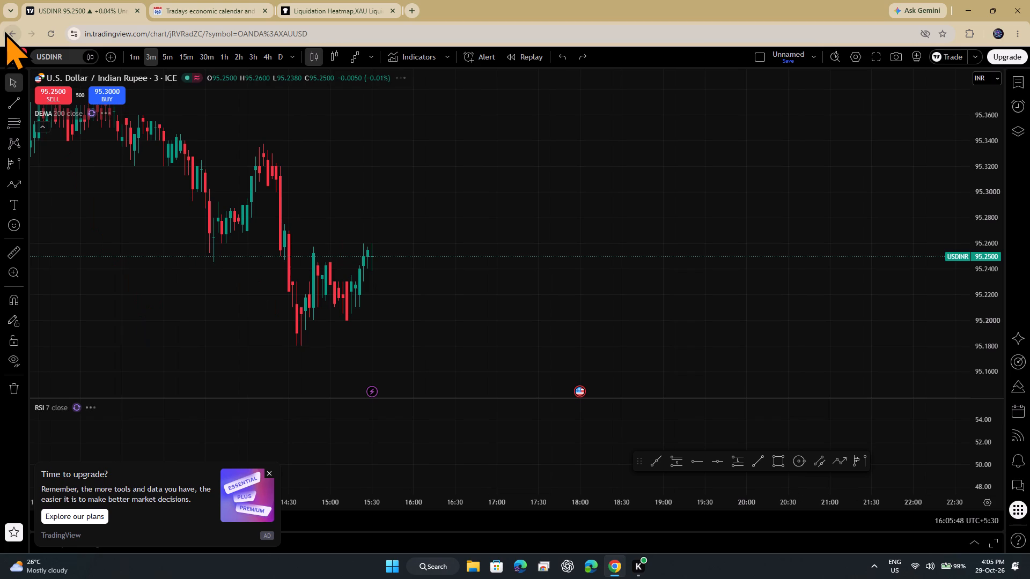
key("ctrl+z")
key("ctrl+z")
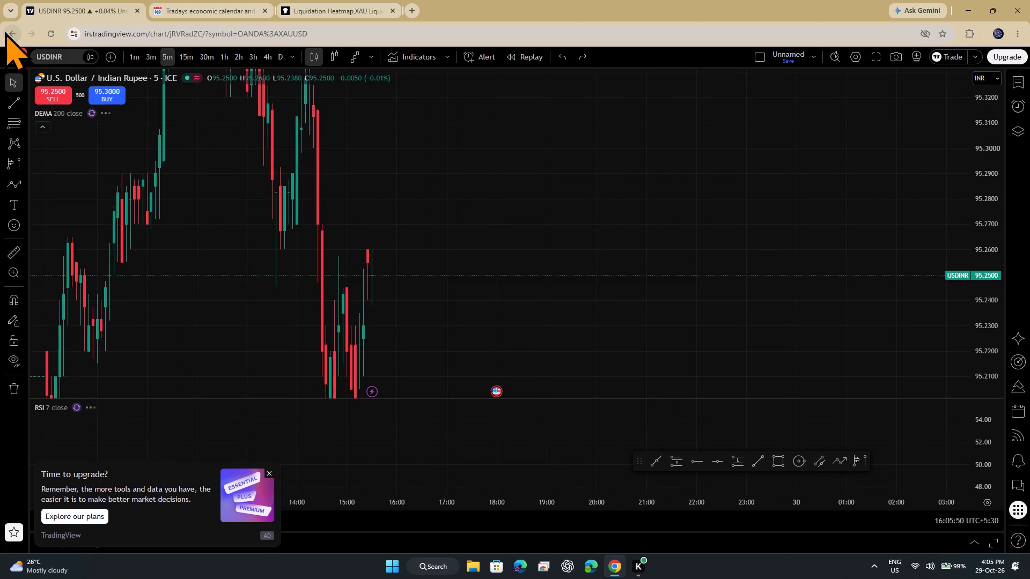
key("ctrl+z")
key("ctrl+z")
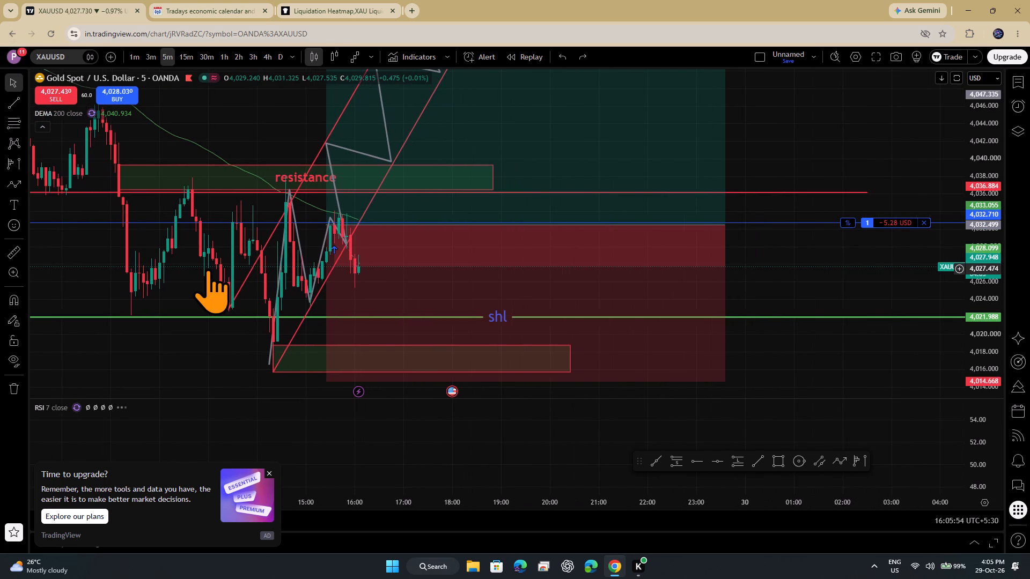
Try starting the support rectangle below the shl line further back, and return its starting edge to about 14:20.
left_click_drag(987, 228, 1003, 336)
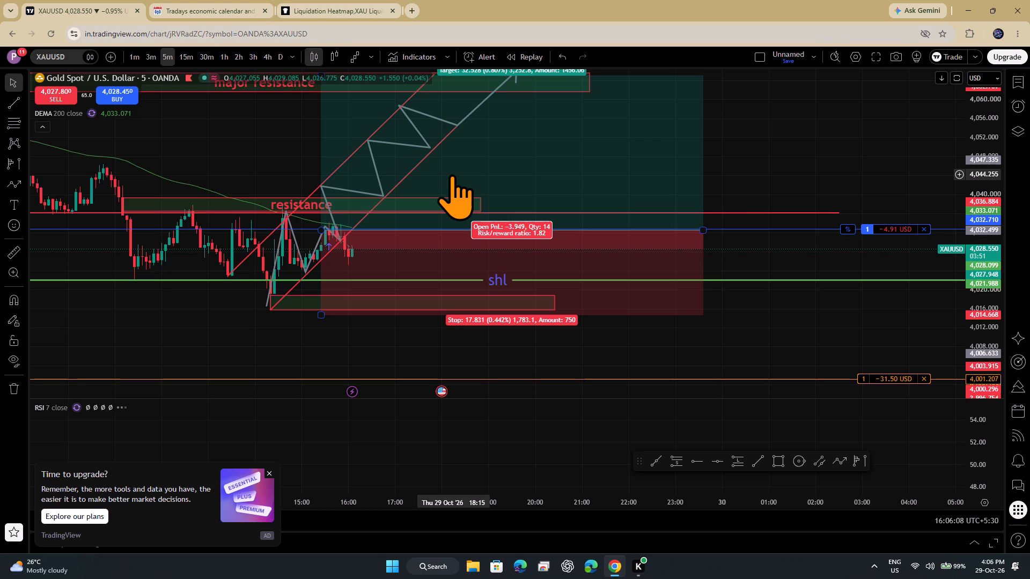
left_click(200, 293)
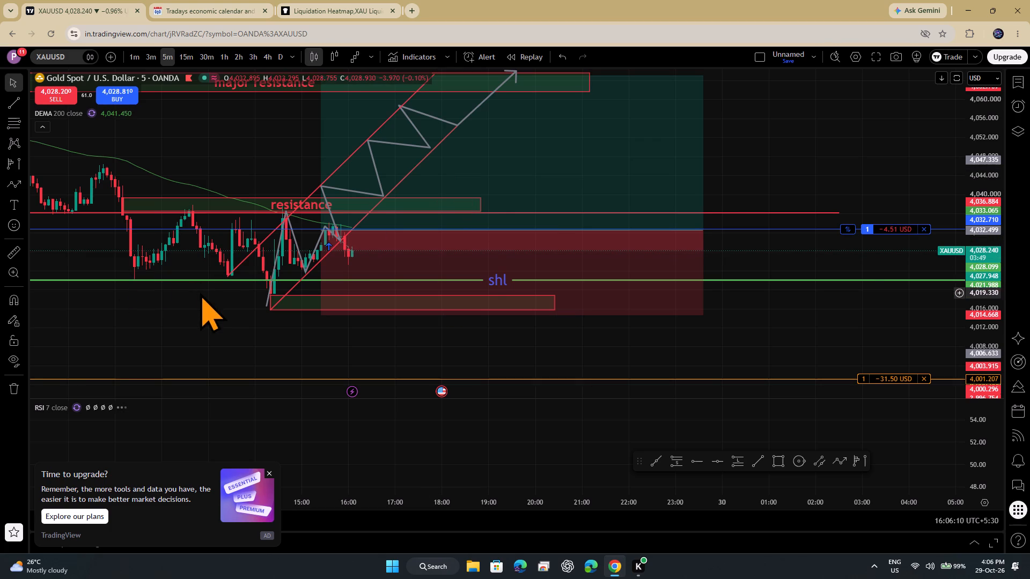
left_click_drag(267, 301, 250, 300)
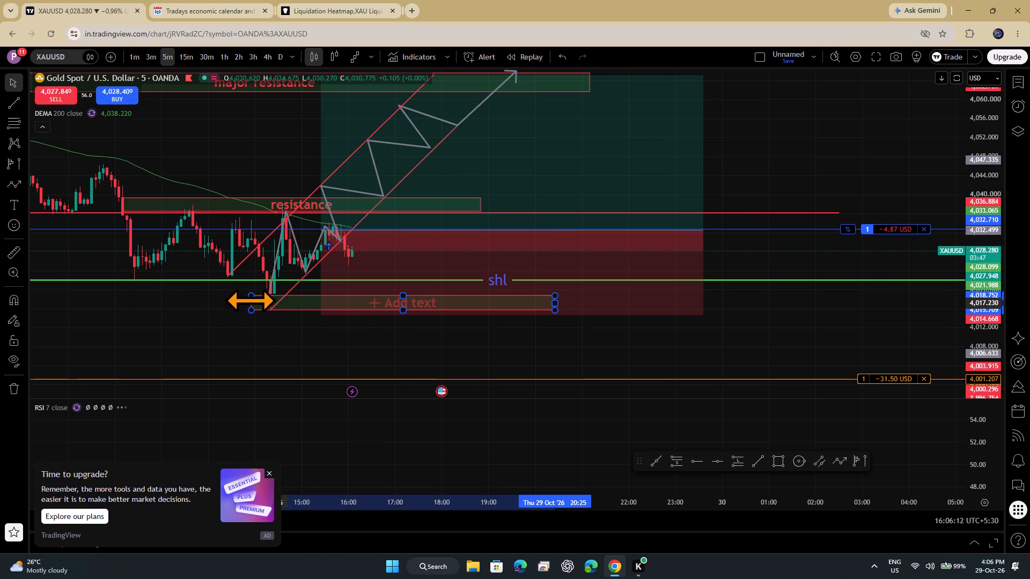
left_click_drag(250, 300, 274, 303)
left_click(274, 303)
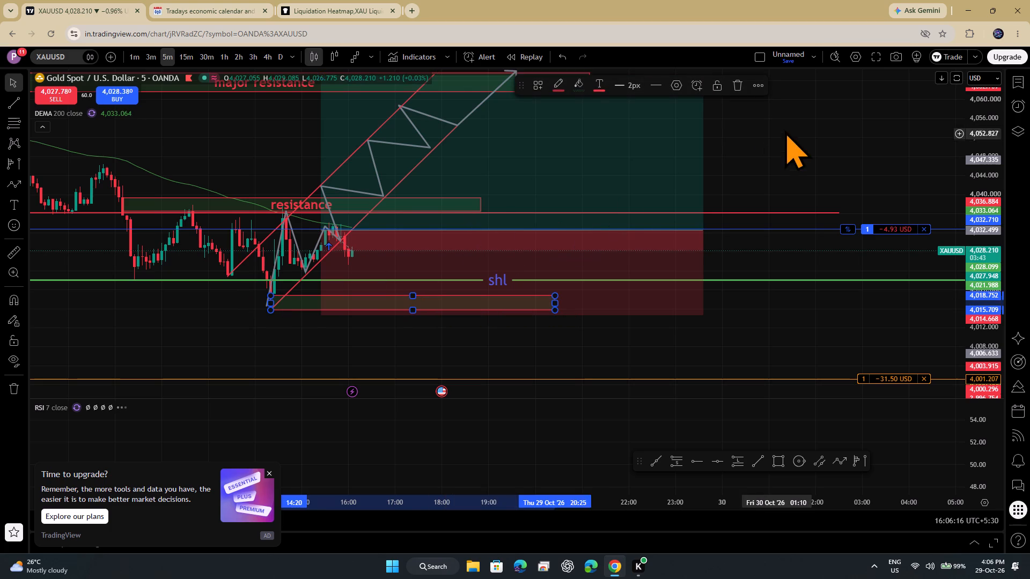
Nudge the projected path's pullback point just above the resistance zone slightly earlier, near the channel's lower line.
left_click_drag(784, 139, 800, 219)
left_click_drag(982, 222, 981, 189)
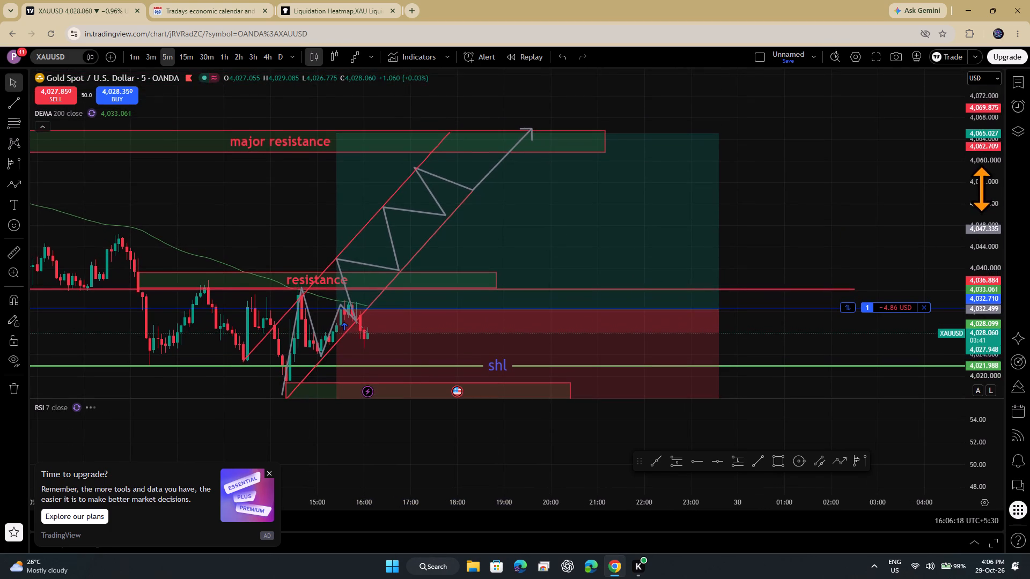
left_click_drag(981, 189, 977, 263)
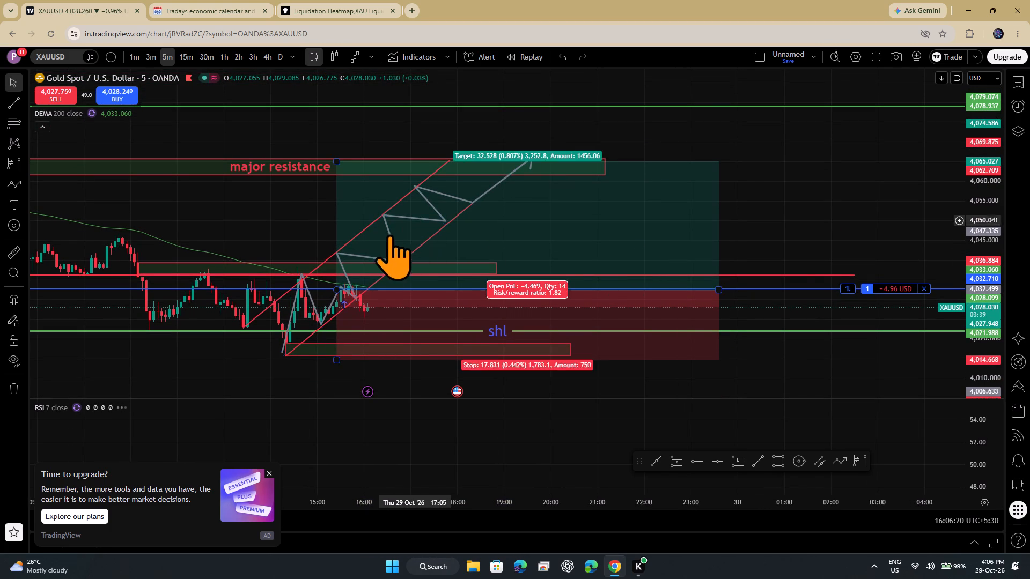
left_click(398, 261)
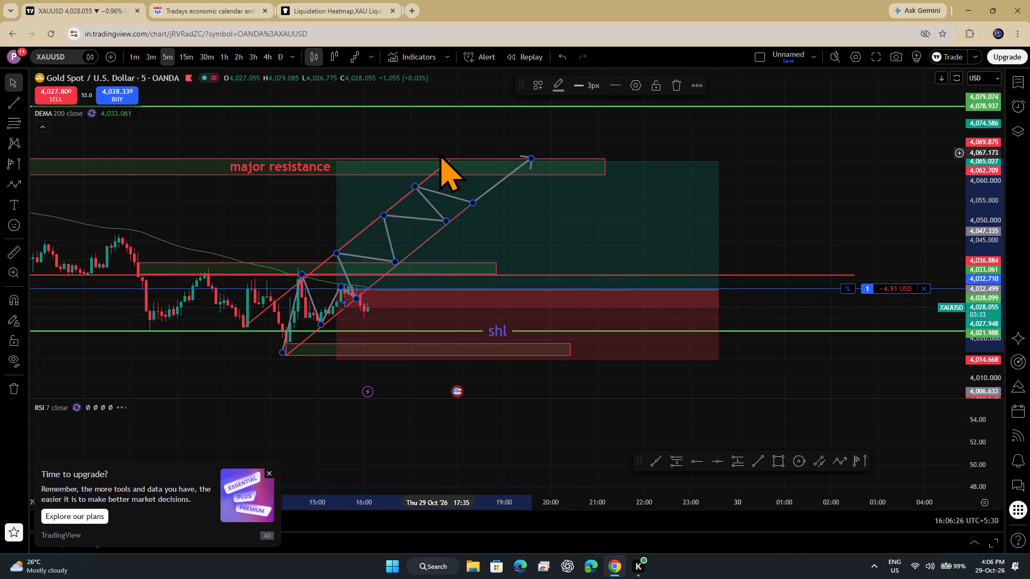
Extend the ascending channel's upper trendline through major resistance to about 4,074 at 18:40.
left_click_drag(447, 160, 485, 136)
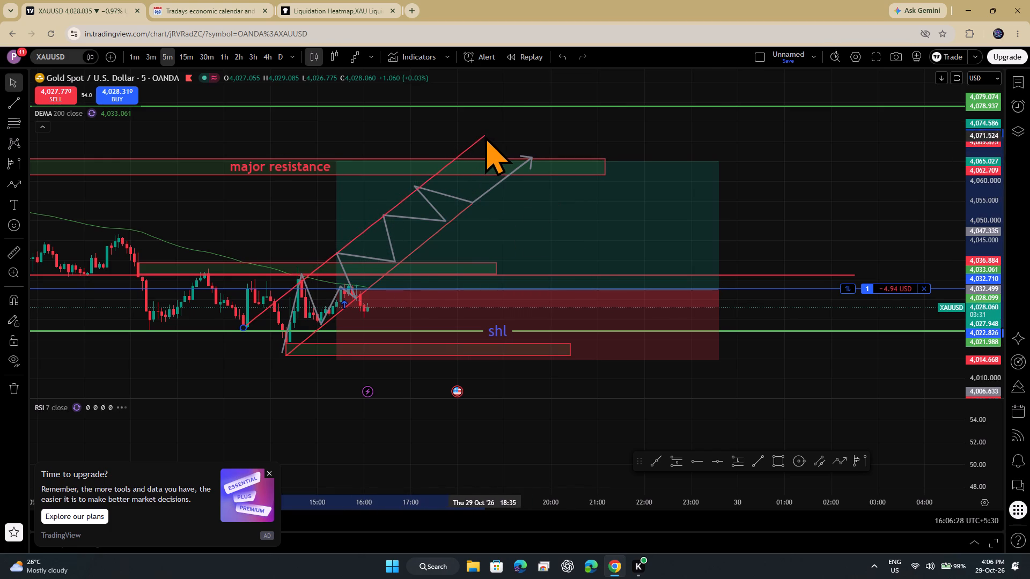
left_click_drag(485, 136, 490, 125)
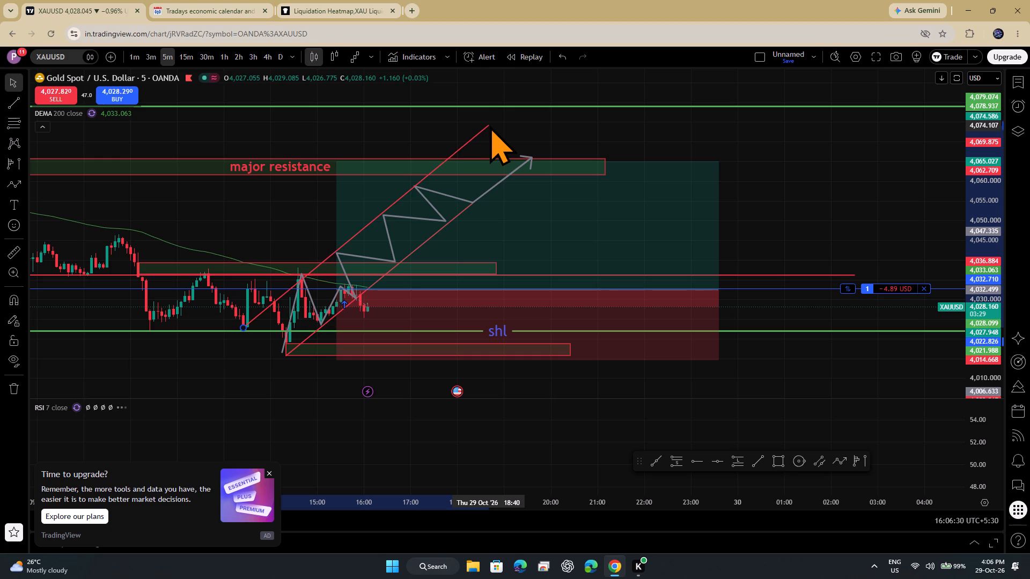
left_click_drag(490, 125, 490, 127)
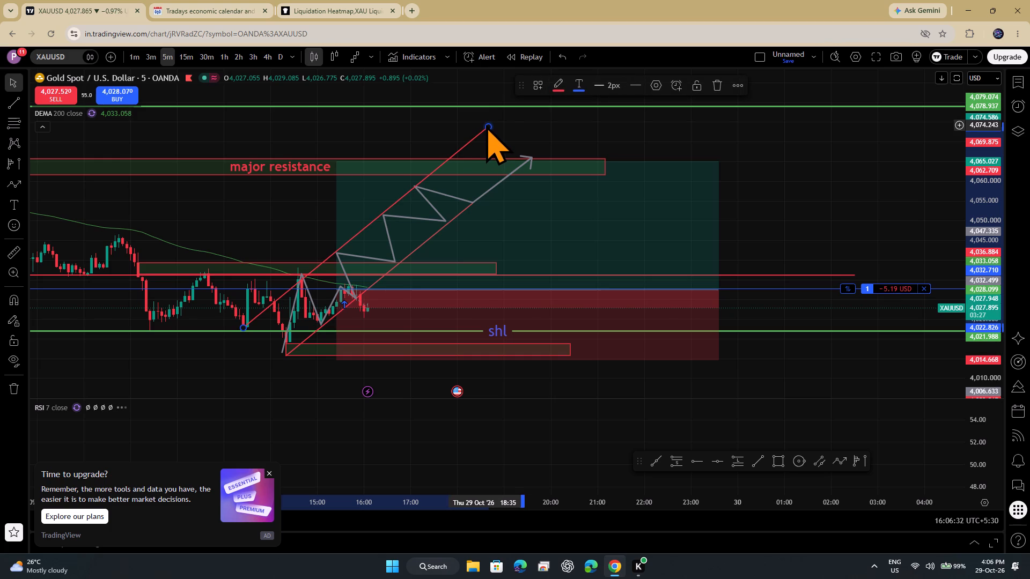
left_click(486, 126)
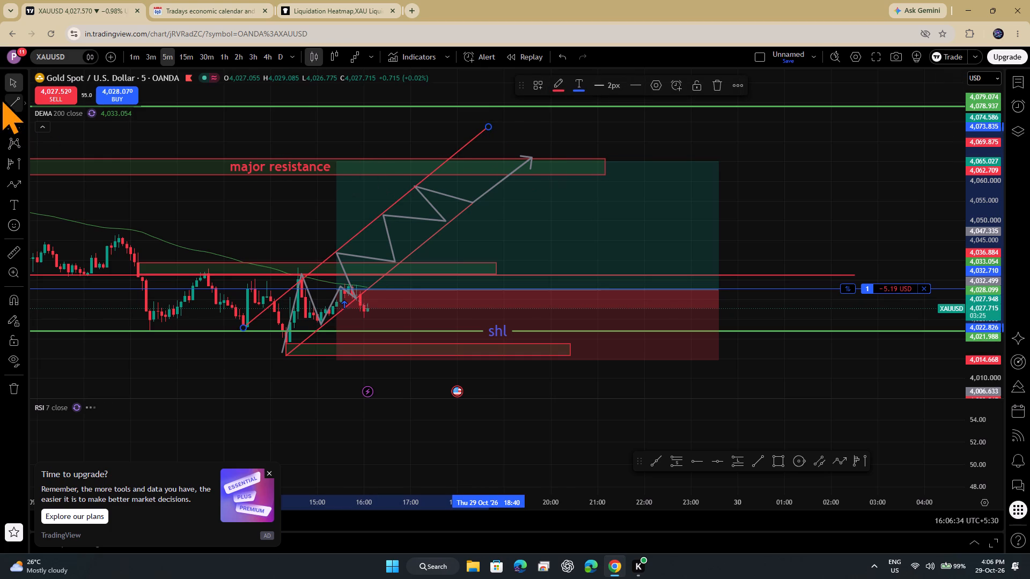
Draw a descending trend line across the channel's upper end, from about 4,076 to about 4,064 at 19:45.
left_click(4, 102)
left_click_drag(482, 117, 545, 158)
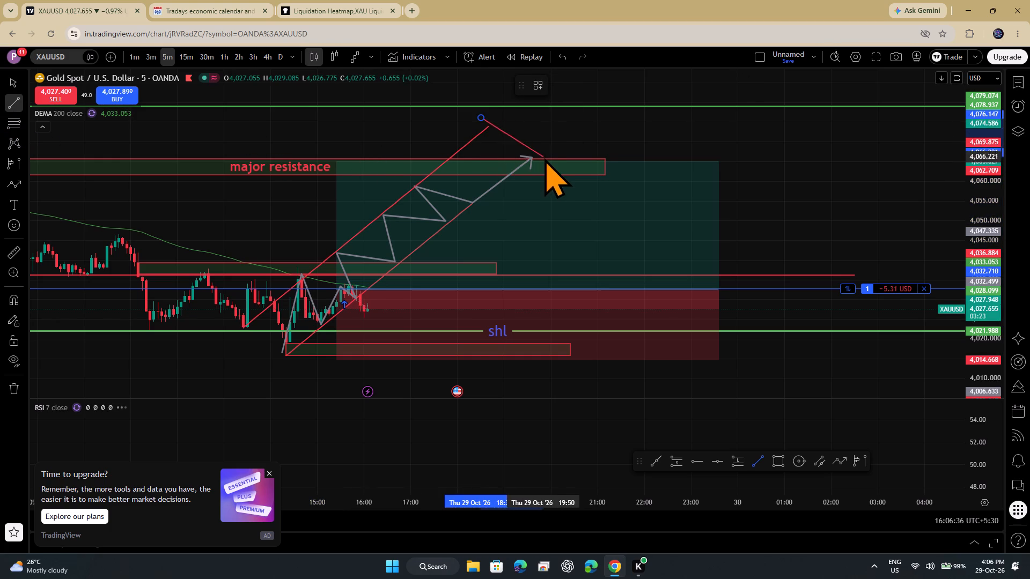
left_click_drag(545, 158, 540, 165)
left_click(540, 165)
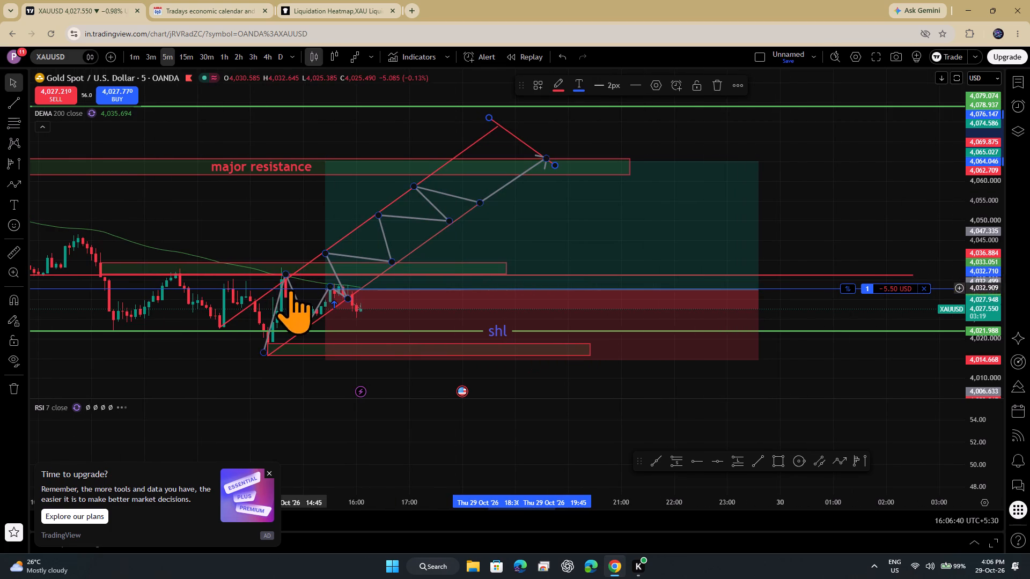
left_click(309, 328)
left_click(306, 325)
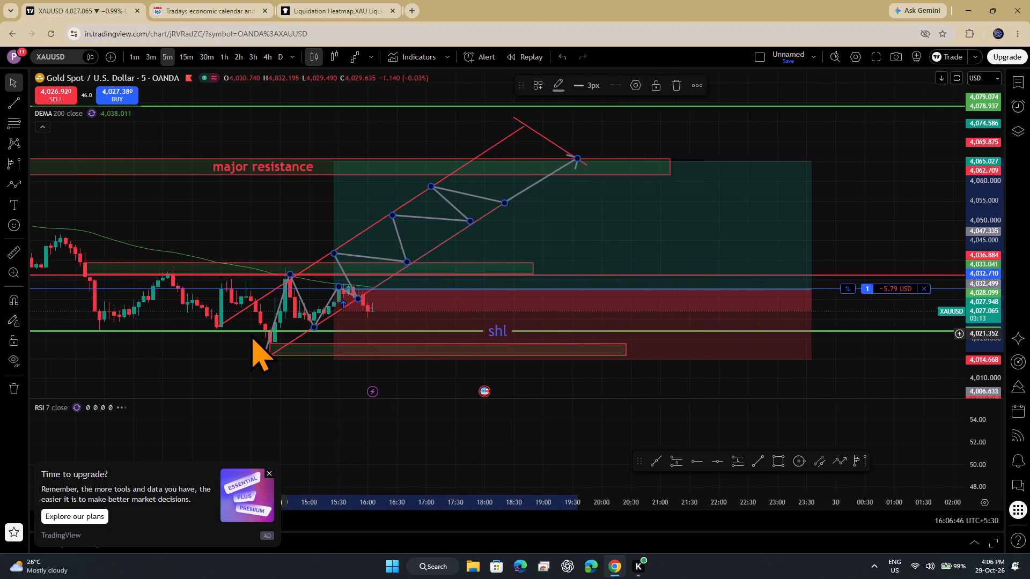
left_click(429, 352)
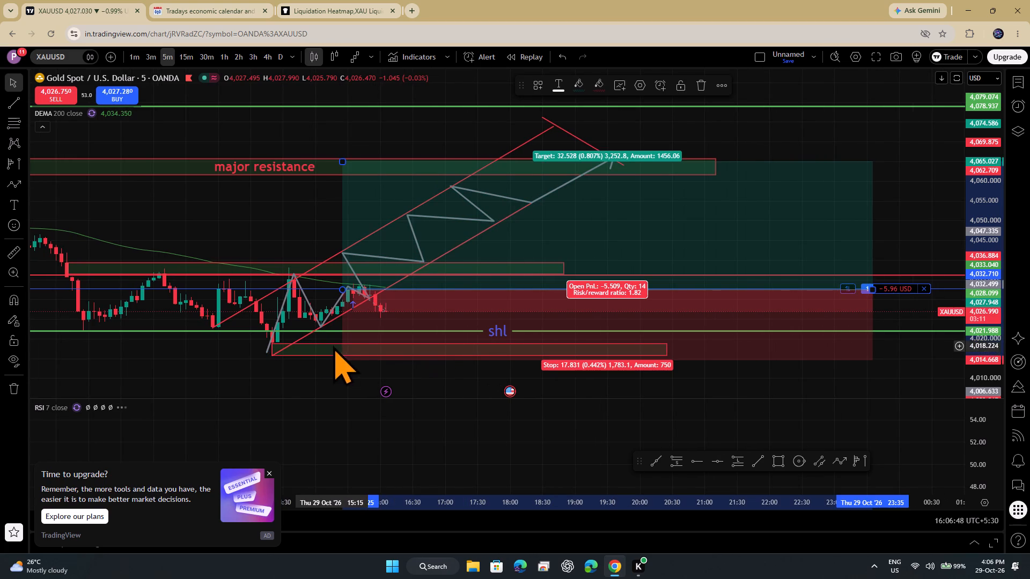
Dismiss the upgrade advertisement covering the chart.
left_click_drag(321, 336, 301, 269)
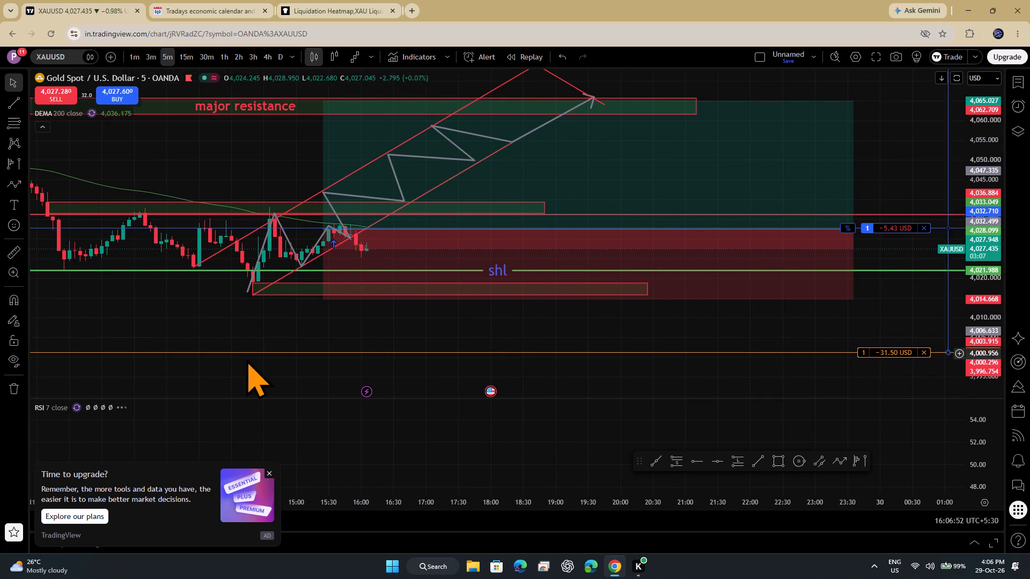
left_click(269, 470)
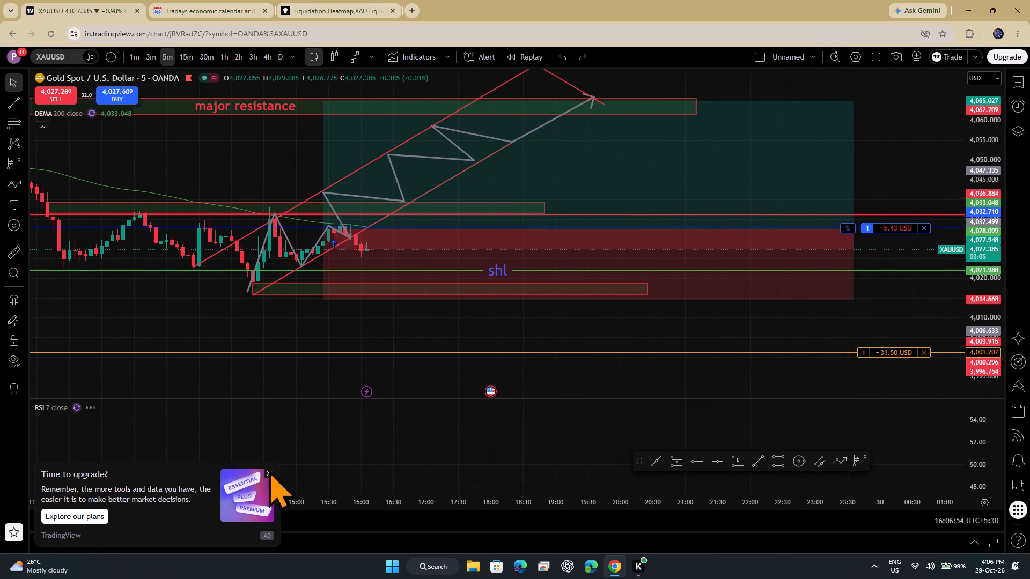
Raise the open XAUUSD position's stop-loss order to 4,012.242 and confirm the modification.
left_click_drag(328, 353, 320, 310)
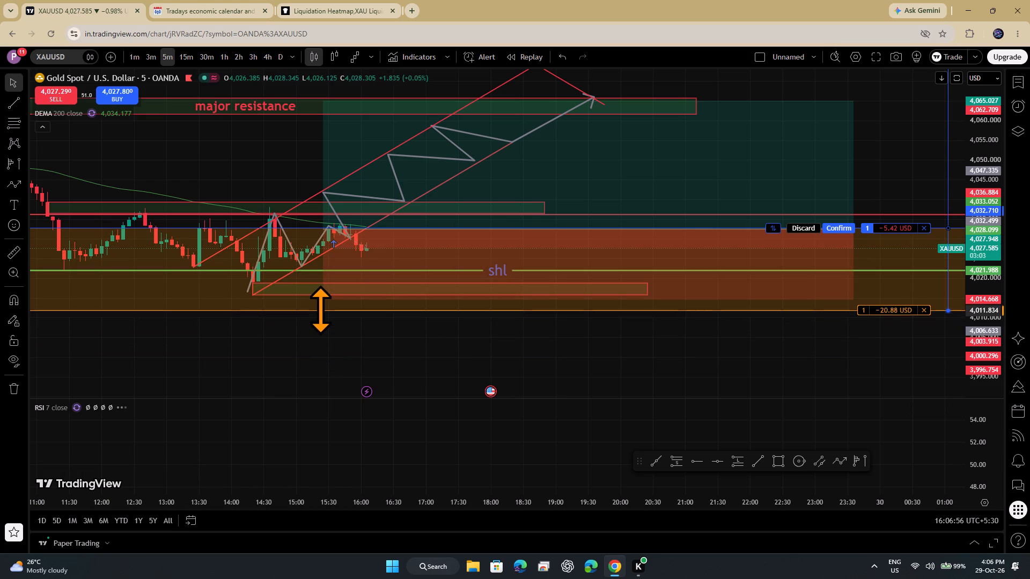
left_click_drag(320, 310, 318, 309)
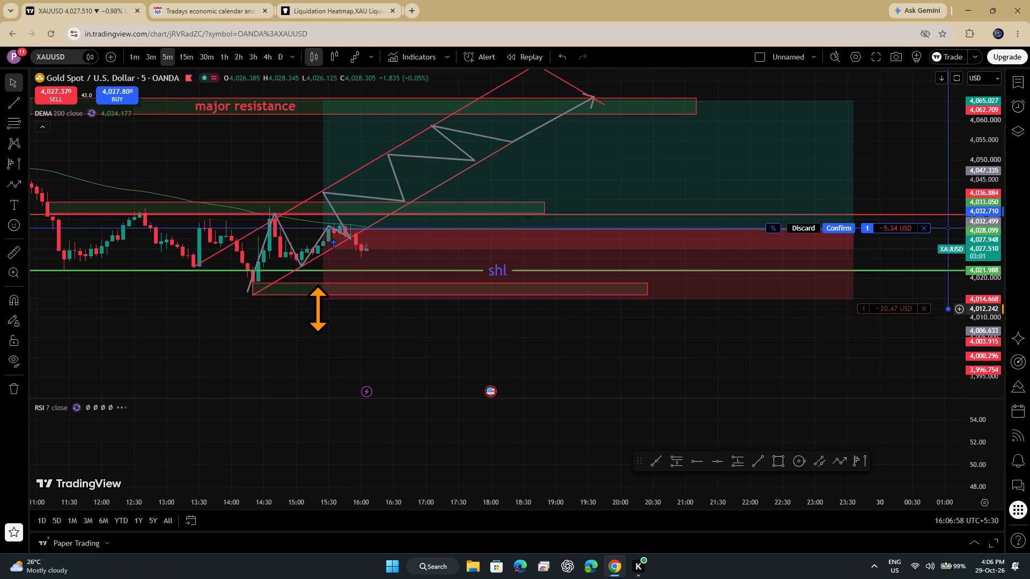
left_click(318, 309)
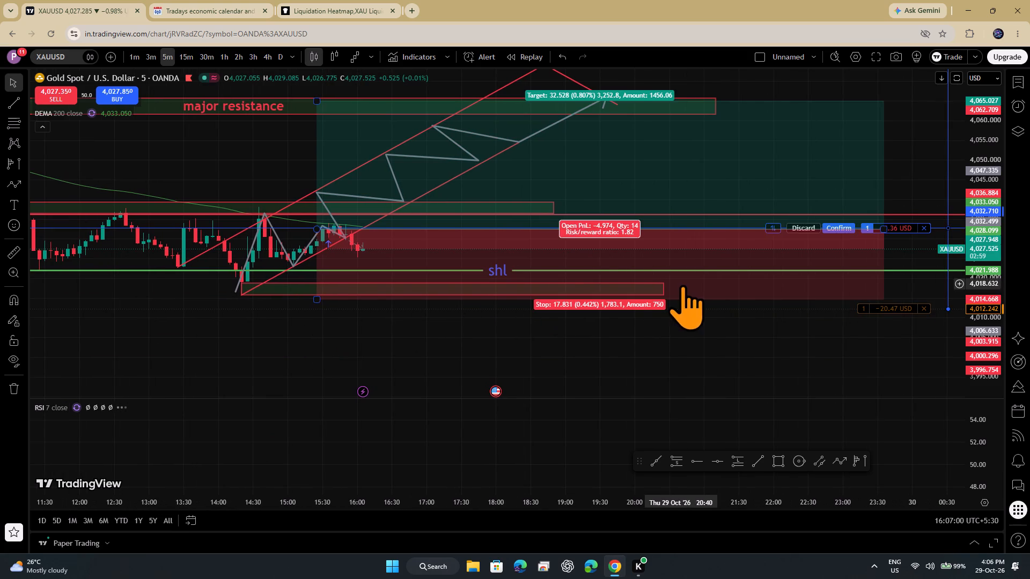
left_click(847, 231)
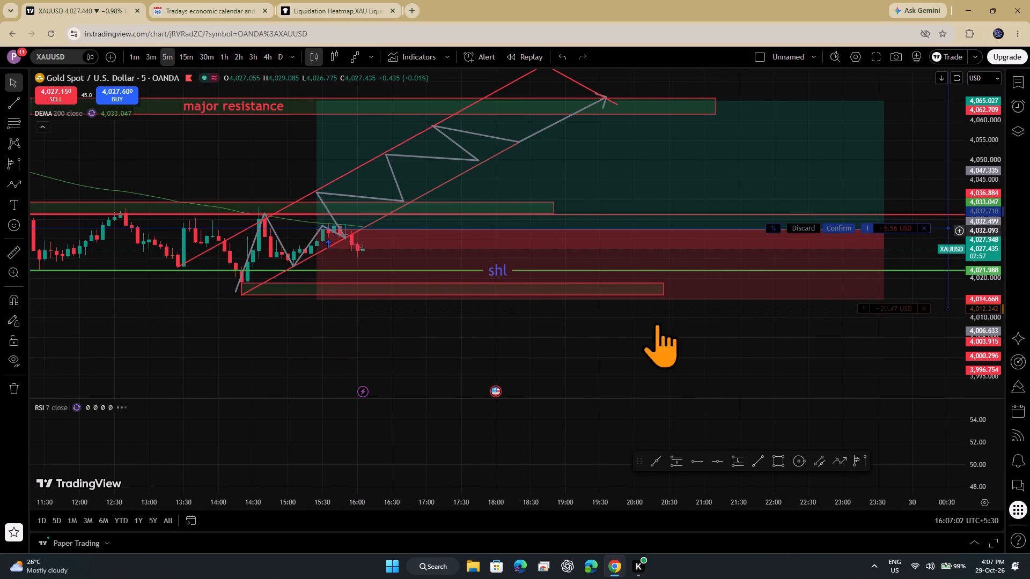
Shift the long-position projection up slightly so its entry is at 4,032.907, with stop at 4,015.076 and target at 4,065.435.
left_click_drag(502, 373, 476, 396)
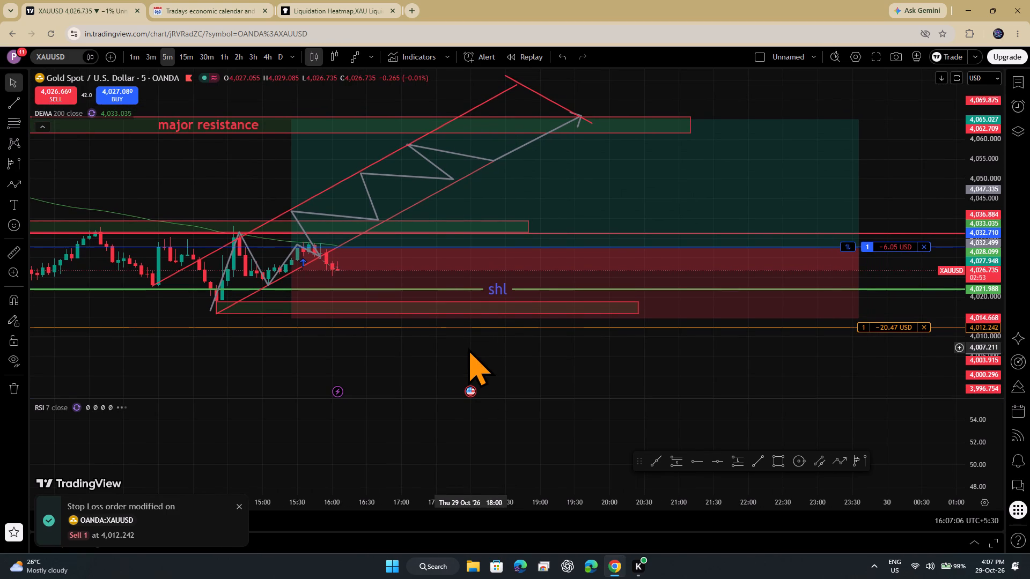
scroll(468, 347, "down", 1)
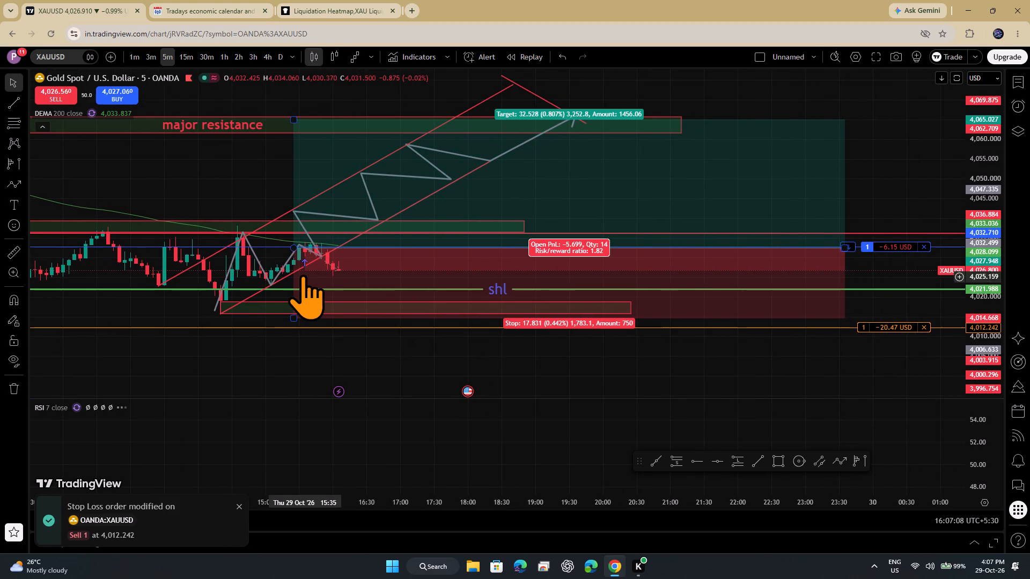
left_click(500, 290)
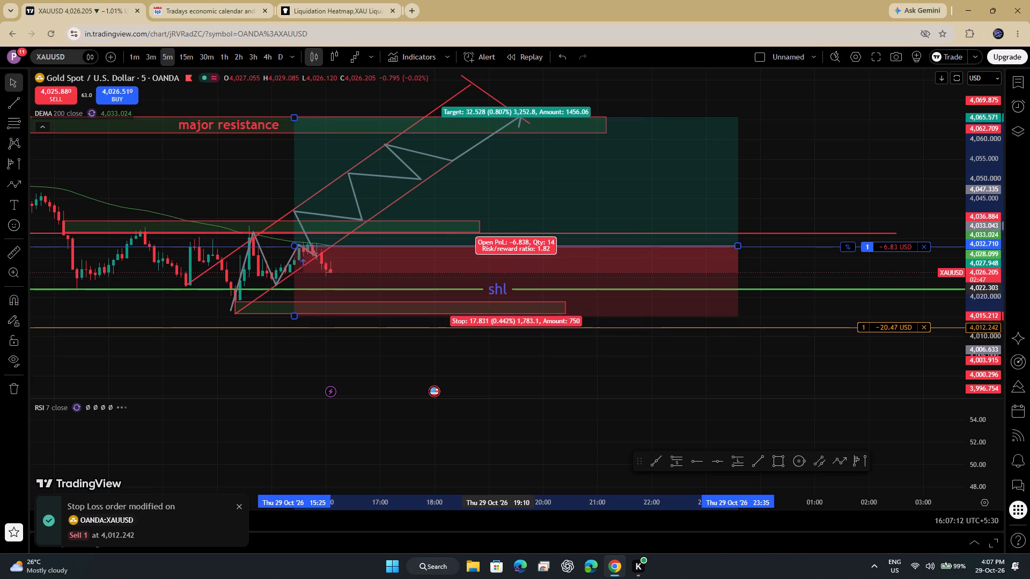
left_click(271, 344)
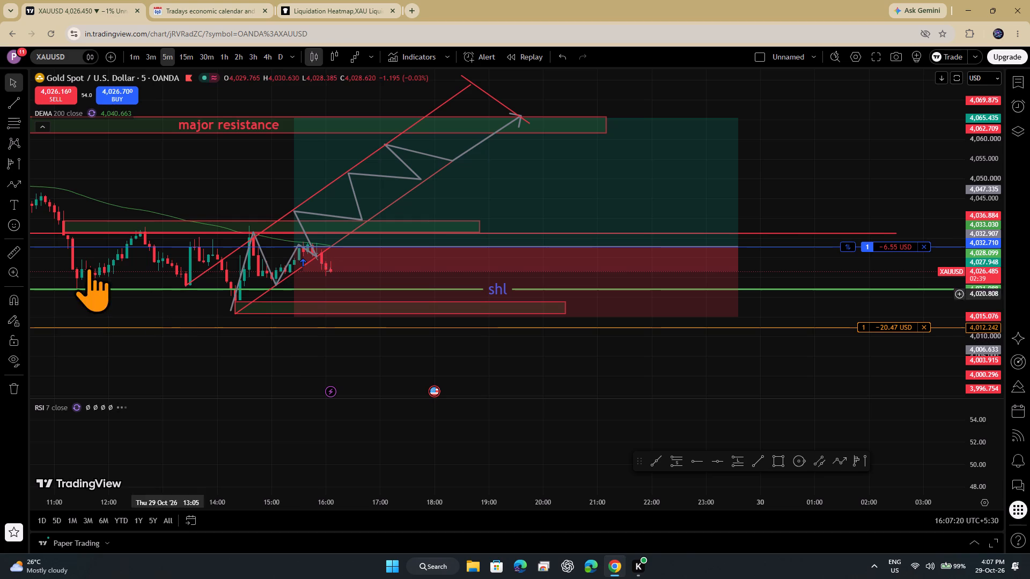
Place a two-point range drawing anchored at the 14:15 low near 4,016, with its other end stretched back to about 12:40.
left_click(13, 159)
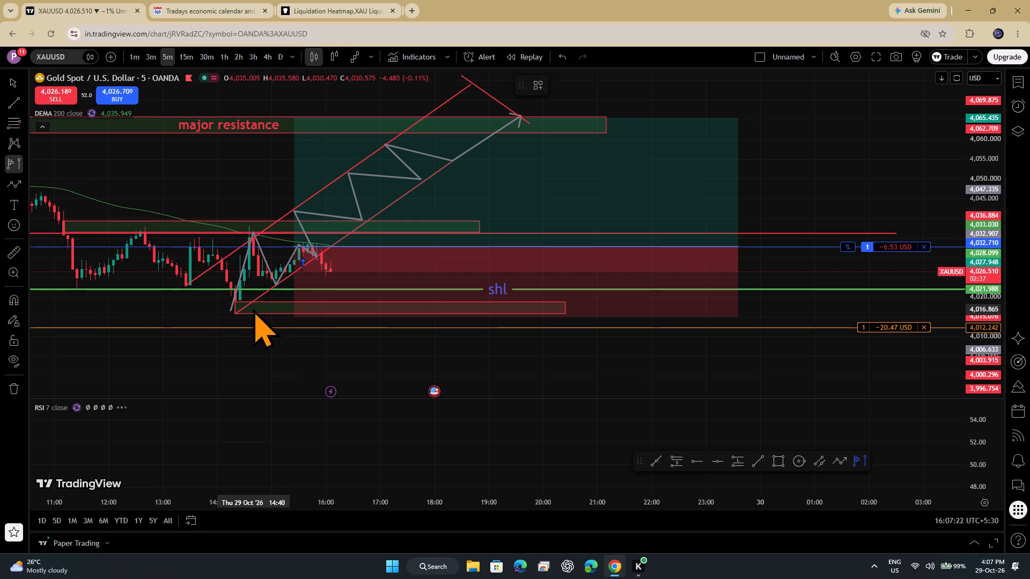
left_click_drag(231, 313, 320, 287)
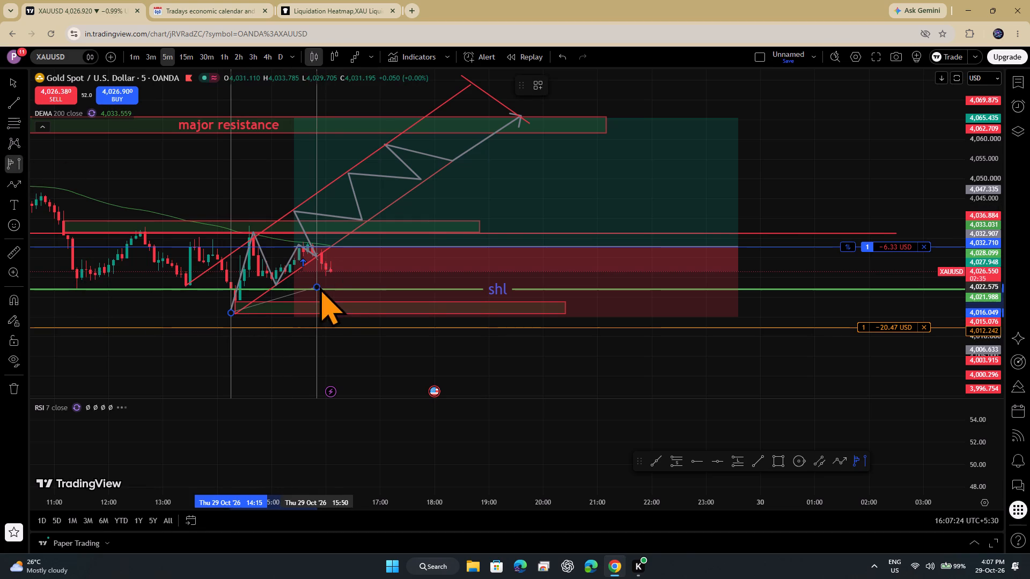
left_click_drag(320, 287, 352, 277)
left_click(352, 277)
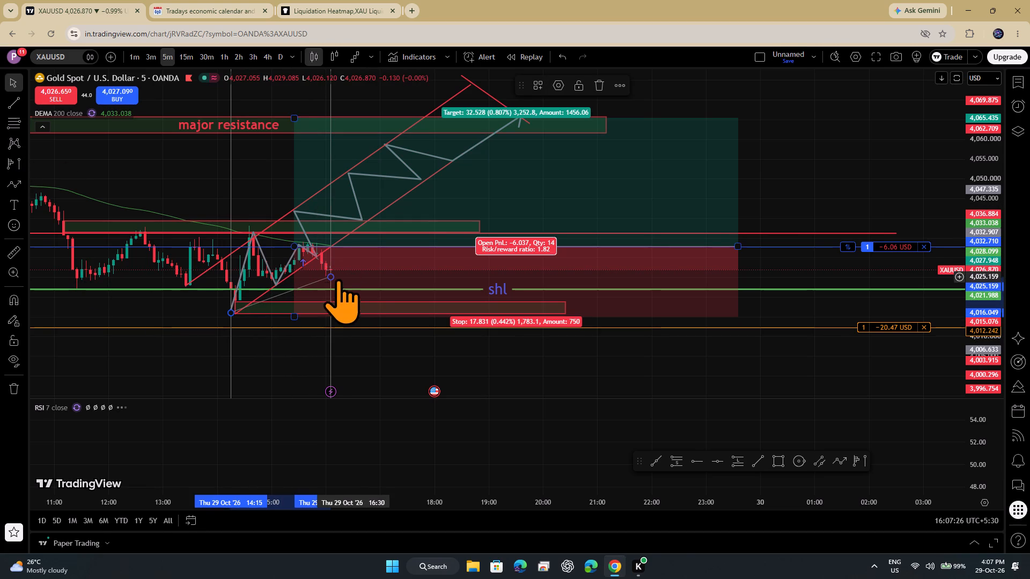
left_click_drag(332, 276, 353, 289)
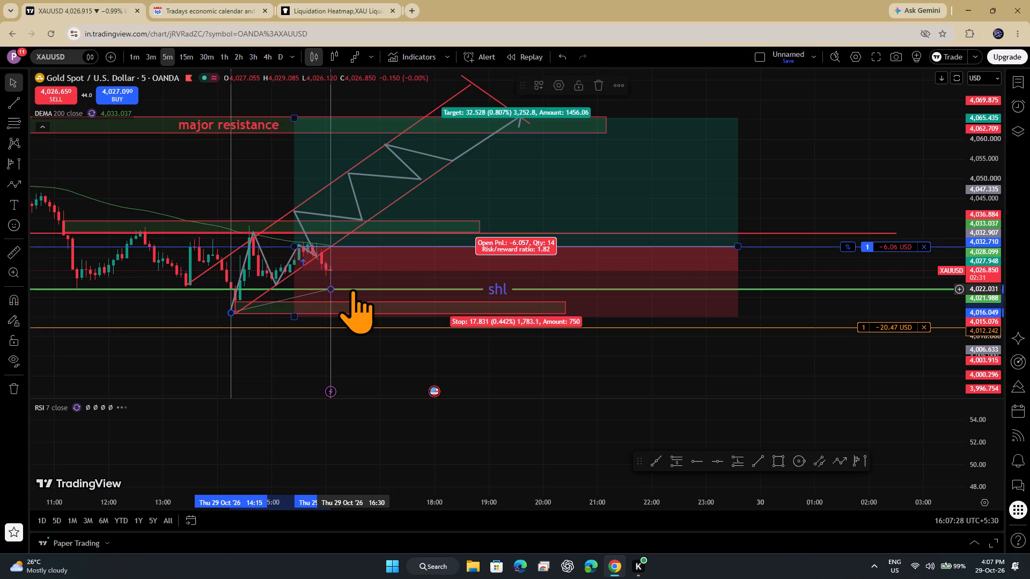
left_click_drag(332, 287, 196, 174)
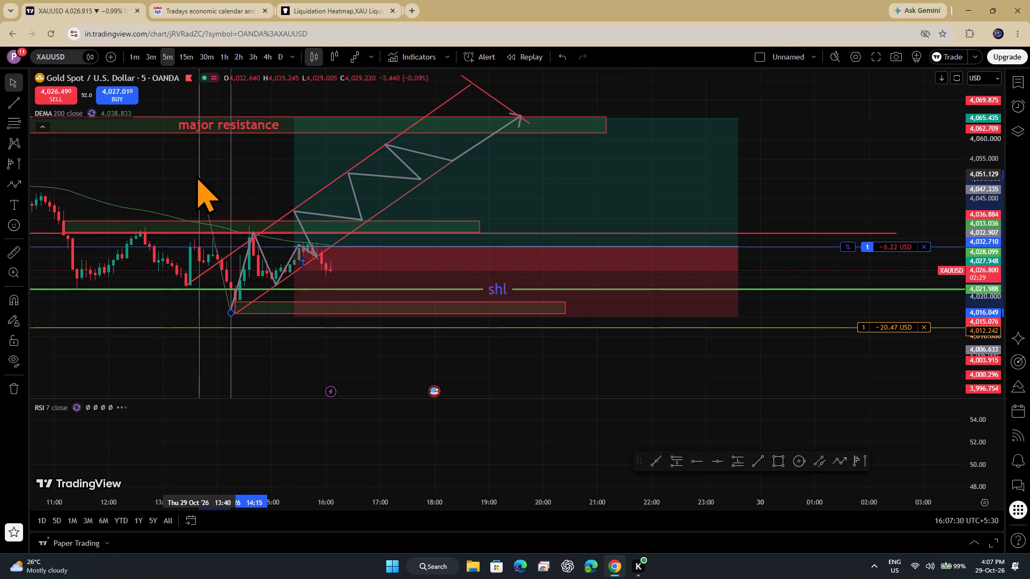
left_click_drag(196, 174, 150, 149)
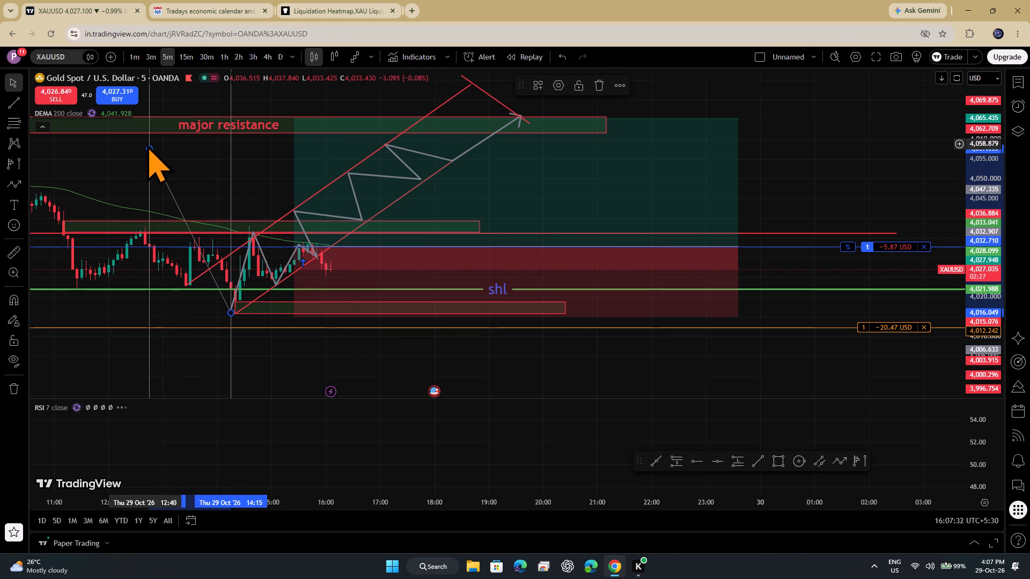
Reposition the two-point range drawing to span from 11:25 at about 4,021.35 to 16:05 at about 4,019.58.
left_click_drag(147, 145, 131, 210)
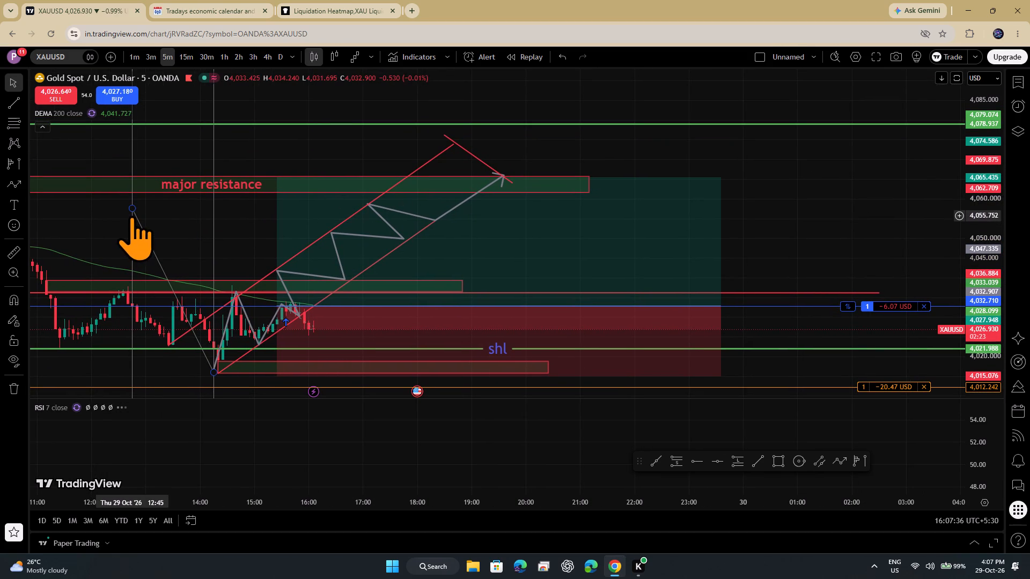
left_click_drag(130, 210, 72, 347)
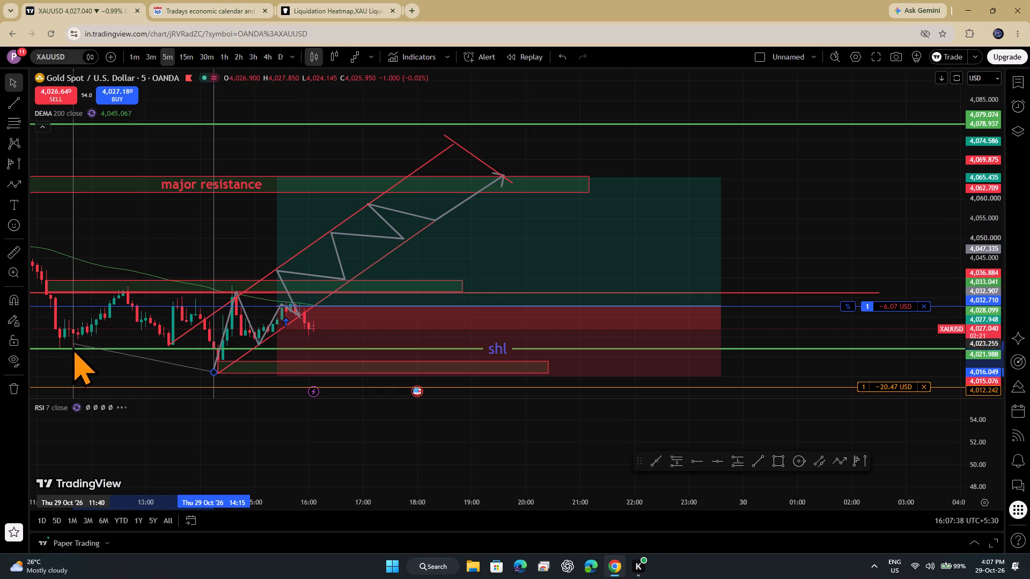
left_click_drag(72, 347, 58, 351)
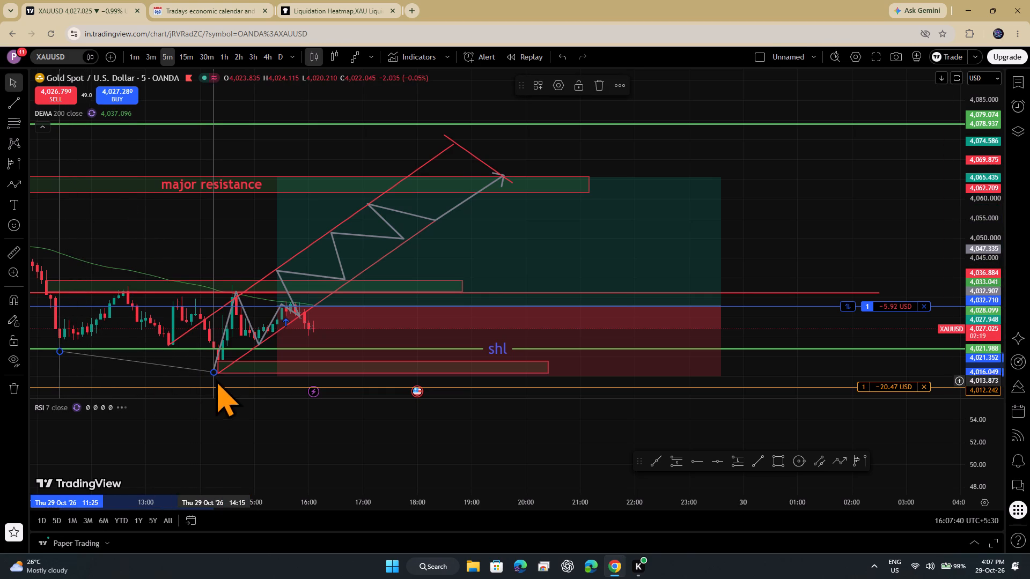
left_click_drag(211, 372, 323, 345)
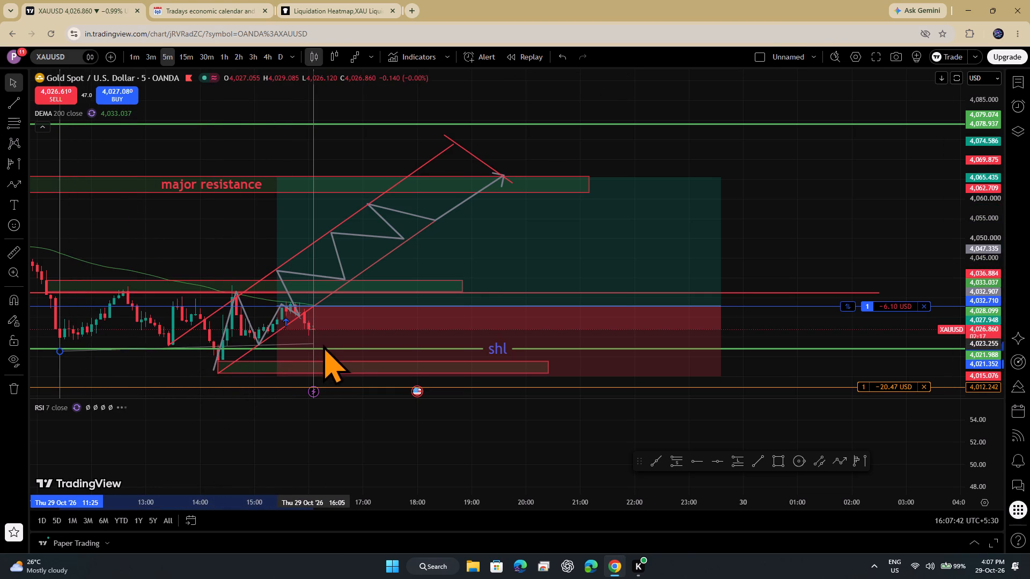
left_click_drag(323, 345, 333, 358)
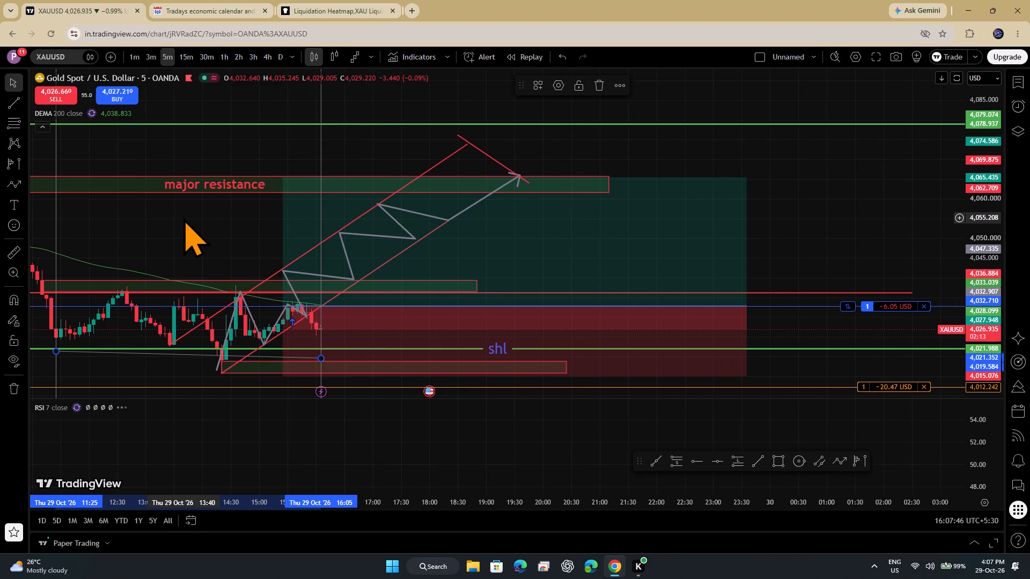
Examine the wider XAUUSD price history around the rising channel, the support and resistance zones and the long-position projection.
left_click_drag(150, 246, 180, 269)
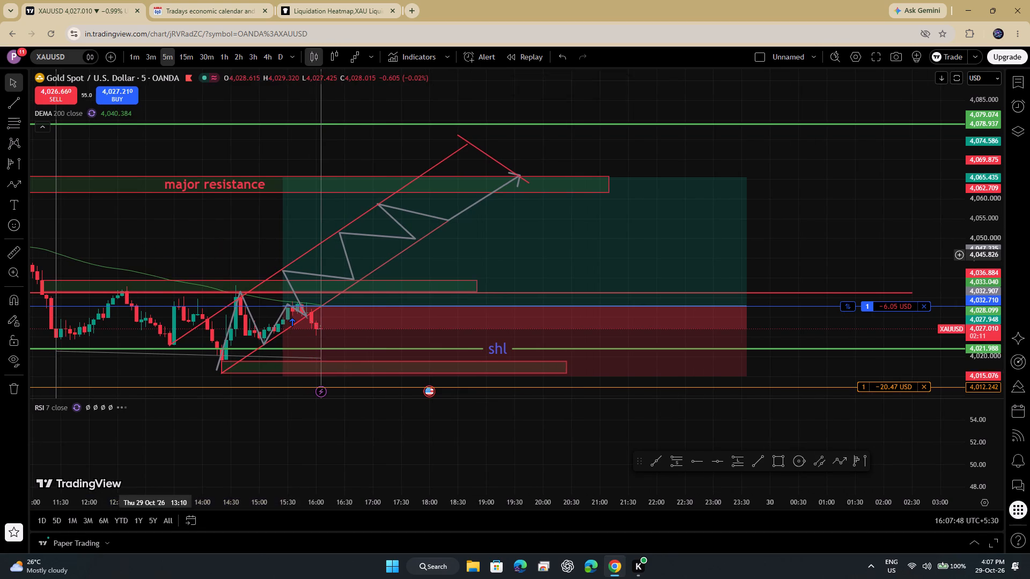
left_click_drag(180, 269, 201, 237)
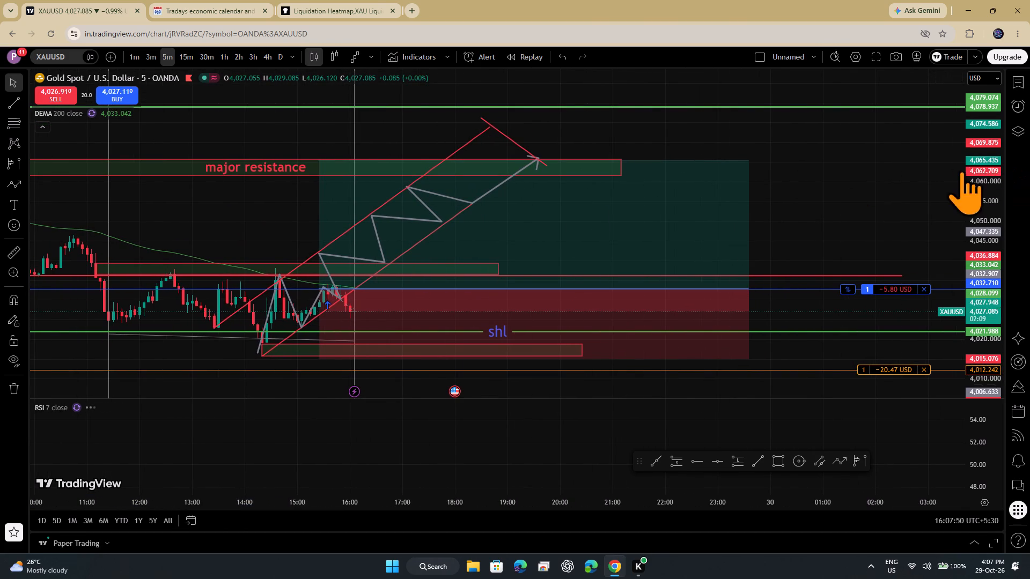
left_click_drag(985, 164, 994, 298)
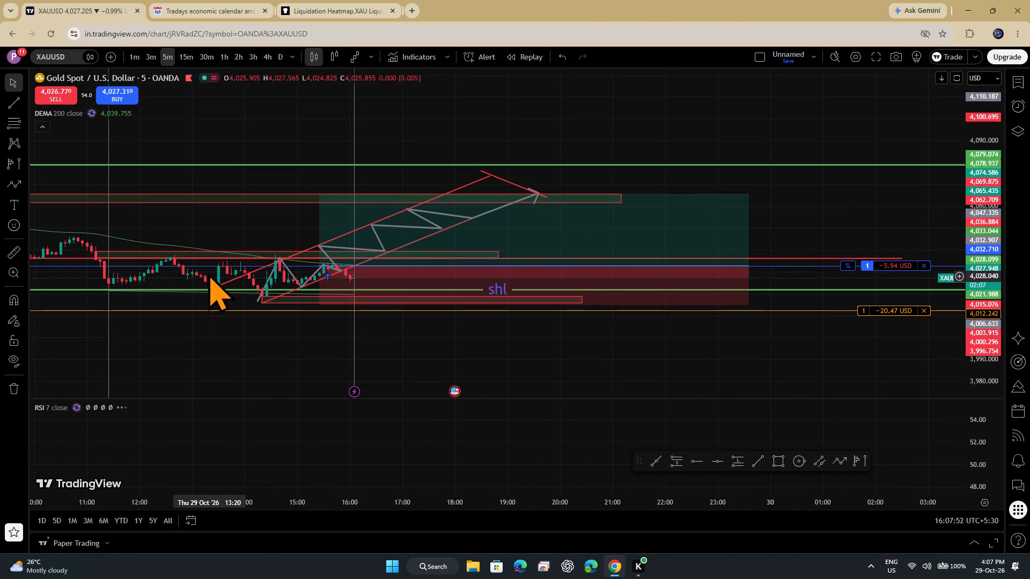
left_click(186, 281)
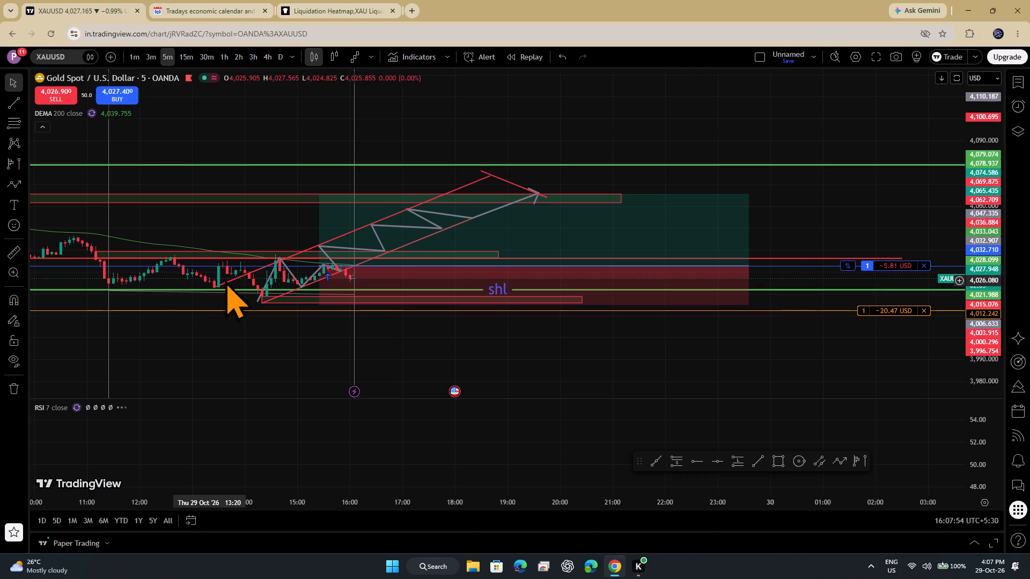
left_click(222, 286)
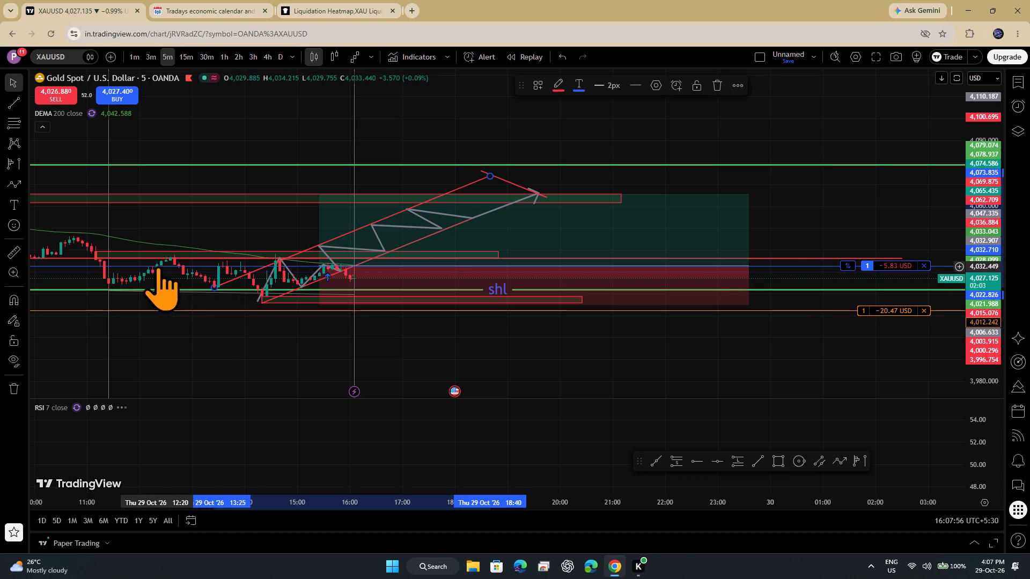
left_click_drag(158, 266, 184, 295)
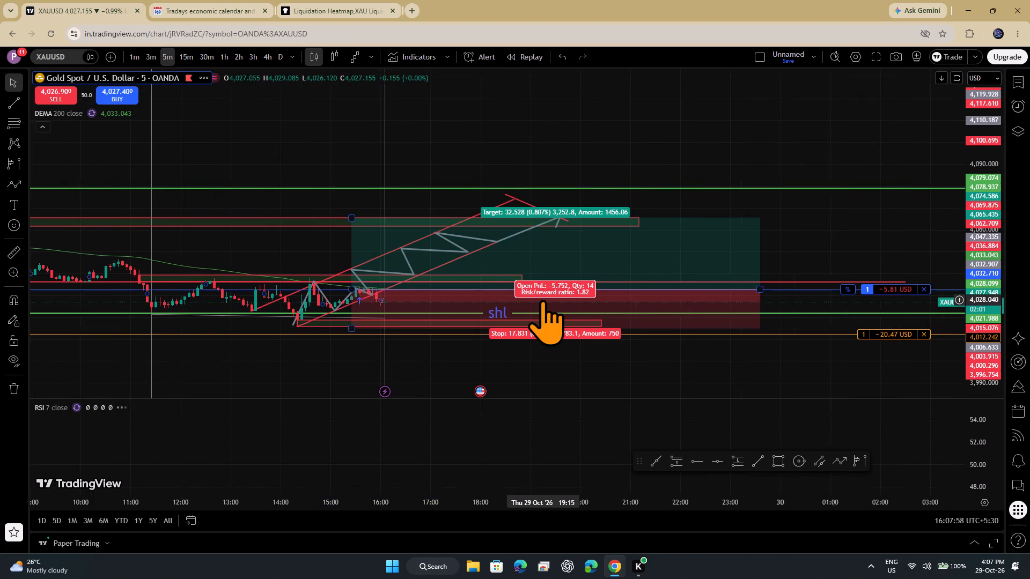
left_click(952, 253)
left_click_drag(977, 273, 985, 298)
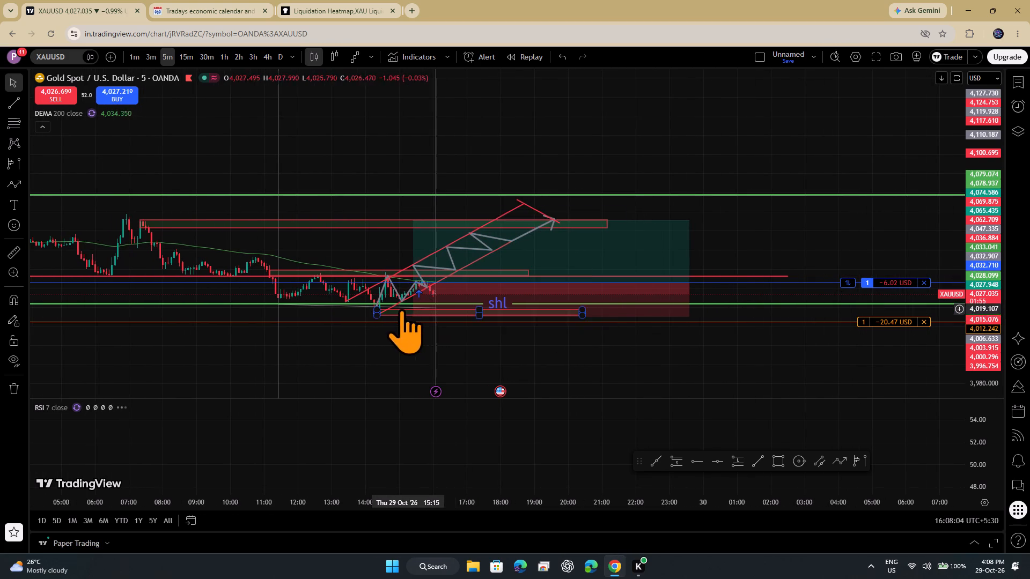
Lower the long-position projection's stop level to 4,011.534, just below the position's stop-loss order line.
left_click(417, 317)
left_click_drag(416, 316, 425, 329)
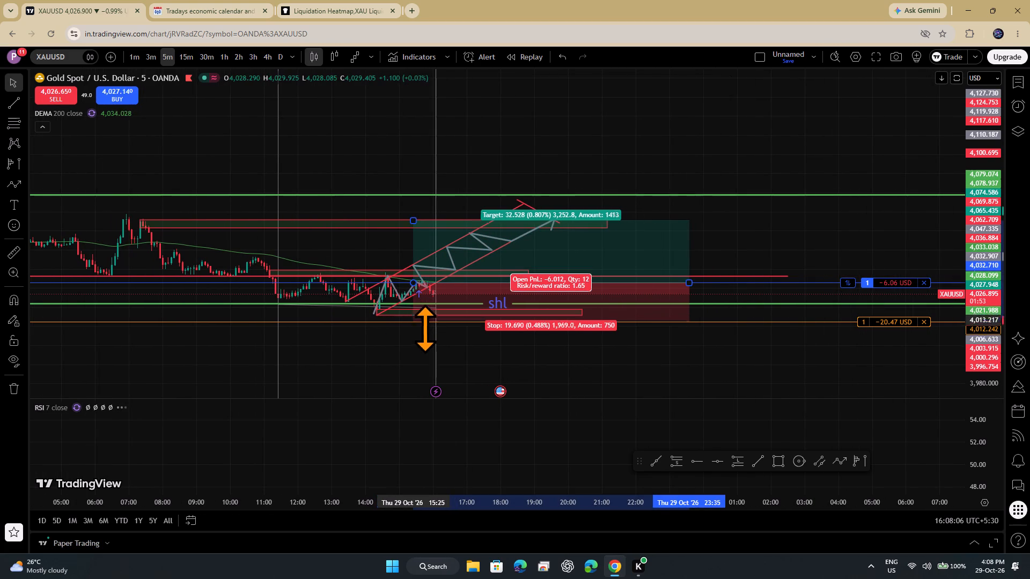
left_click_drag(425, 329, 425, 323)
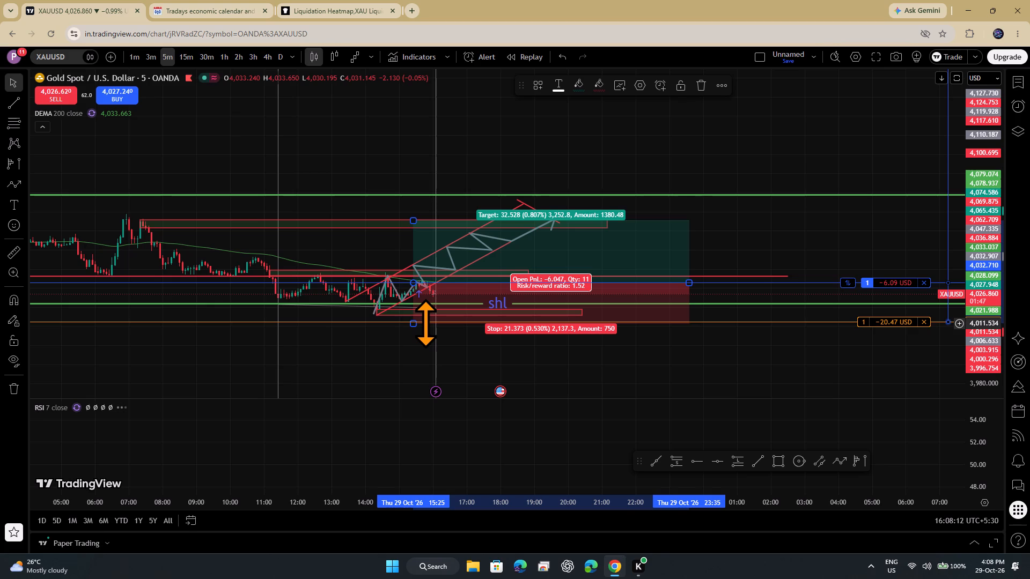
Move the projected path's starting point one bar later, to 14:20 at about 4,015, where the lower channel line begins.
left_click(375, 314)
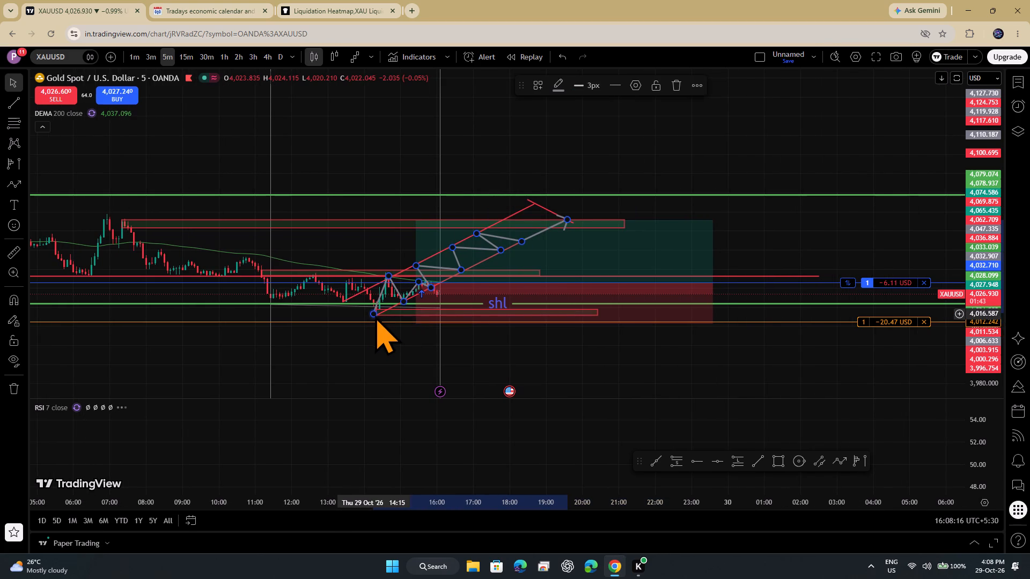
left_click(373, 314)
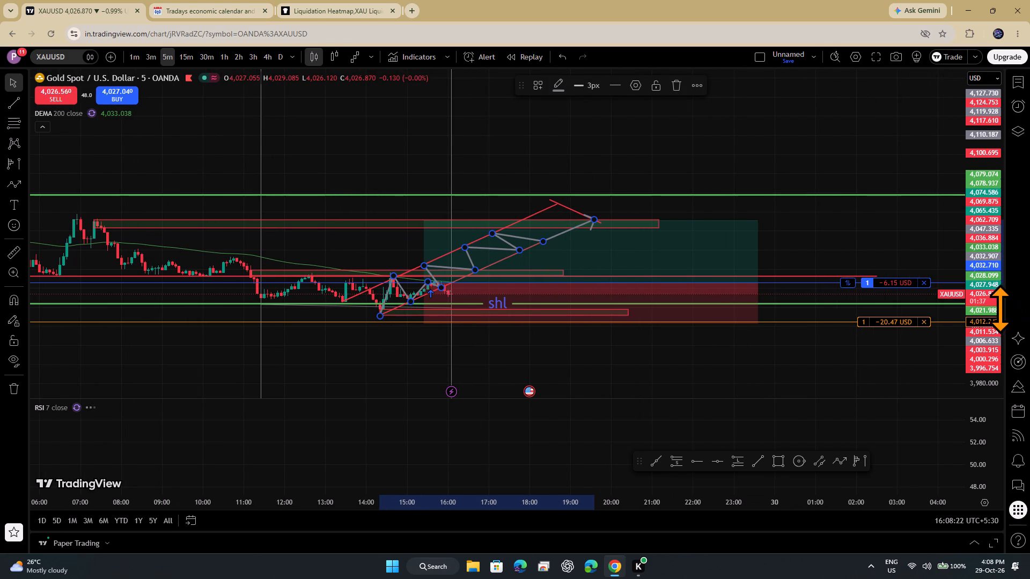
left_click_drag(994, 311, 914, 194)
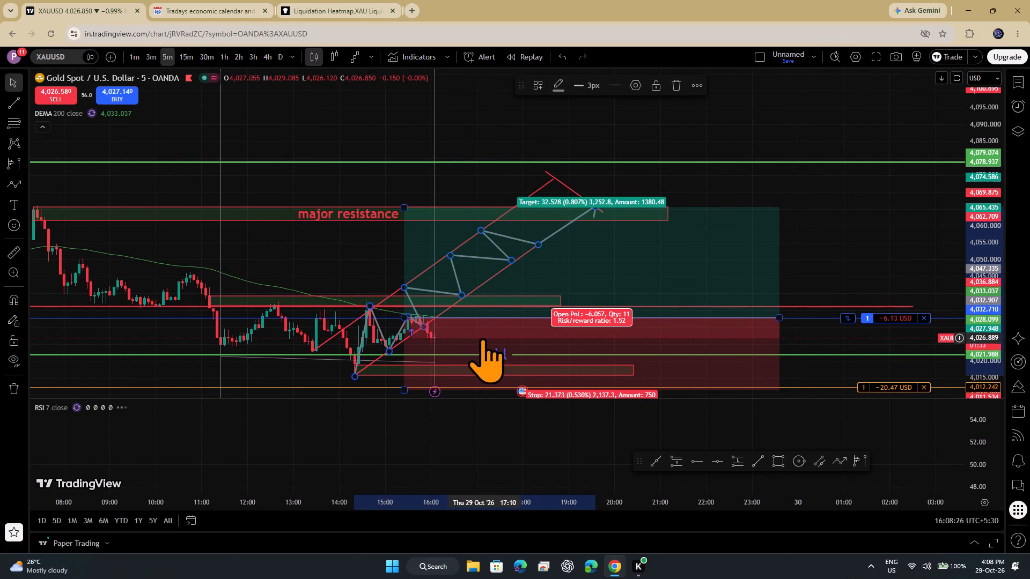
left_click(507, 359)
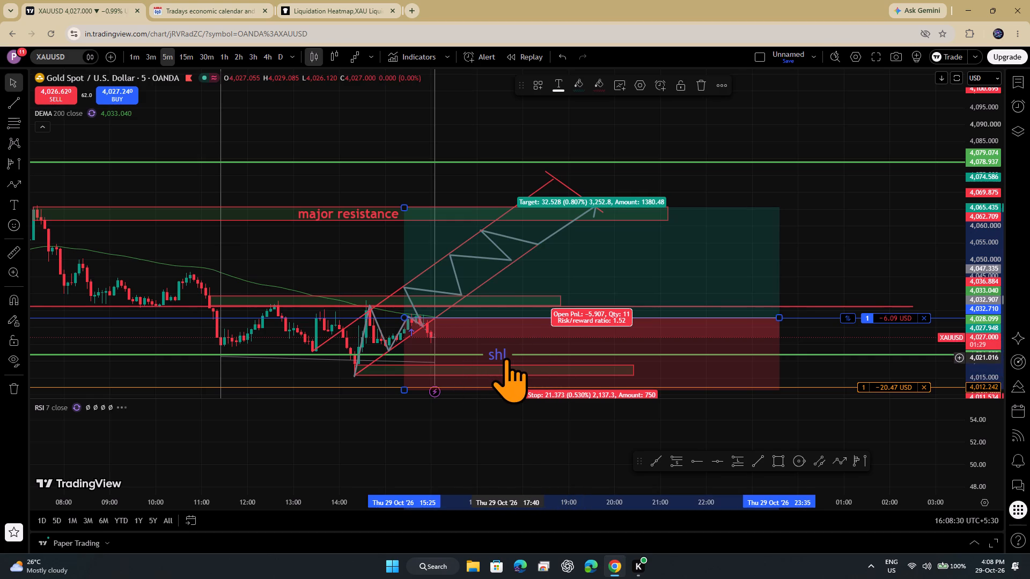
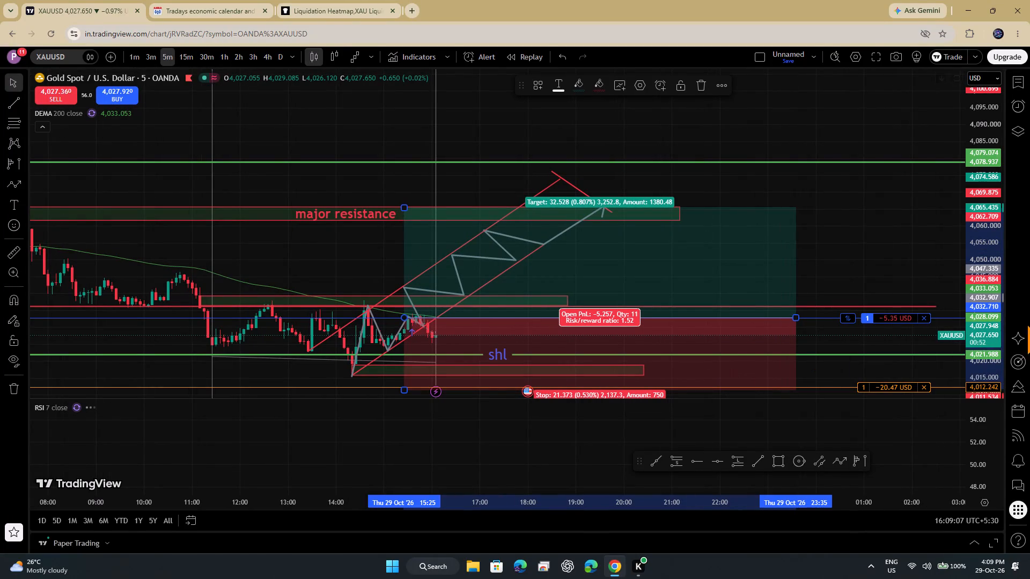
Review the details of the US economic events scheduled for 29 October at 18:00 on the chart's timeline.
left_click_drag(980, 354, 951, 266)
left_click_drag(849, 247, 811, 139)
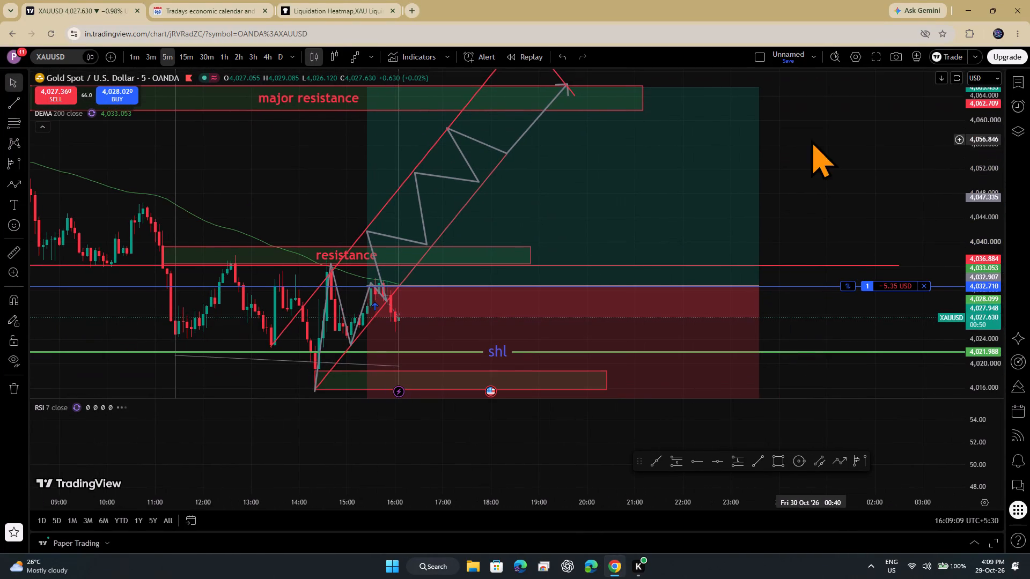
left_click(556, 266)
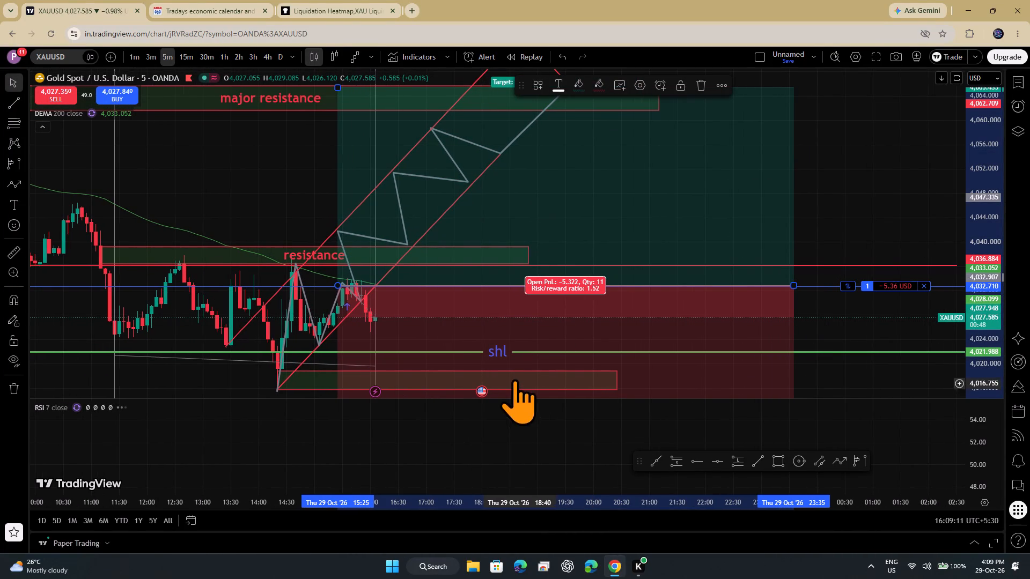
left_click(483, 388)
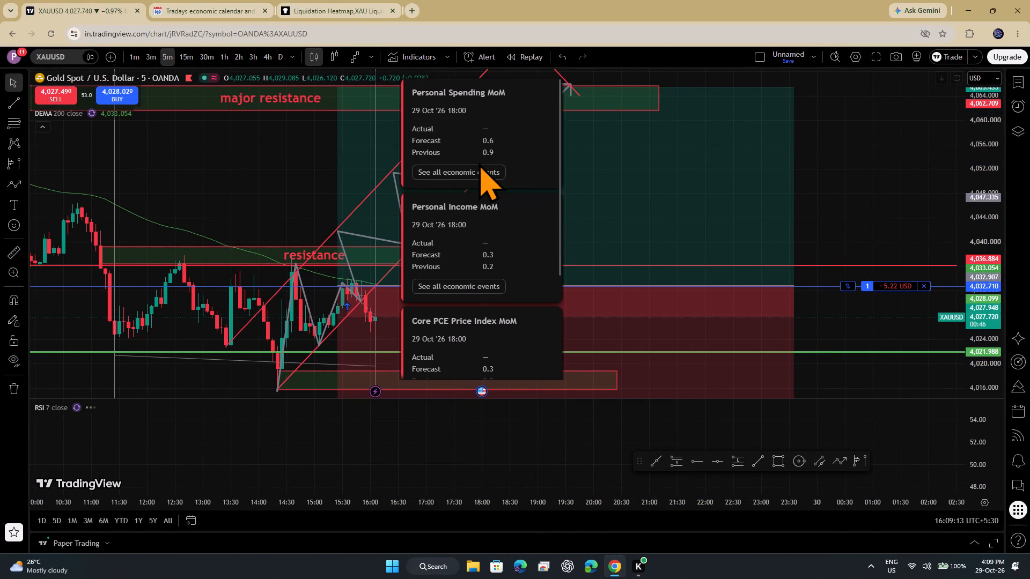
scroll(479, 162, "up", 2)
left_click(240, 176)
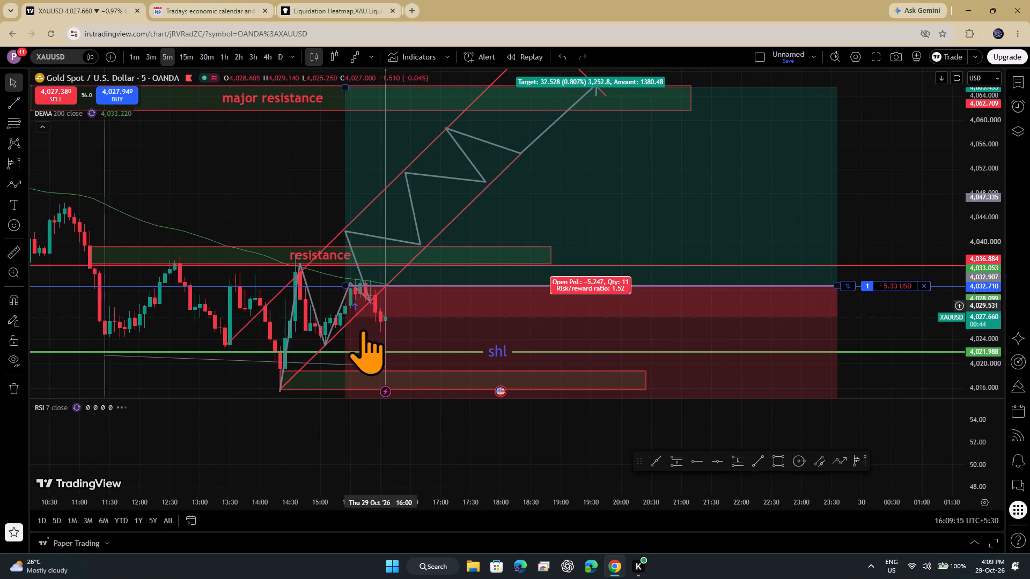
Move the whole long-position projection to span 15:30 to 23:40, with its entry level at 4,032.555.
left_click_drag(384, 358, 400, 358)
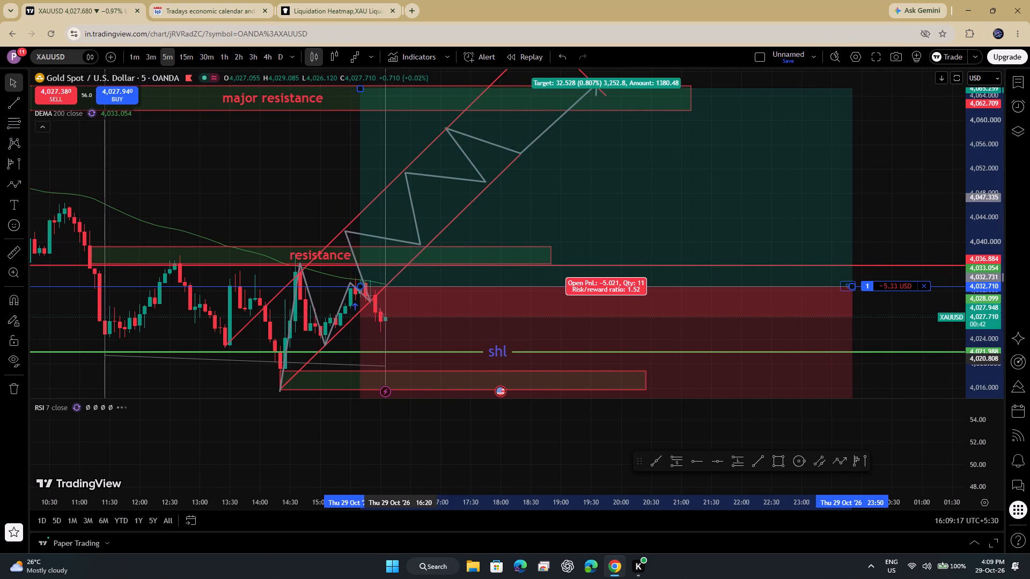
left_click_drag(400, 358, 391, 360)
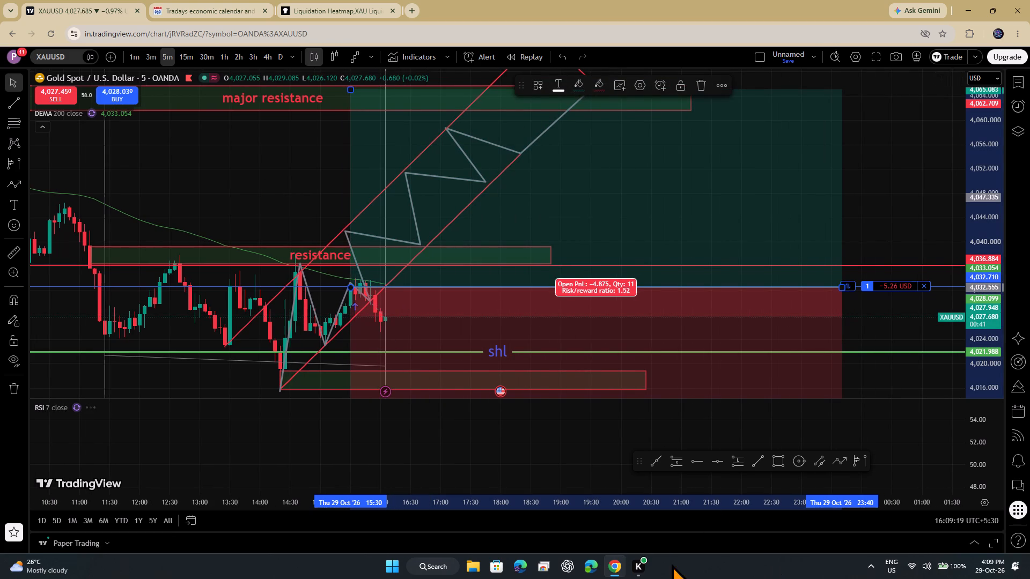
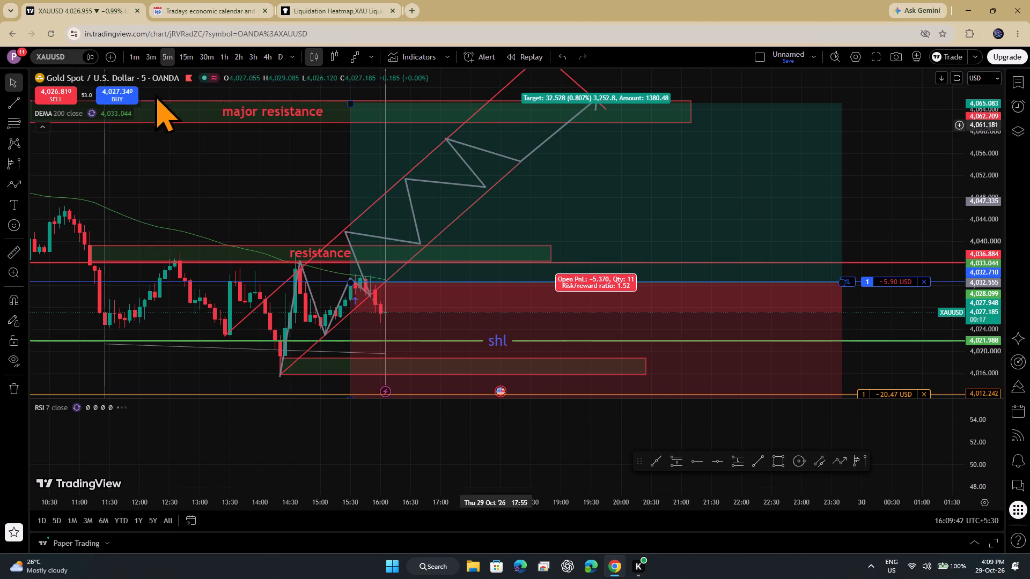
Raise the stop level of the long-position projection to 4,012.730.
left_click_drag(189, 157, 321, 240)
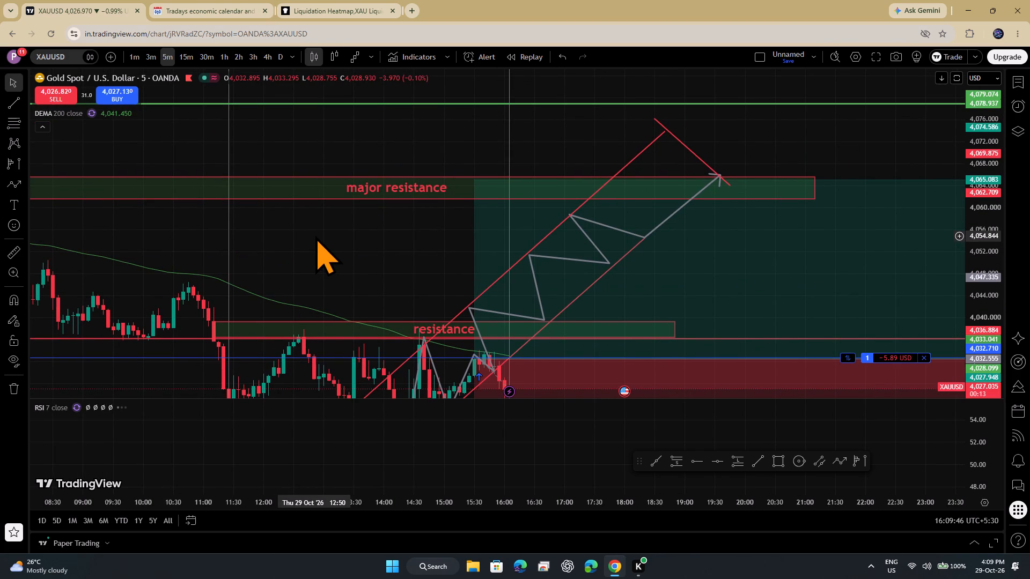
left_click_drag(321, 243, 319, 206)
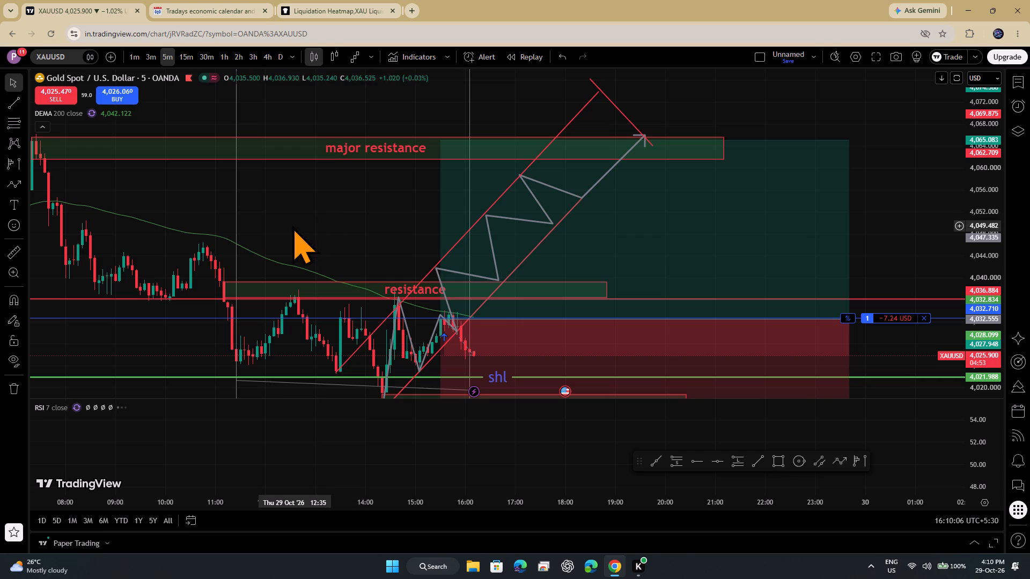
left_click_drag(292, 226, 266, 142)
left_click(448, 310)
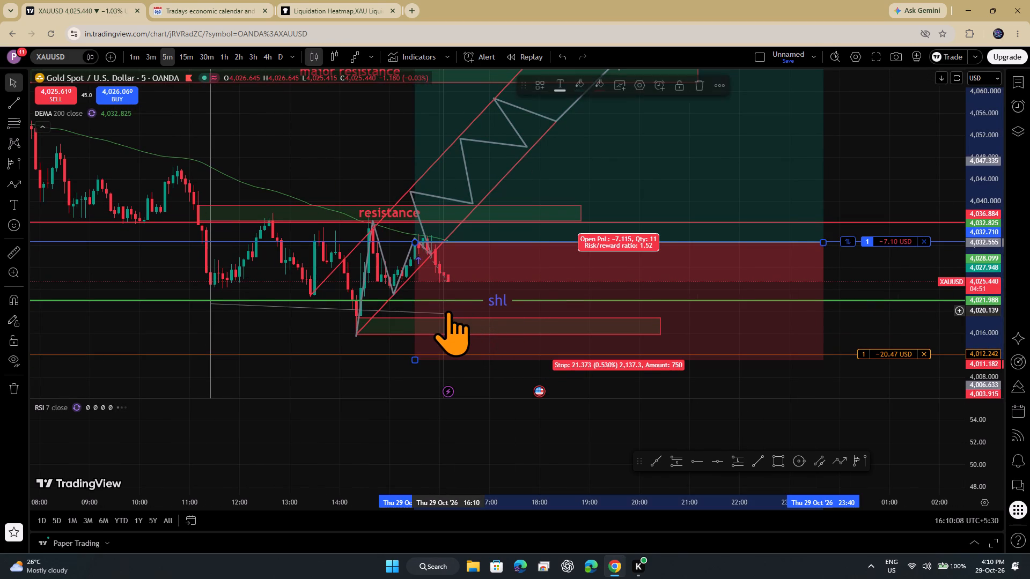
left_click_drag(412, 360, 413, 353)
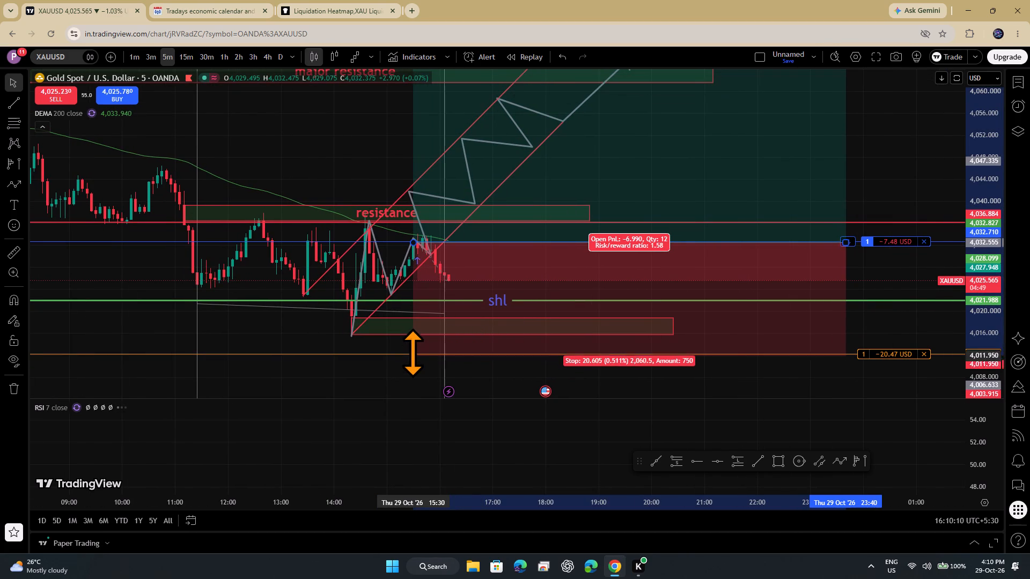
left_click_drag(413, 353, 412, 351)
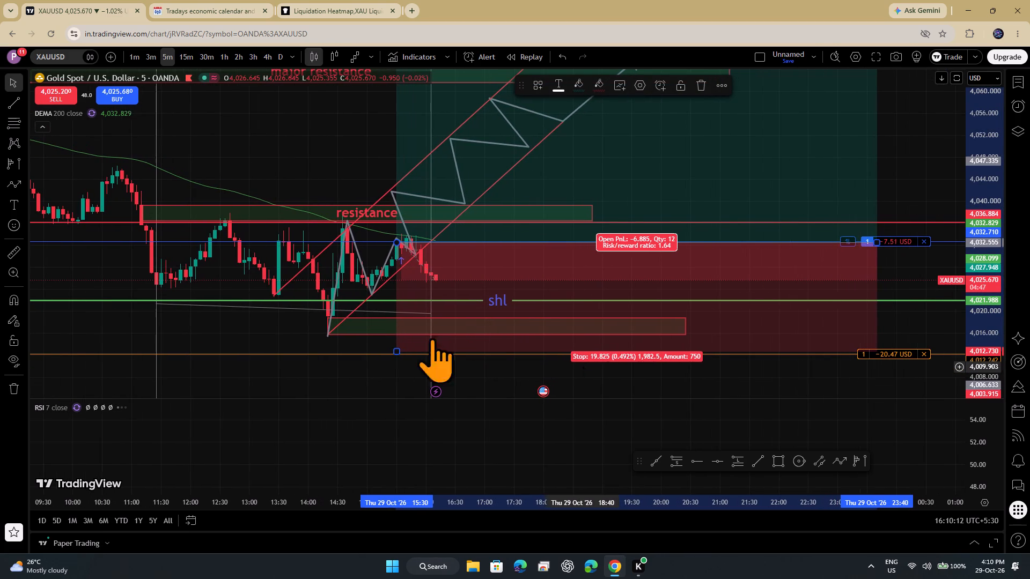
Delete the thin line drawing with vertical markers that spans 11:25 to 16:05 near the price lows.
left_click(344, 308)
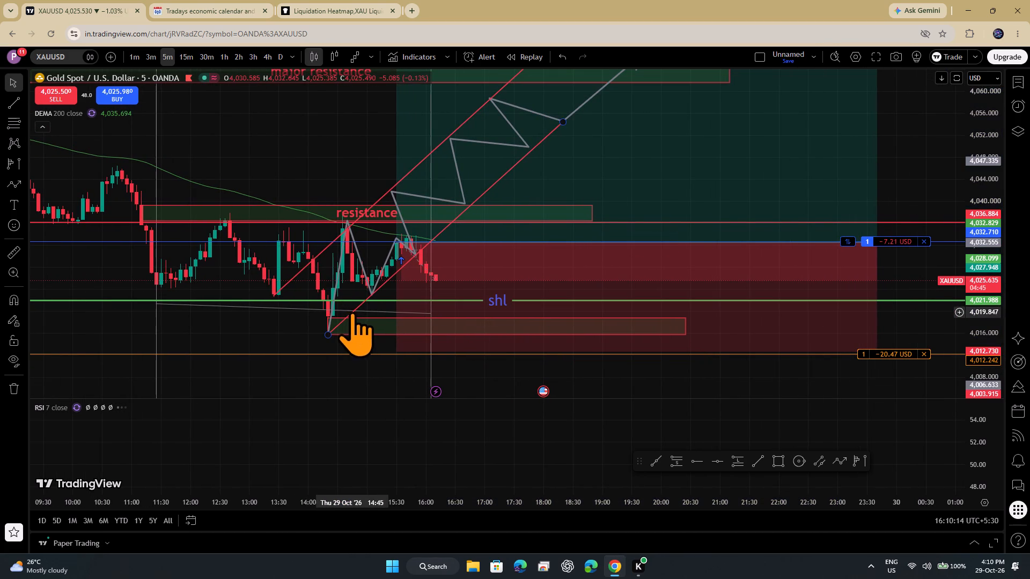
left_click(352, 311)
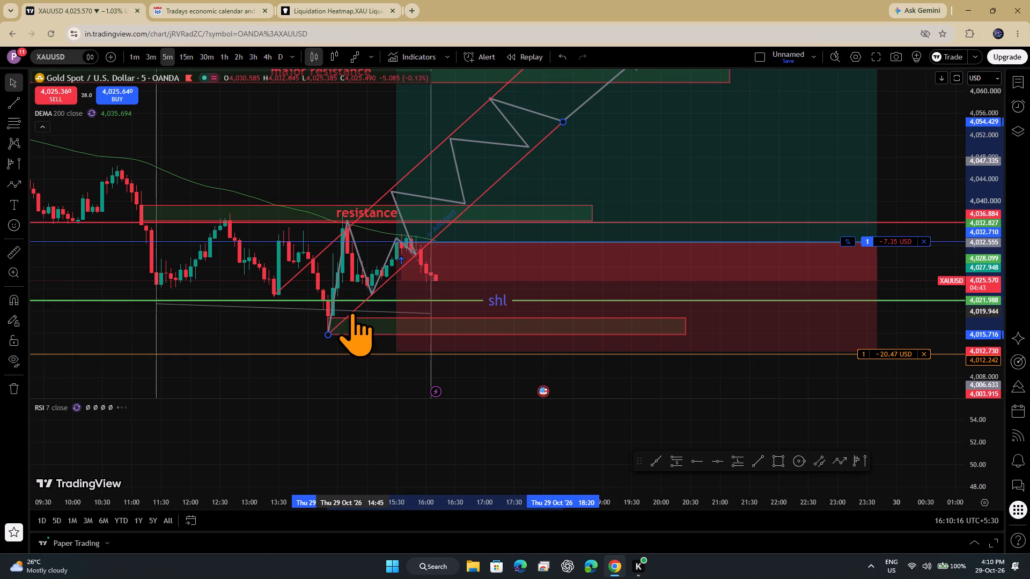
left_click(259, 306)
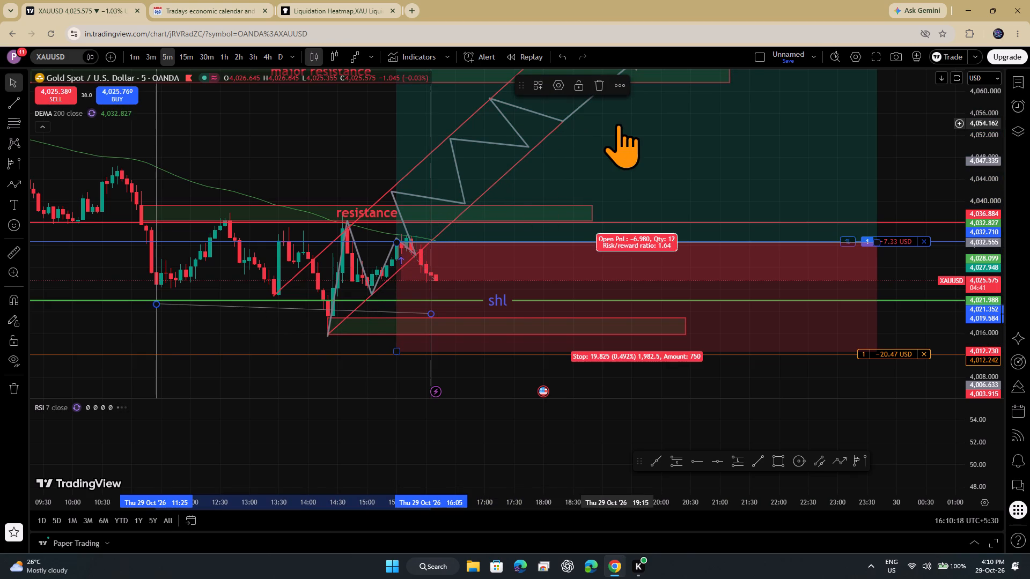
left_click(602, 90)
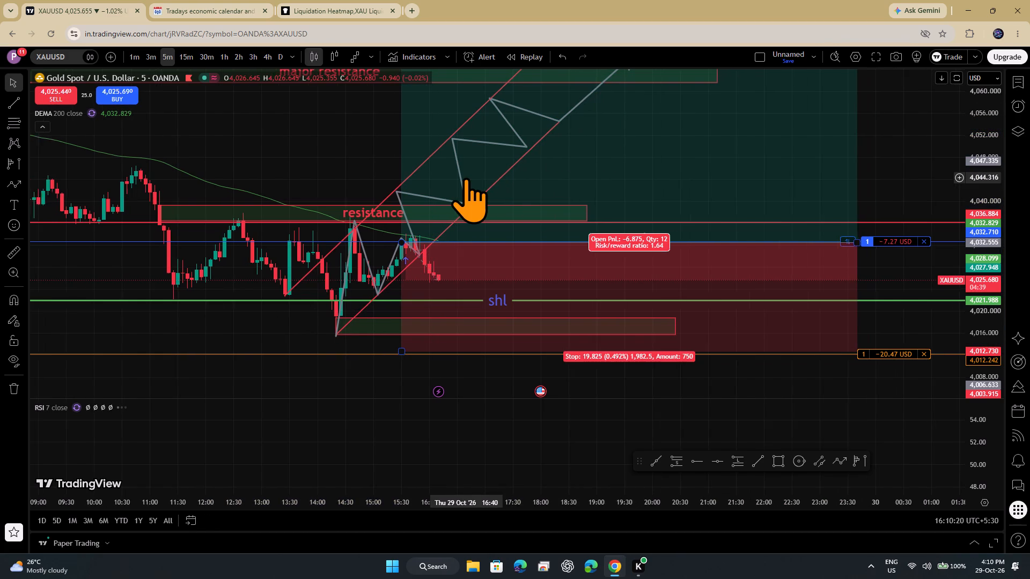
Add the red bird emoji near the latest candle, shrink it and place it below the lower rectangle at 4,012.995.
left_click_drag(980, 242, 973, 294)
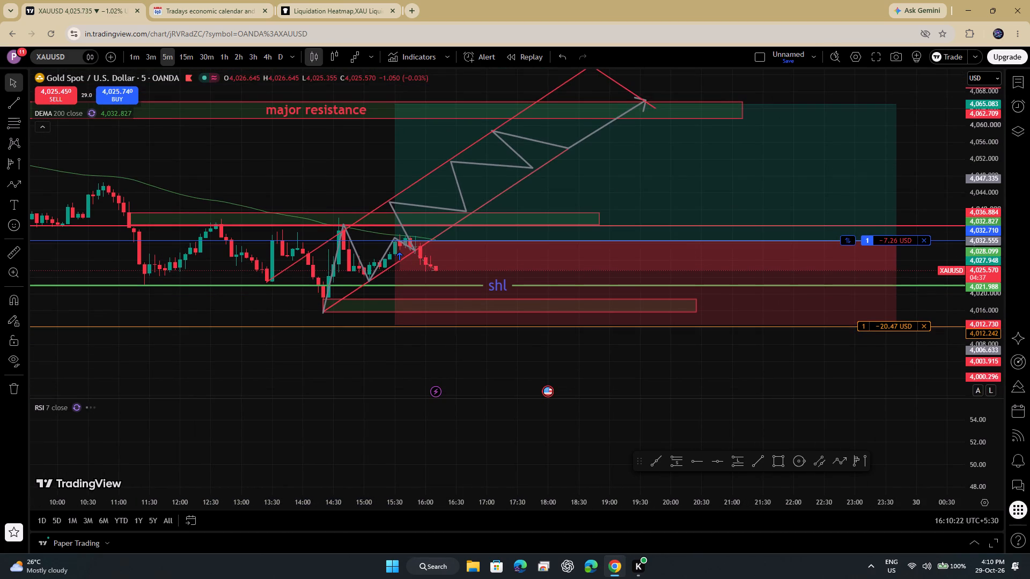
left_click_drag(235, 127, 251, 198)
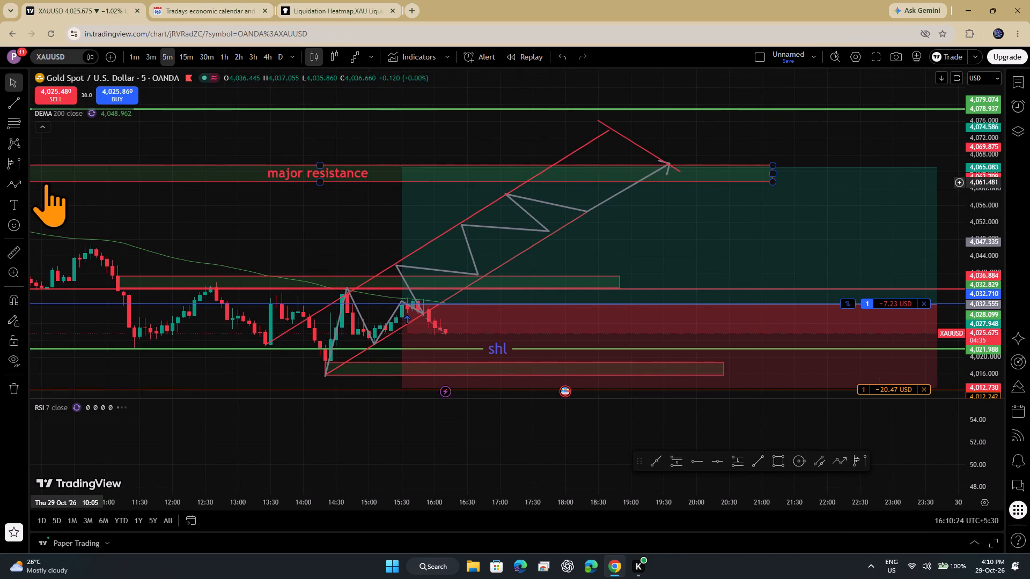
left_click(15, 221)
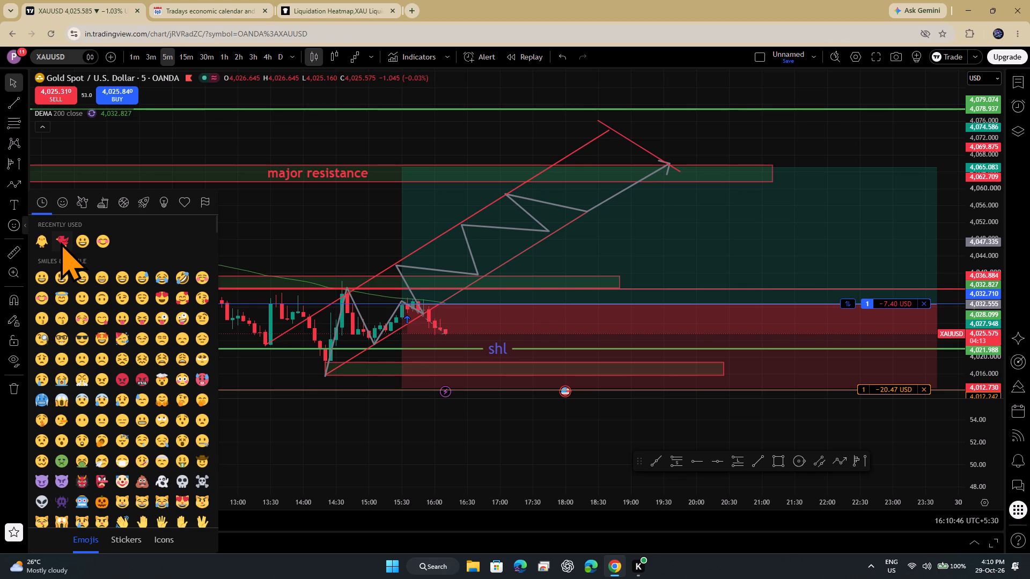
left_click(60, 242)
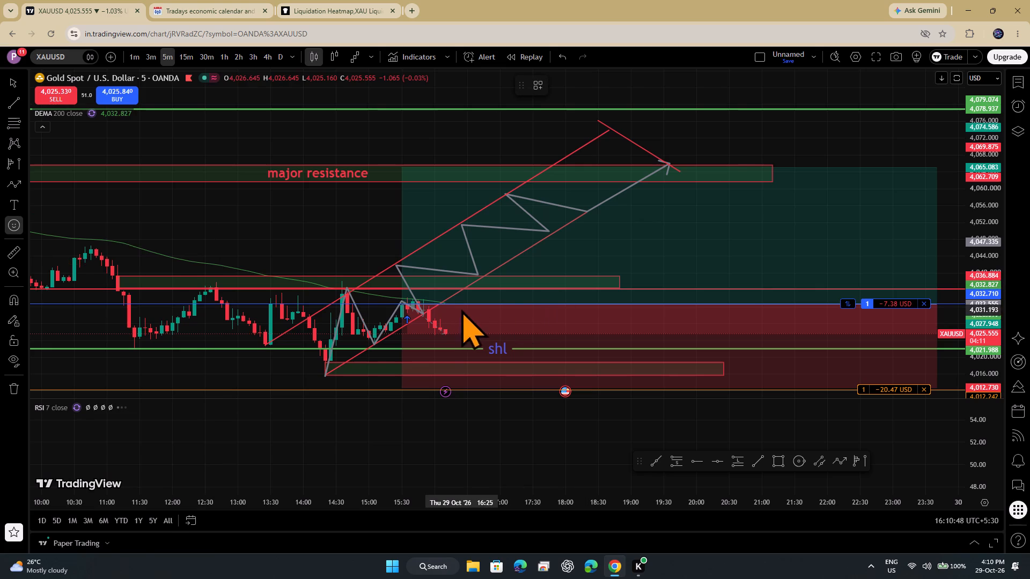
left_click(445, 330)
left_click_drag(457, 337, 477, 374)
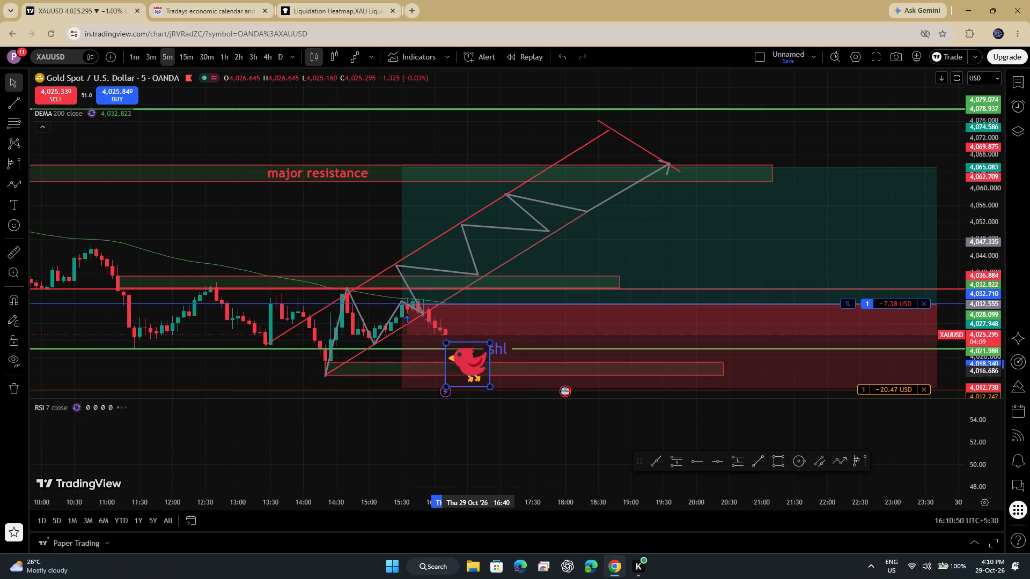
left_click_drag(477, 374, 471, 394)
left_click_drag(263, 240, 207, 142)
left_click_drag(388, 324, 399, 309)
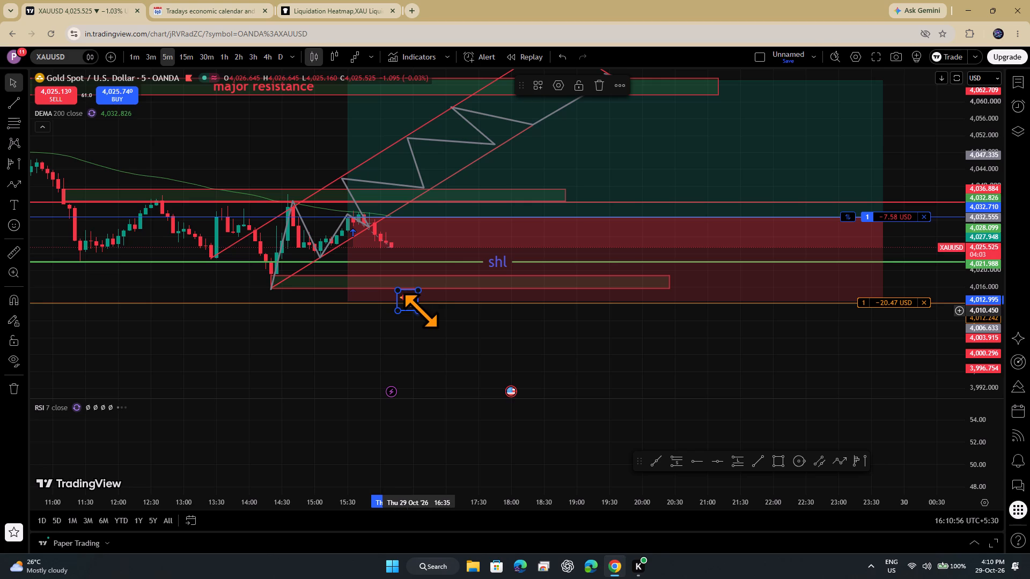
Rotate the bird emoji about 90° clockwise and move it to 16:10 on the stop-loss line, at 4,012.613.
left_click(421, 310)
left_click_drag(424, 310, 409, 326)
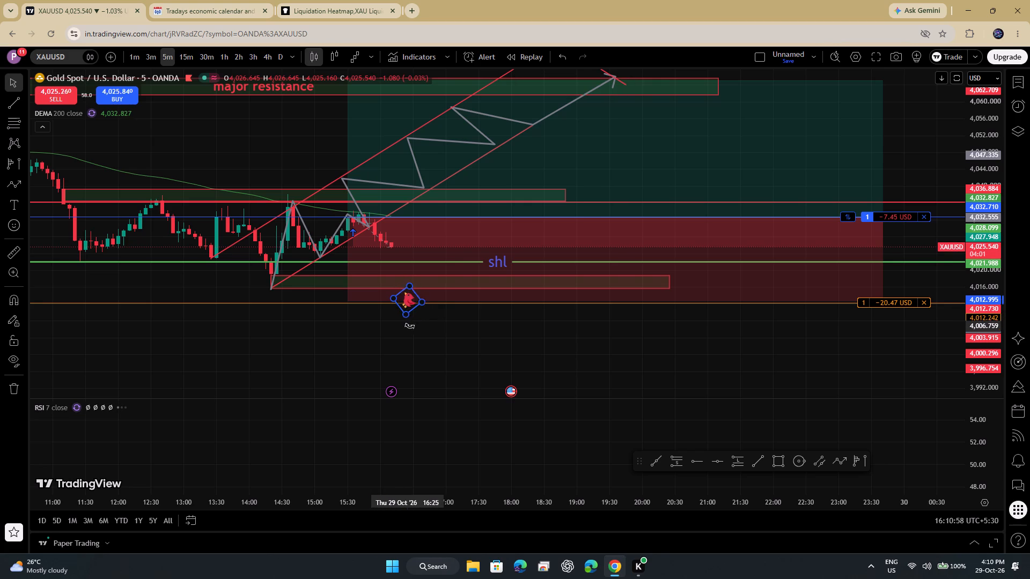
left_click_drag(409, 326, 393, 320)
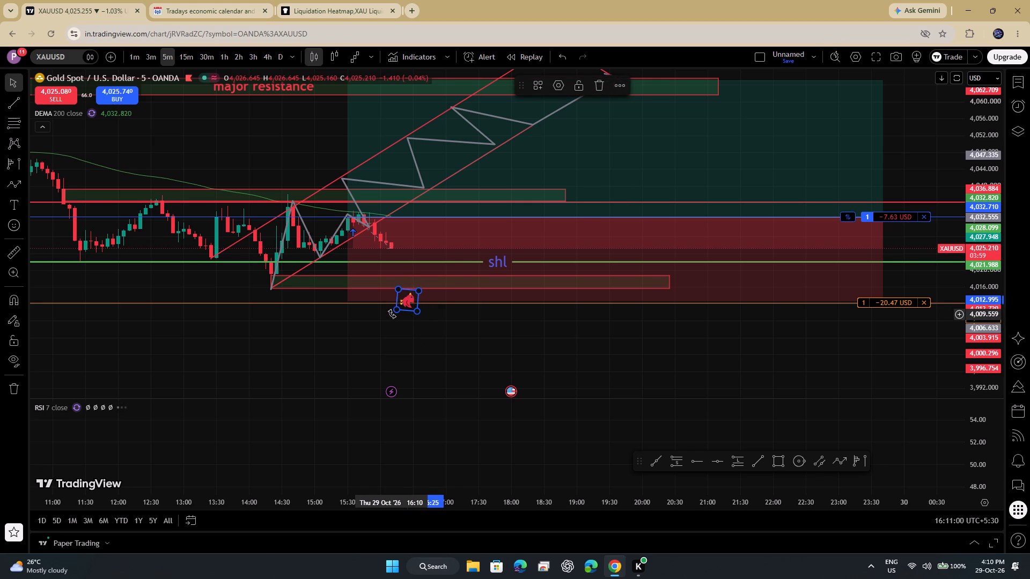
left_click(393, 314)
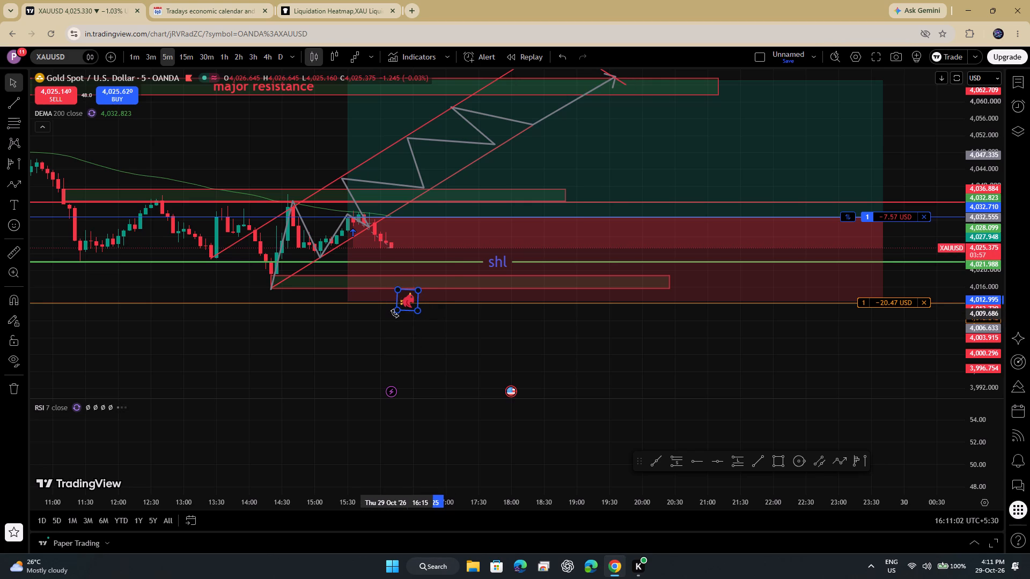
left_click_drag(411, 300, 395, 301)
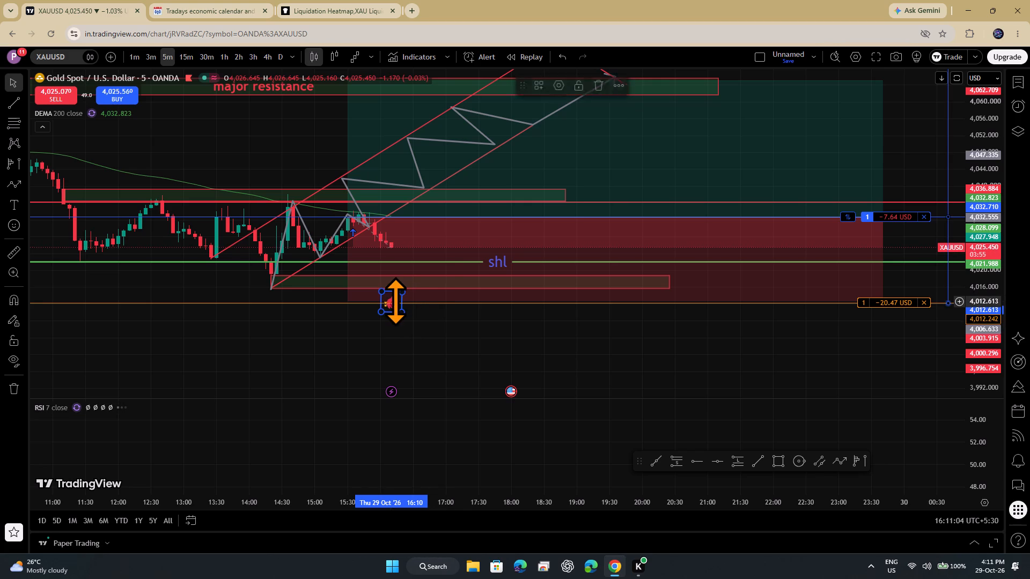
left_click(428, 321)
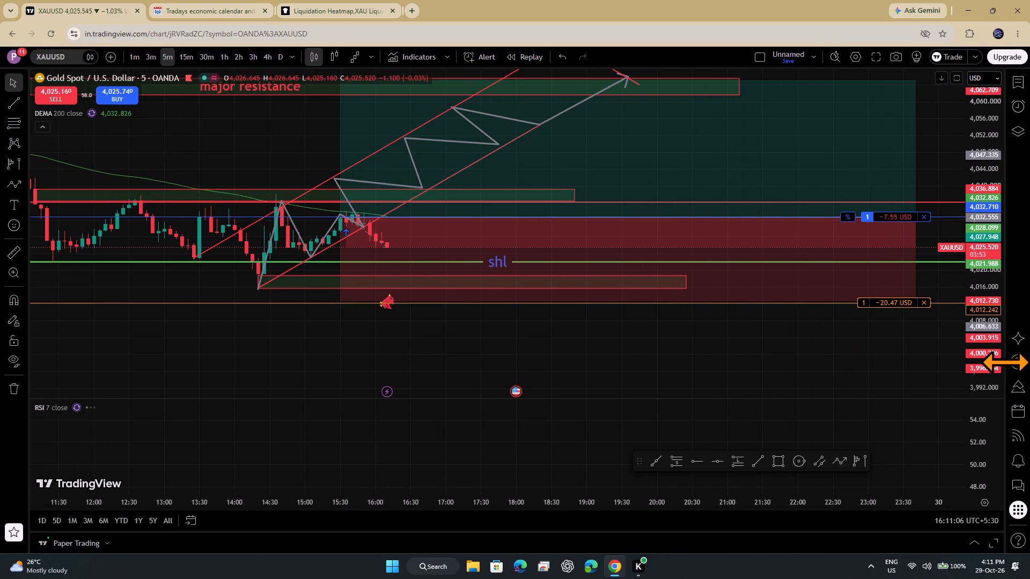
Set the stop level of the long-position projection to 4,012.141.
left_click_drag(995, 365, 945, 261)
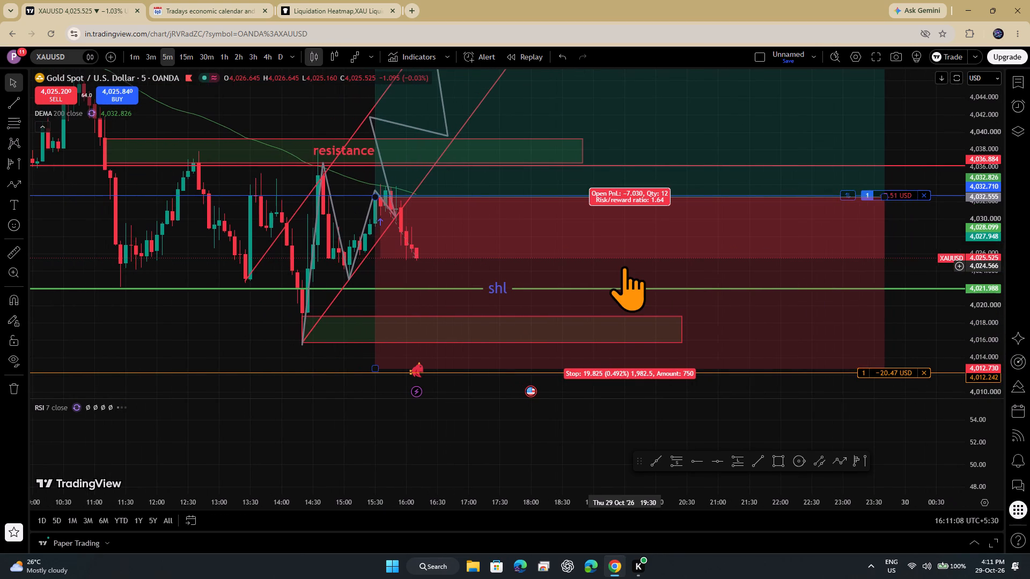
left_click_drag(972, 224, 980, 293)
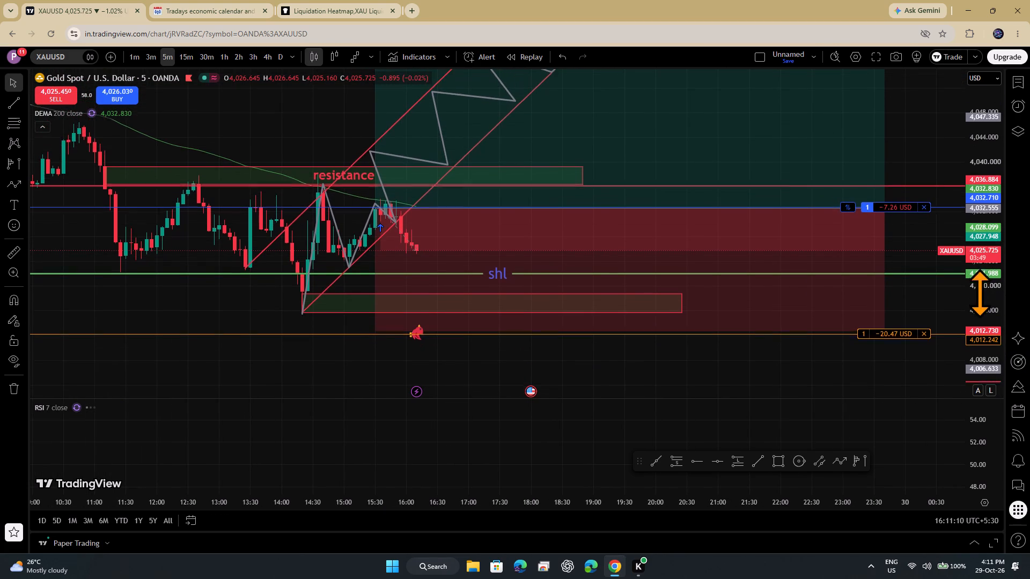
left_click_drag(980, 293, 980, 296)
left_click(373, 328)
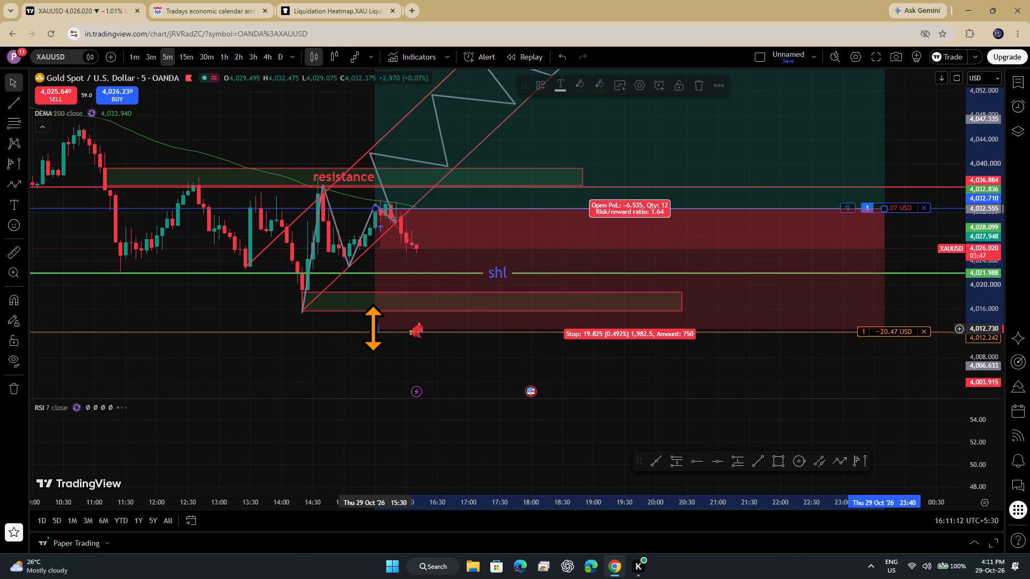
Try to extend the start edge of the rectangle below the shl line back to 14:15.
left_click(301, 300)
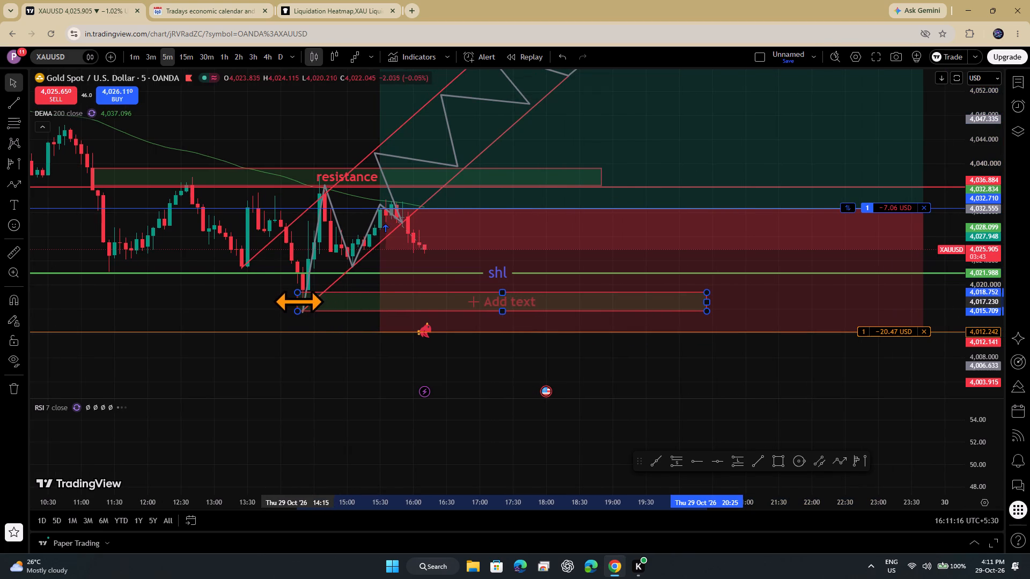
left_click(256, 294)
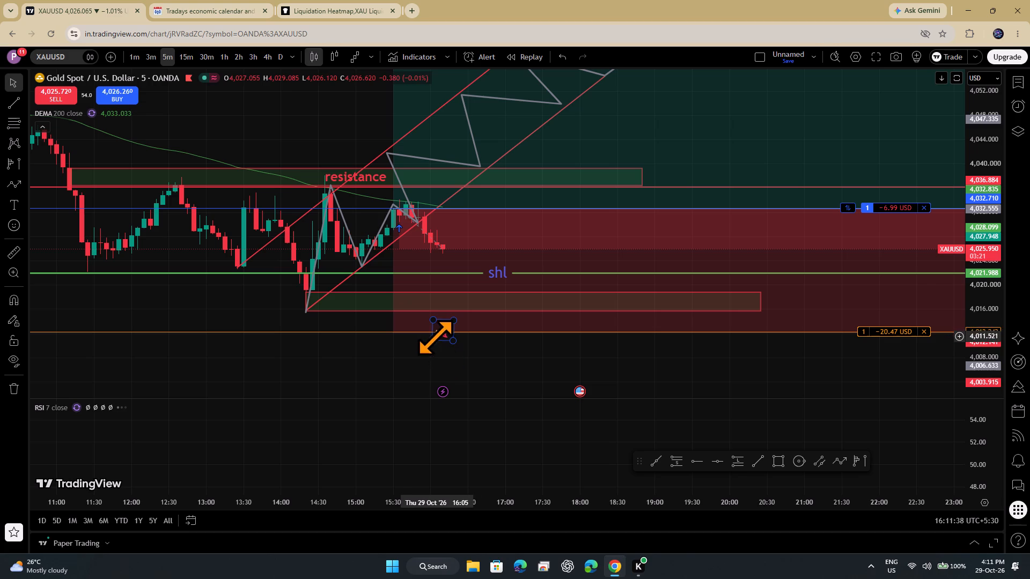
Enlarge the bird emoji at 16:10 to roughly twice its size.
left_click_drag(433, 338, 415, 354)
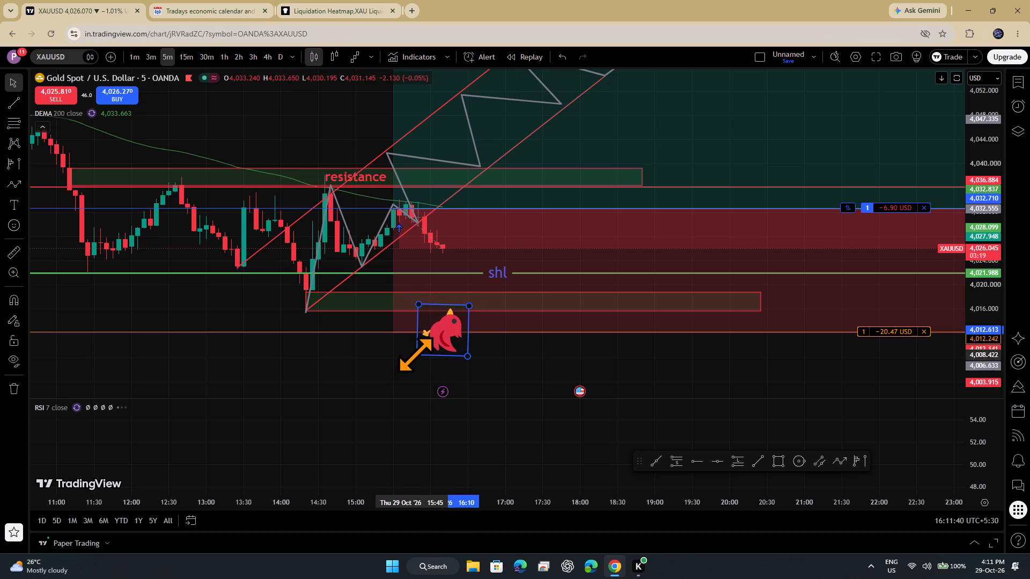
left_click_drag(415, 354, 417, 350)
Shift the paper trade's stop-loss order to 4,012.229 without confirming the change.
left_click_drag(437, 331, 429, 336)
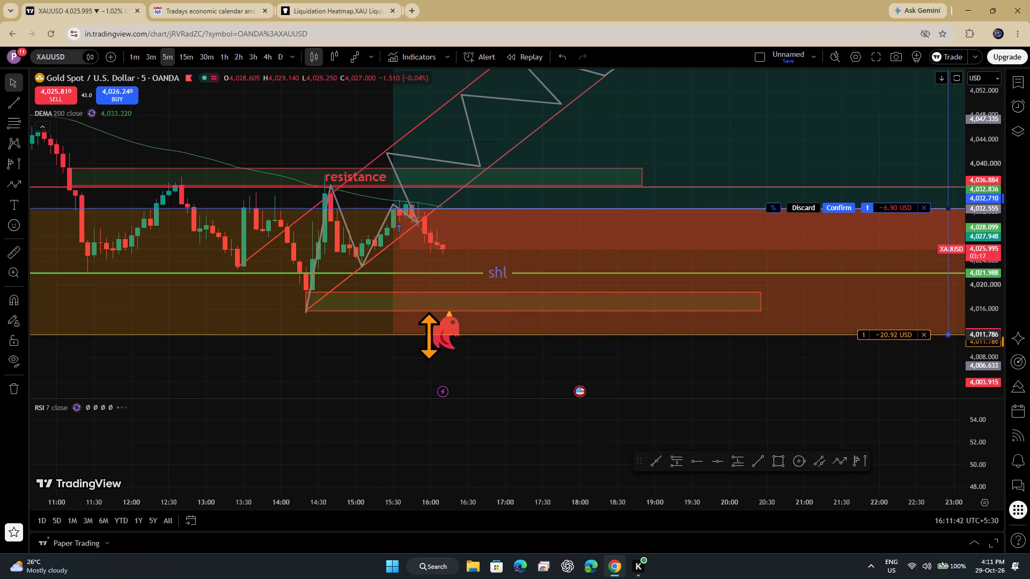
left_click_drag(429, 336, 426, 332)
Move the enlarged bird emoji up so it overlaps the lower rectangle, at 16:05 and 4,014.827.
left_click_drag(446, 342, 328, 336)
left_click_drag(328, 336, 448, 339)
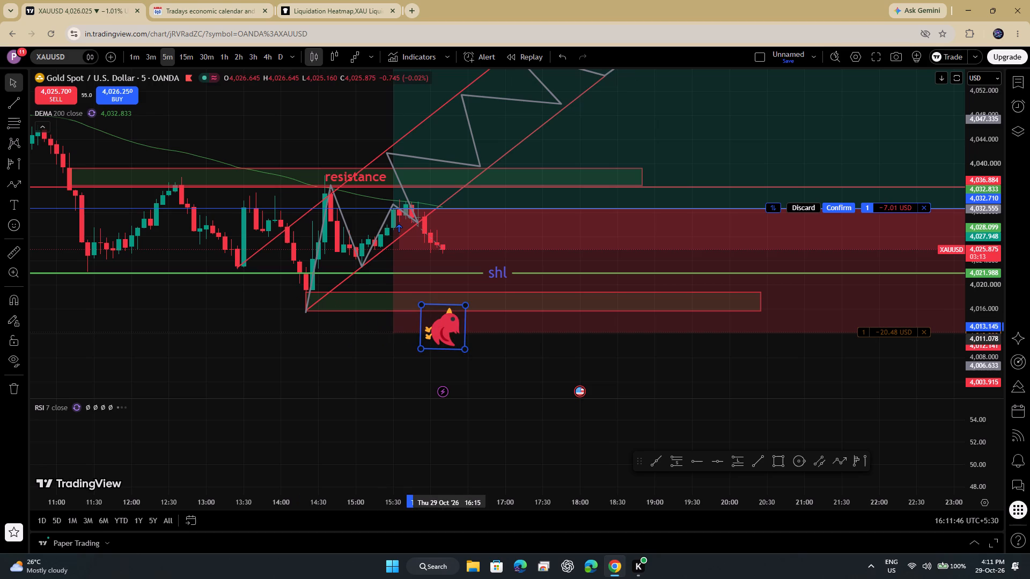
left_click_drag(448, 339, 447, 338)
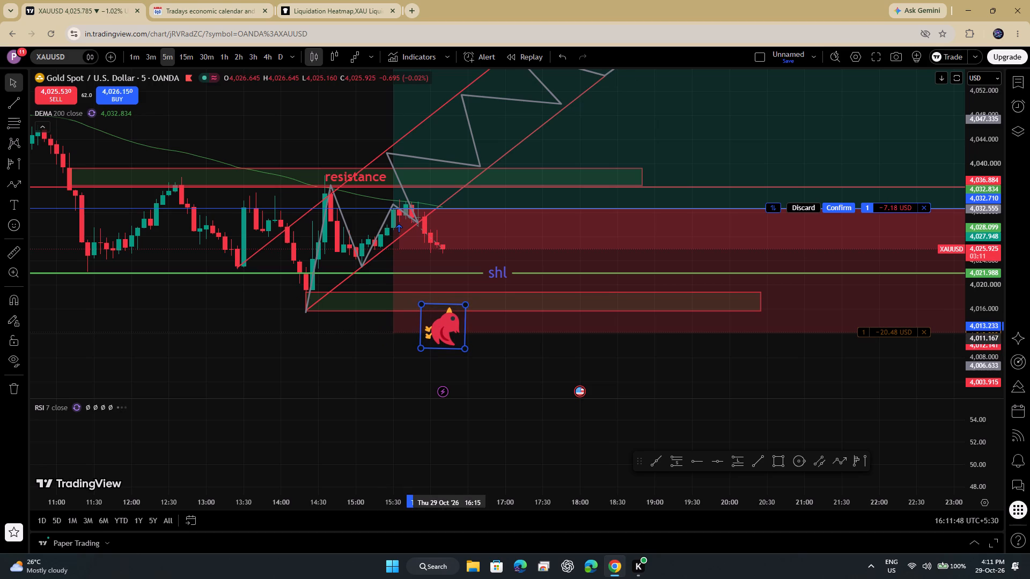
left_click_drag(447, 338, 444, 330)
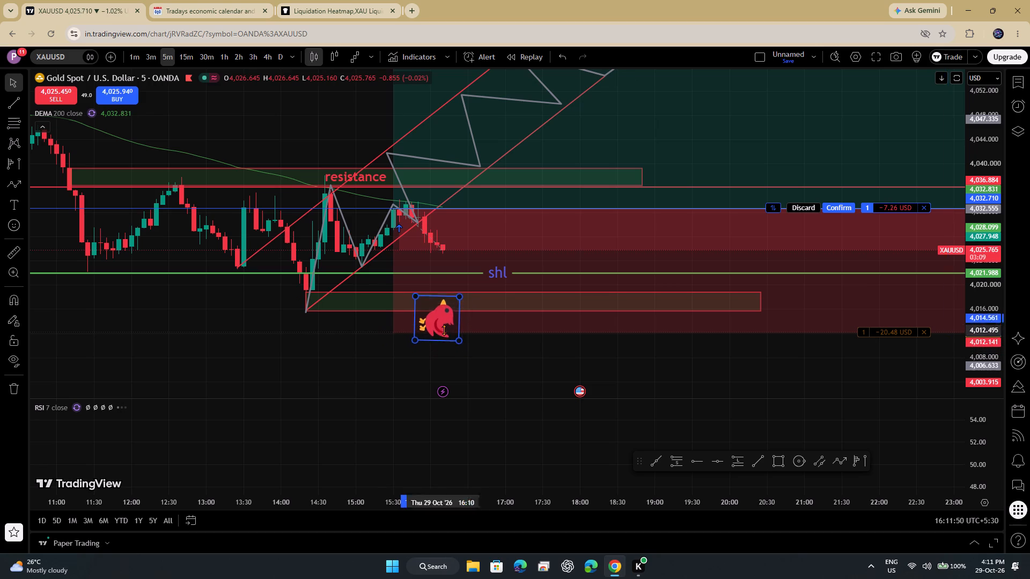
left_click_drag(444, 330, 443, 324)
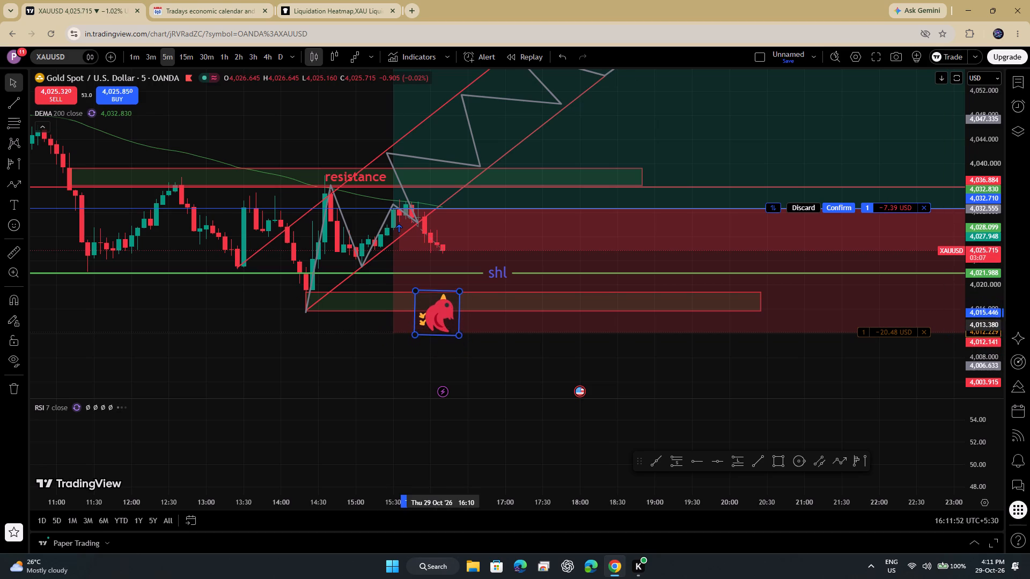
left_click_drag(443, 324, 443, 329)
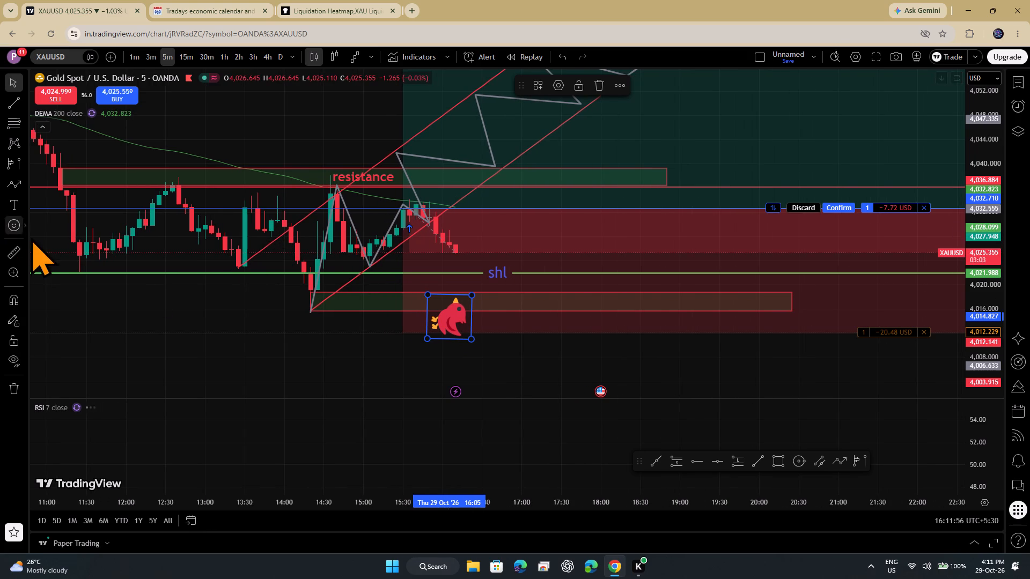
Place a red triangular flag emoji on the chart at 17:20 and about 4,039.5, over the resistance rectangle.
left_click(14, 220)
scroll(155, 421, "down", 2)
scroll(155, 421, "up", 1)
scroll(155, 421, "down", 1)
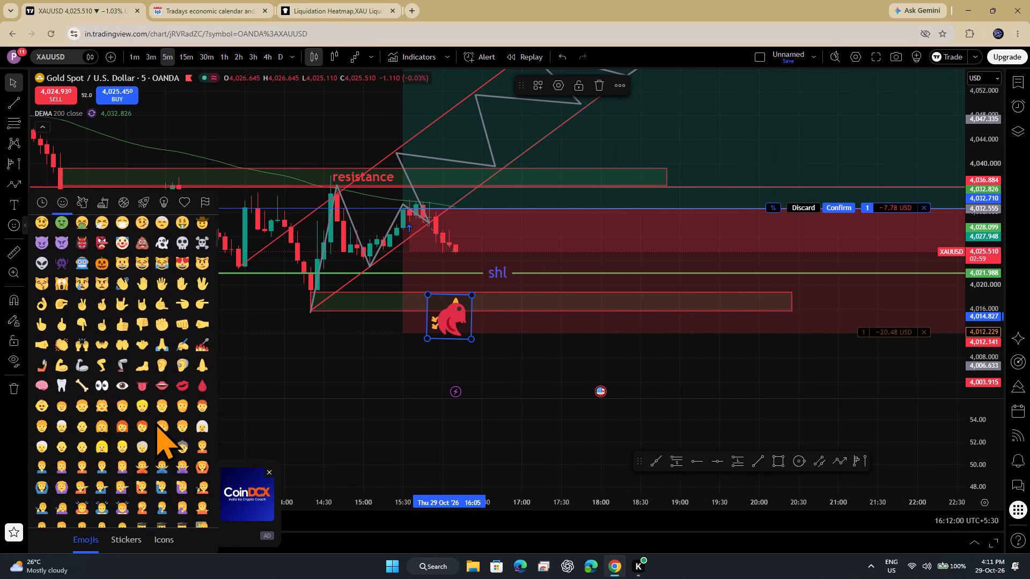
scroll(155, 421, "down", 5)
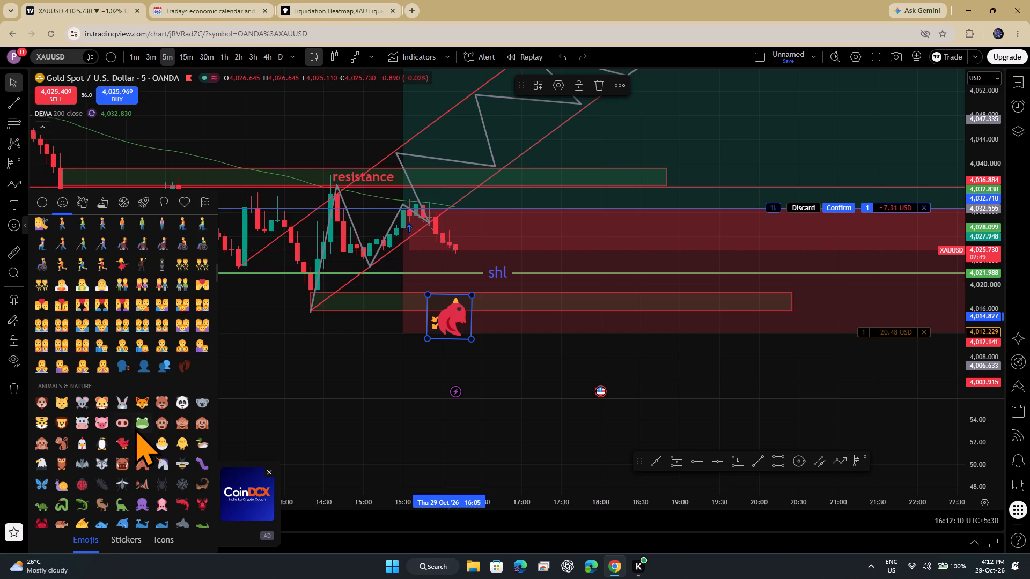
scroll(135, 428, "up", 6)
scroll(135, 428, "down", 1)
scroll(135, 428, "up", 2)
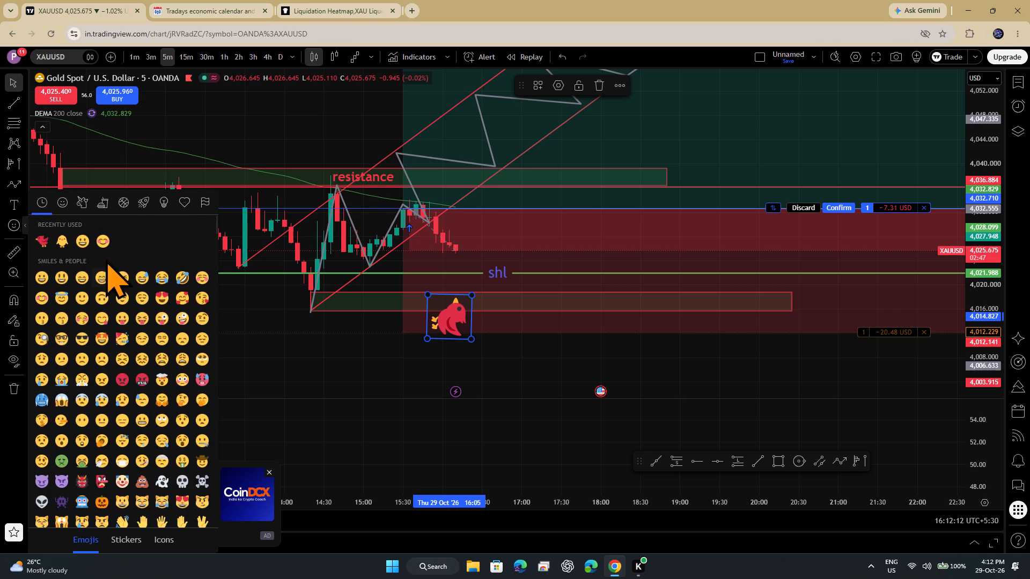
left_click(122, 202)
left_click(142, 197)
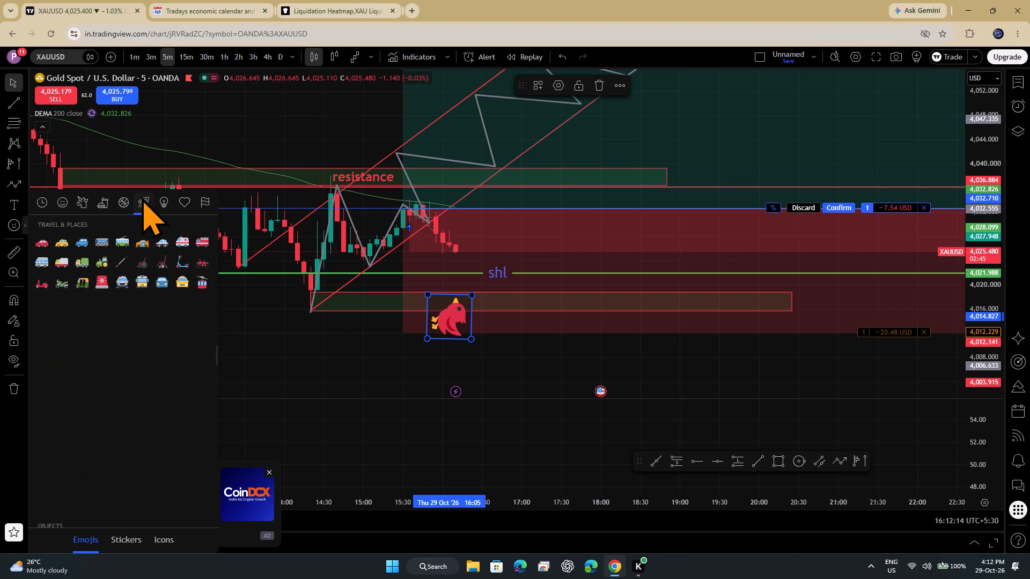
left_click(158, 204)
left_click(175, 206)
left_click(203, 208)
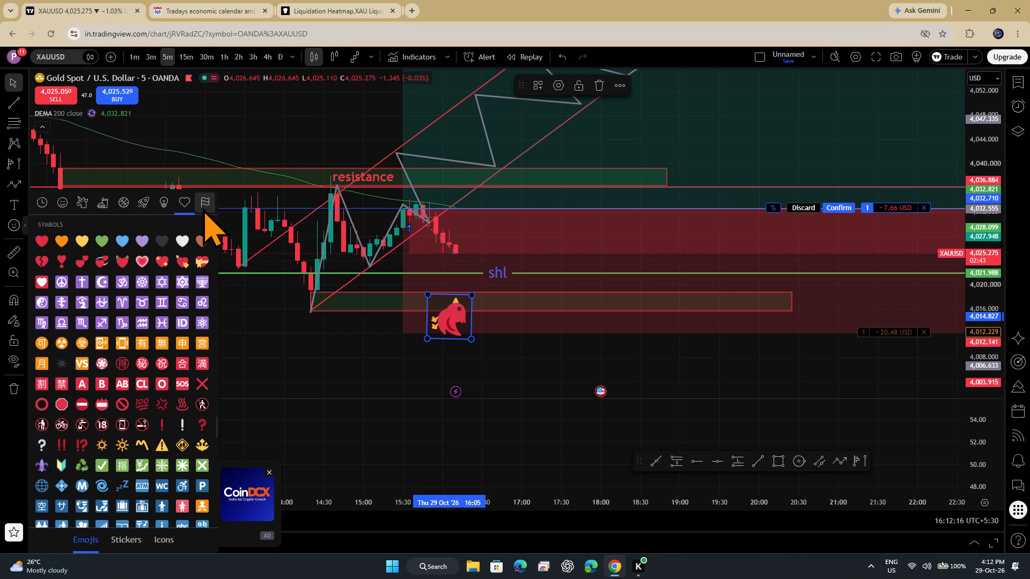
left_click(105, 233)
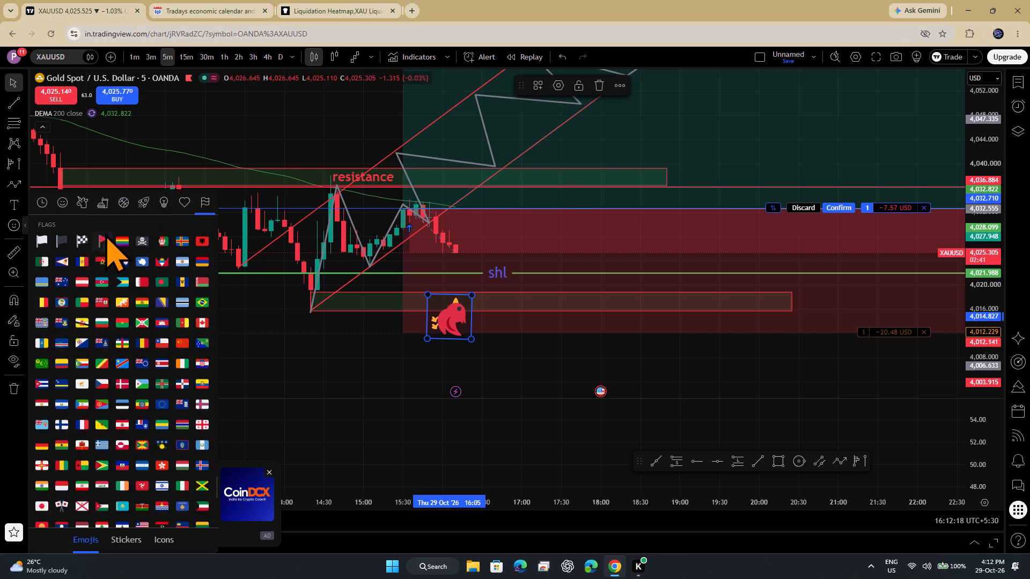
left_click(550, 167)
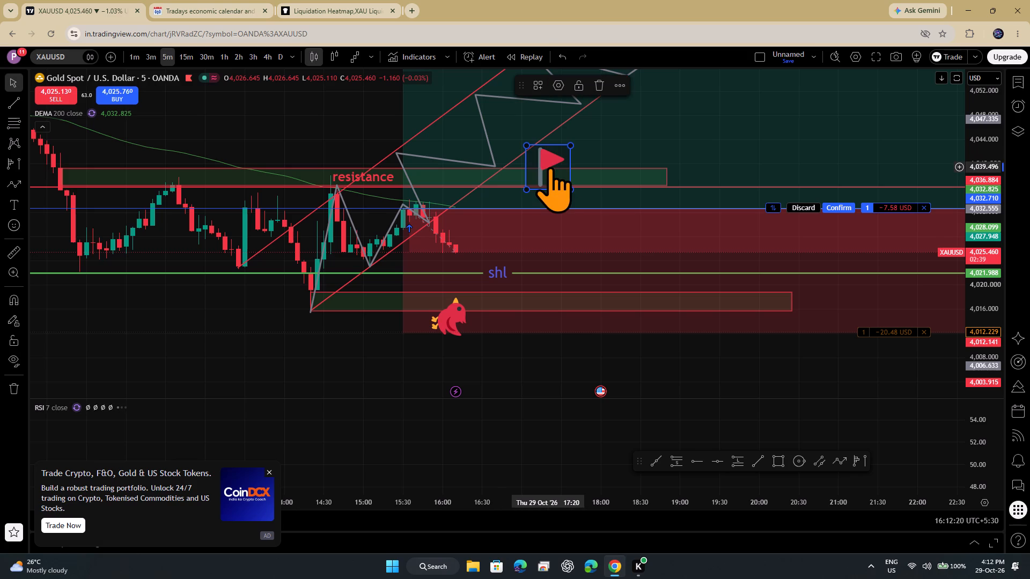
Move the red flag emoji up to 17:30 and 4,042.683, just above the resistance rectangle.
left_click_drag(550, 168, 563, 149)
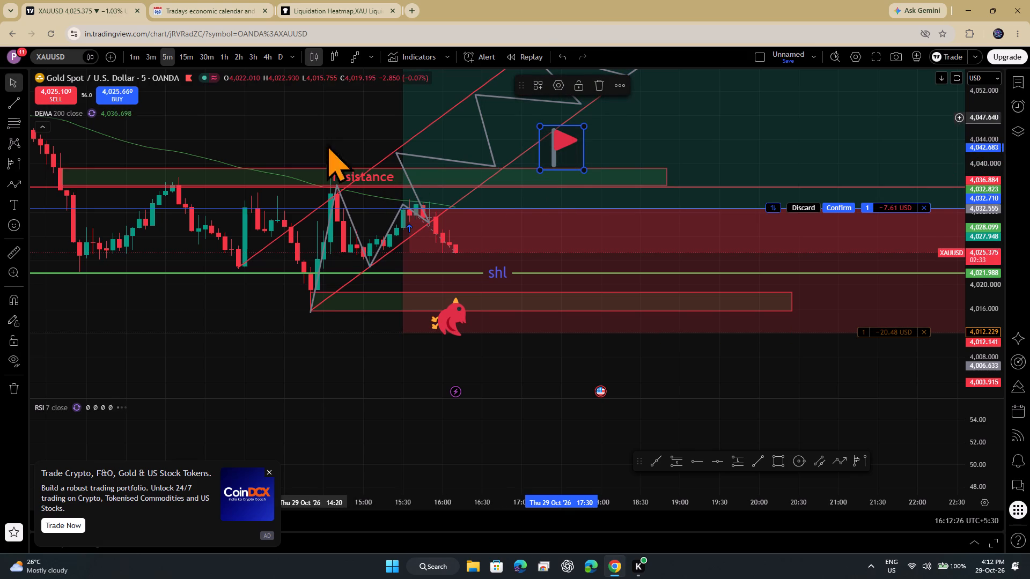
Look through the whole emoji library, from smileys to country flags, for another emoji to add to the chart.
left_click_drag(292, 142, 286, 219)
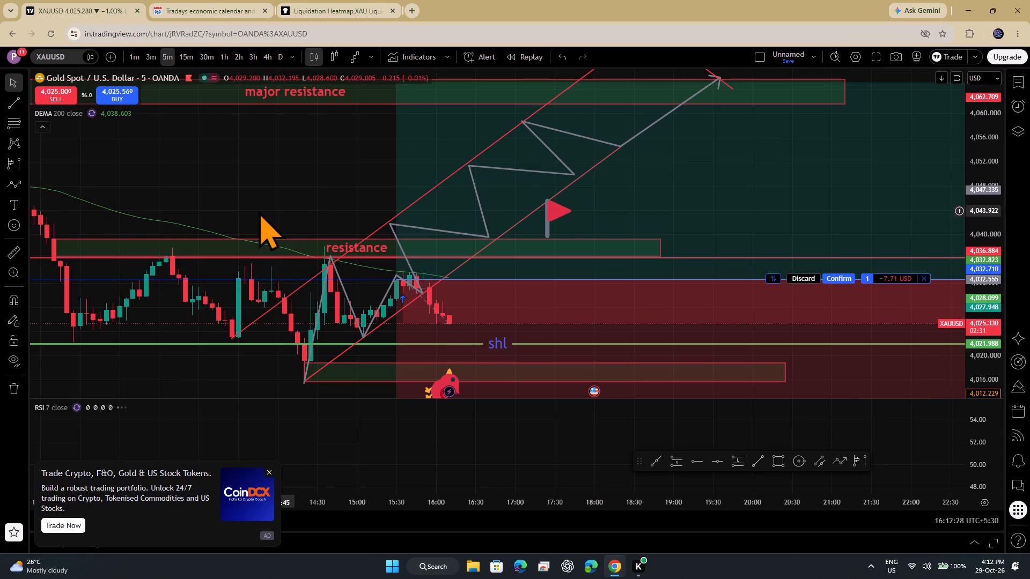
left_click(12, 202)
left_click(10, 205)
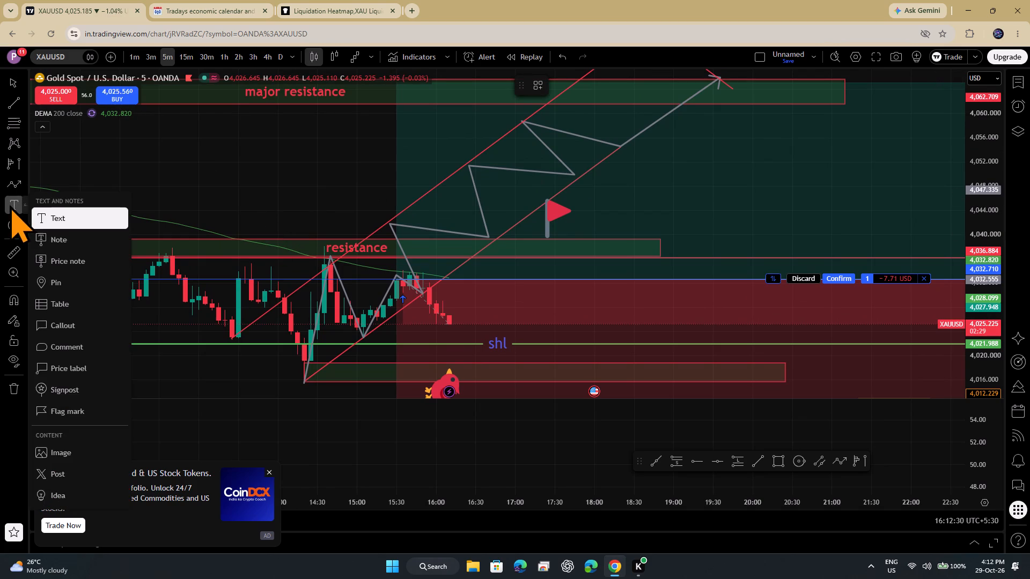
left_click(15, 222)
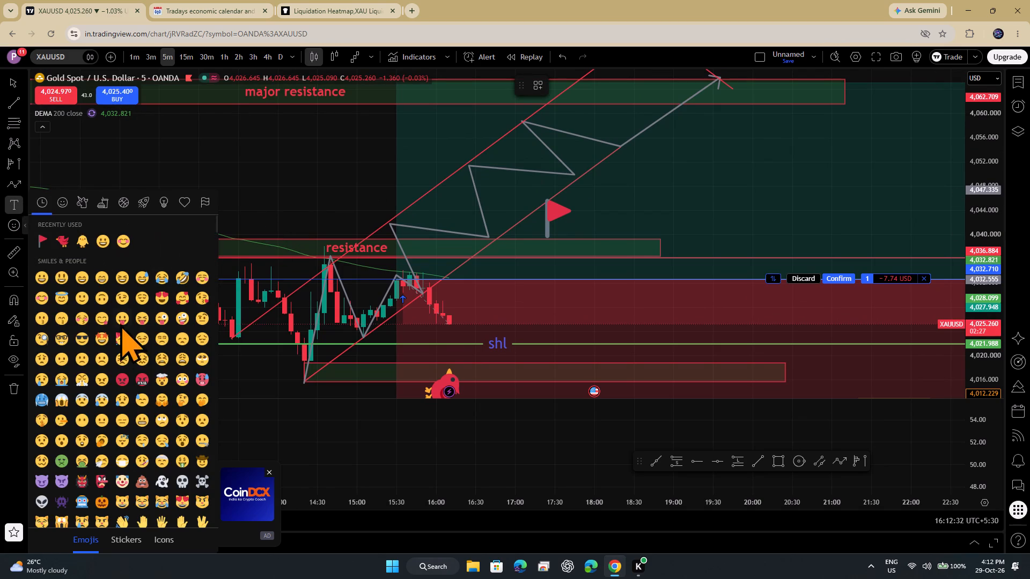
scroll(120, 332, "down", 2)
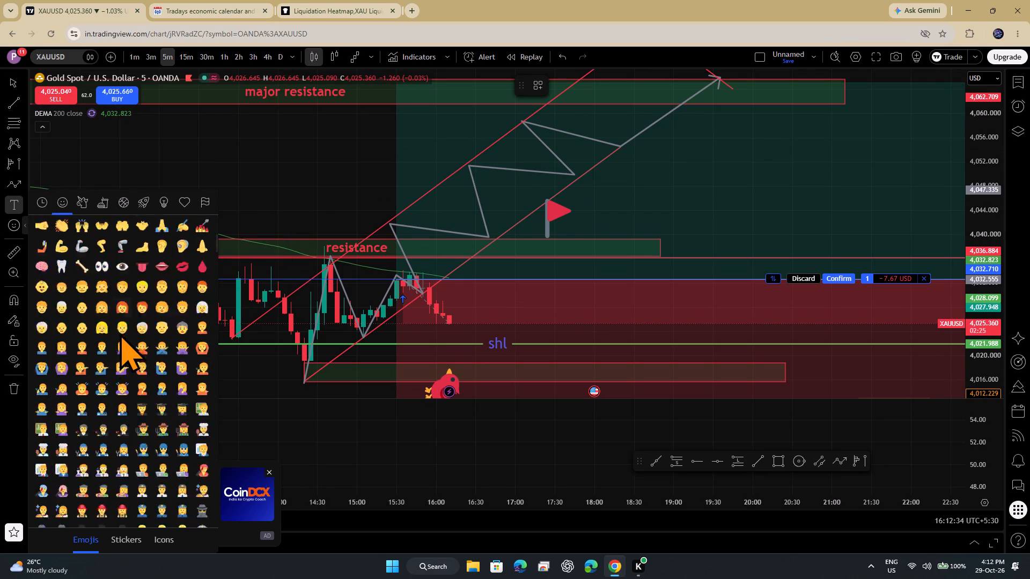
scroll(120, 332, "down", 4)
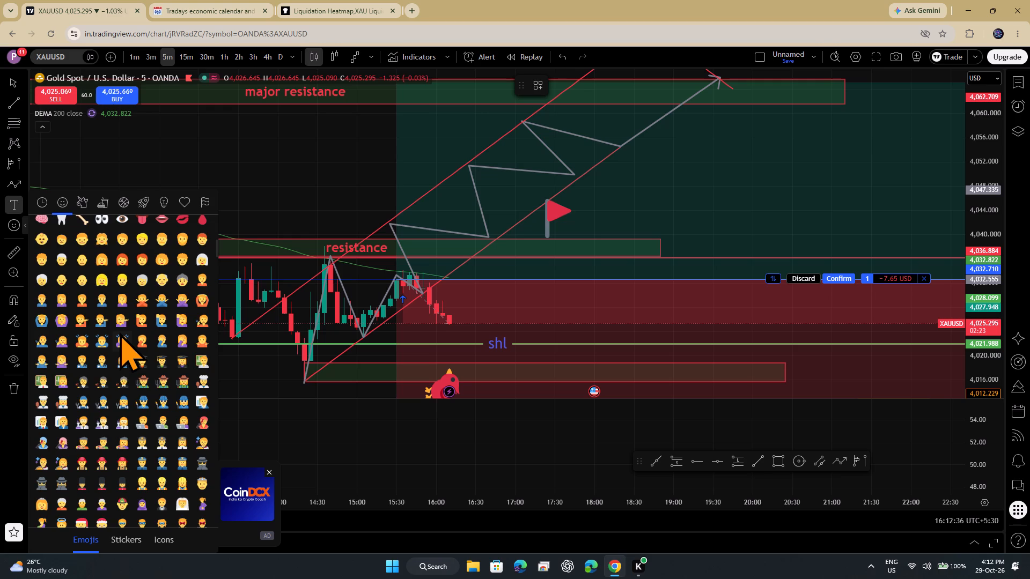
scroll(120, 332, "down", 7)
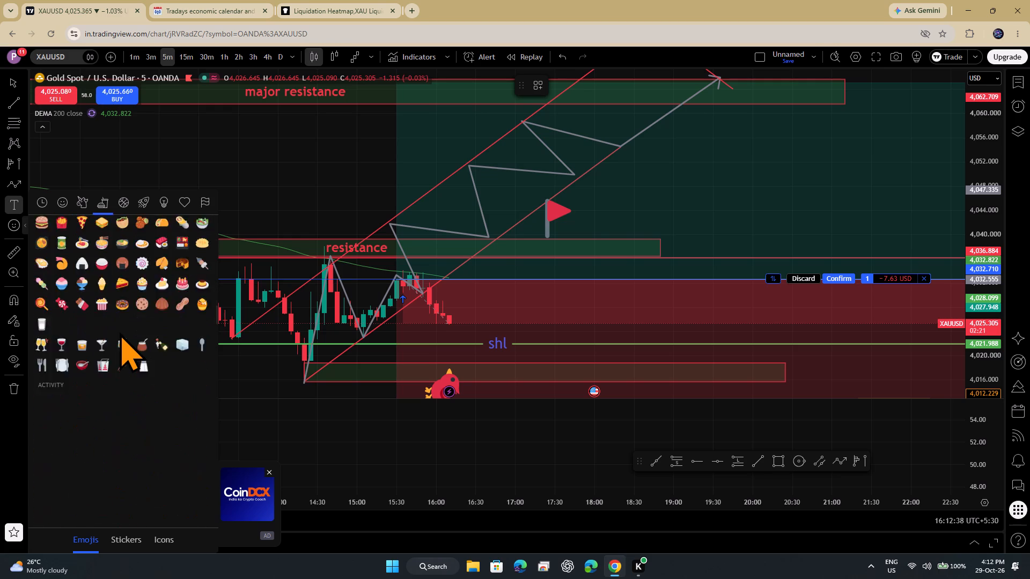
scroll(120, 332, "down", 7)
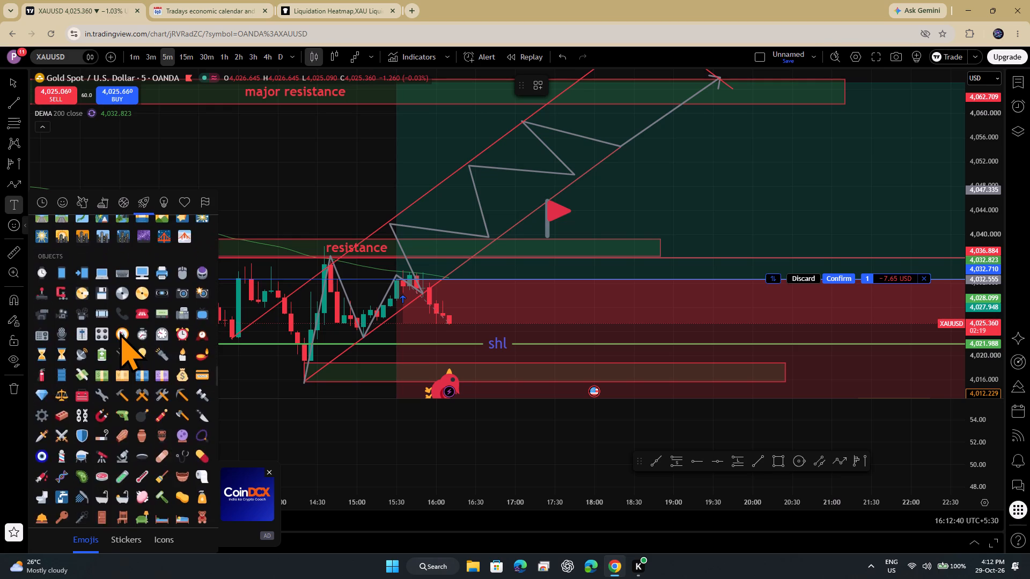
scroll(120, 332, "down", 7)
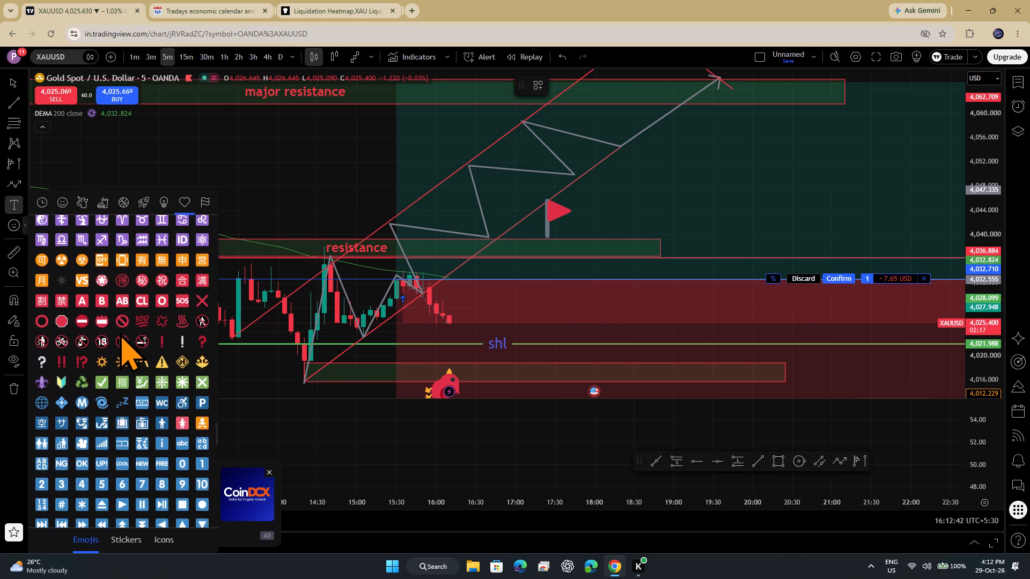
scroll(120, 332, "down", 8)
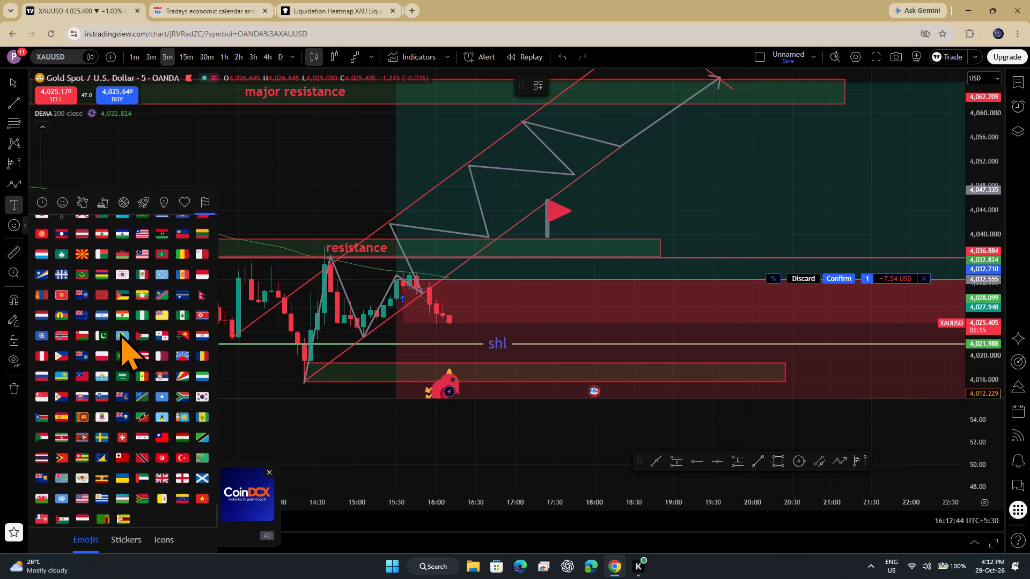
Check the recently used, symbols, flags, travel and objects emoji categories for a suitable chart marker.
left_click(61, 199)
left_click(46, 199)
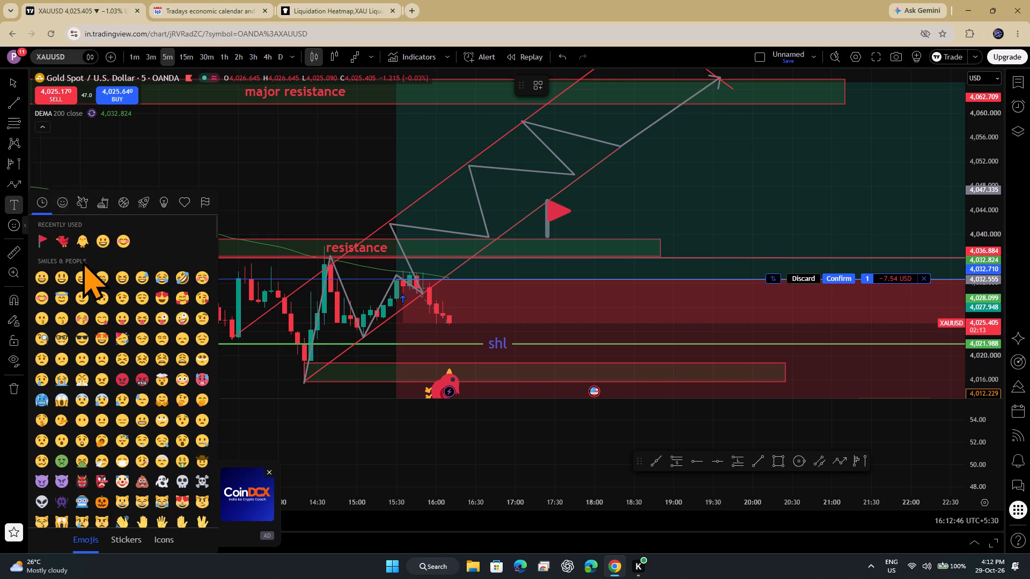
scroll(83, 261, "up", 6)
left_click(206, 201)
left_click(175, 197)
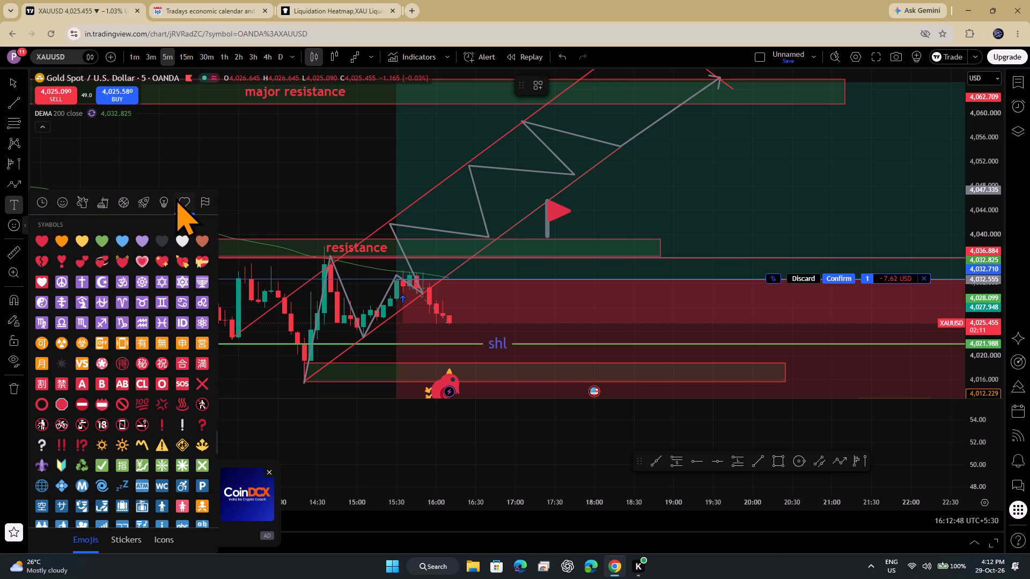
scroll(141, 298, "down", 8)
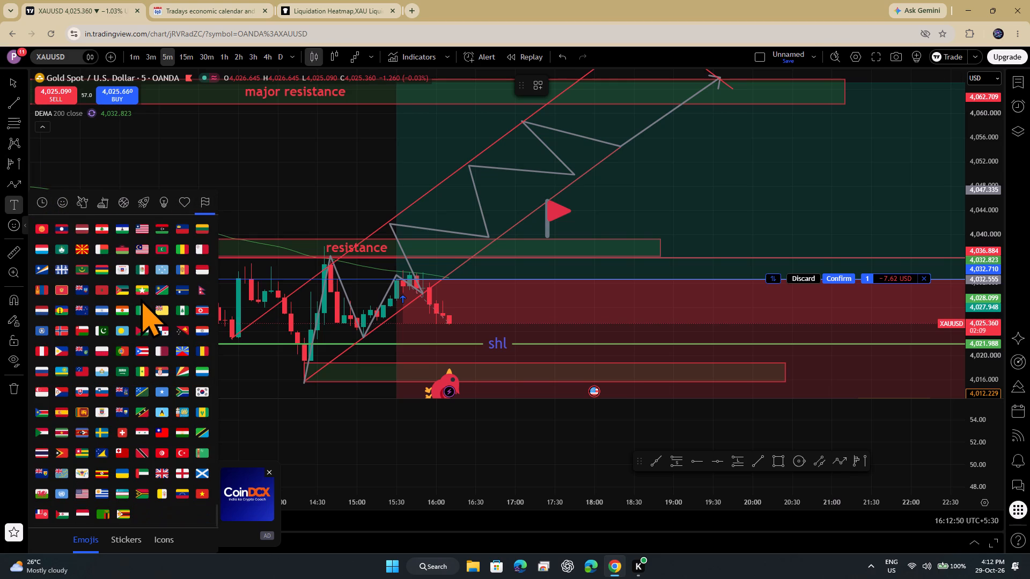
scroll(141, 298, "down", 7)
left_click(137, 198)
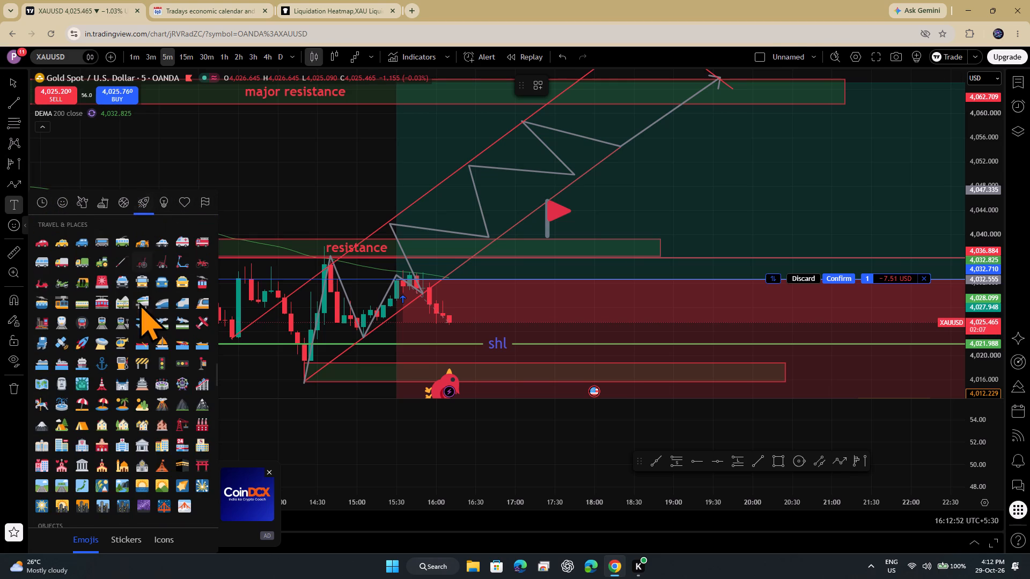
scroll(139, 302, "down", 5)
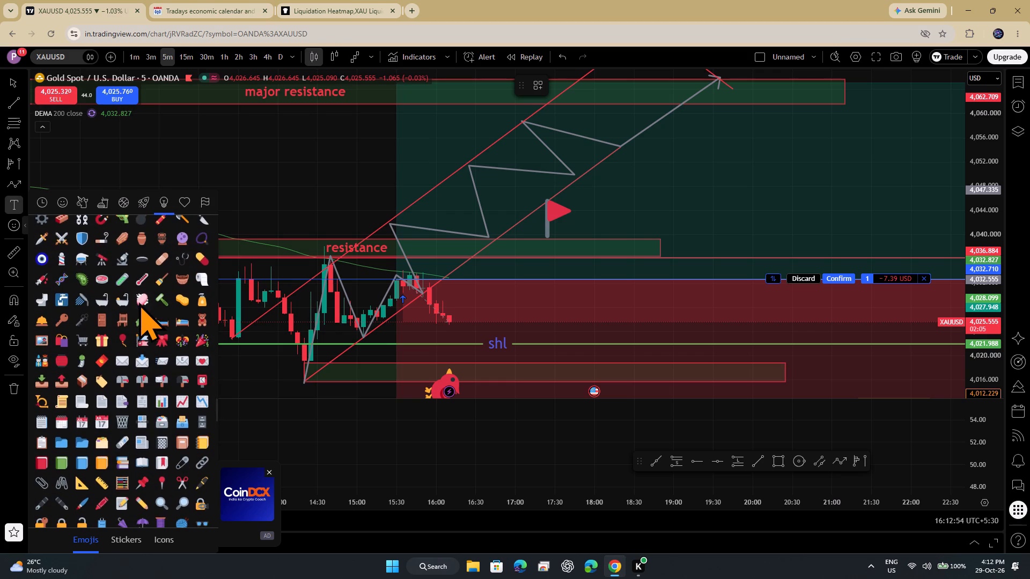
scroll(139, 302, "down", 11)
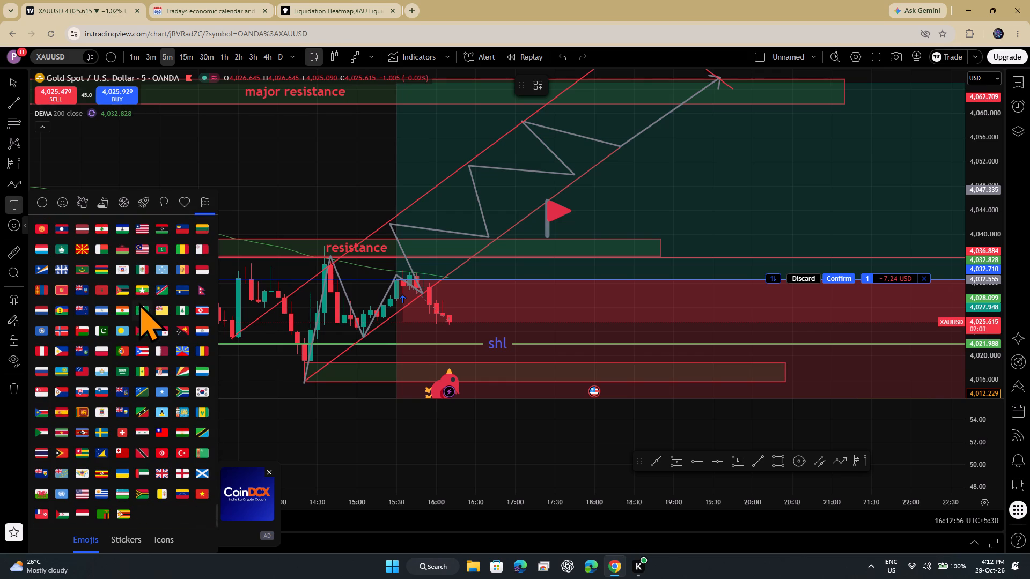
scroll(139, 302, "down", 2)
scroll(139, 302, "up", 20)
scroll(139, 302, "up", 8)
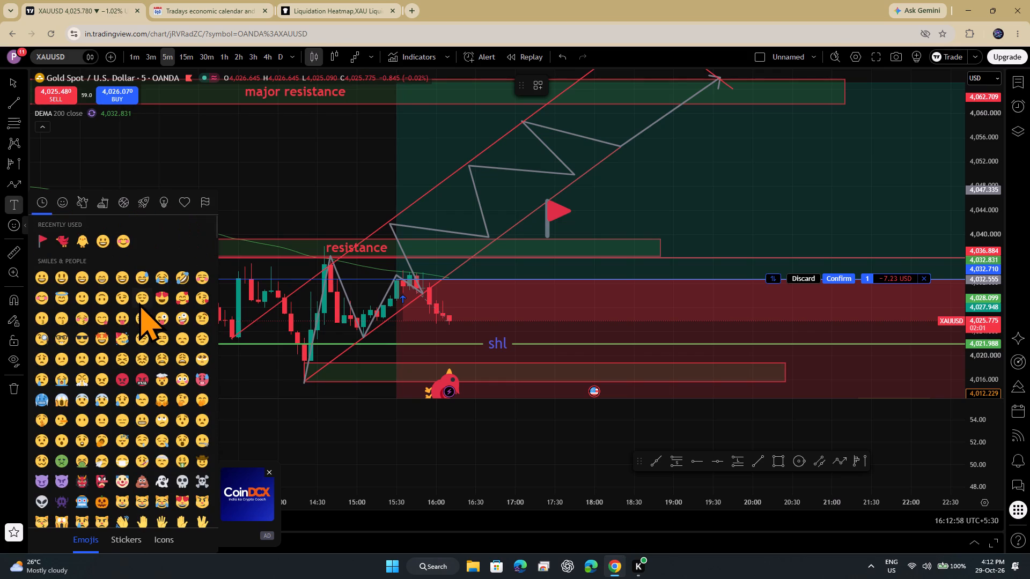
Go through the people, animals, food, activity and travel emojis again for a suitable chart marker.
scroll(139, 302, "down", 2)
scroll(179, 329, "down", 2)
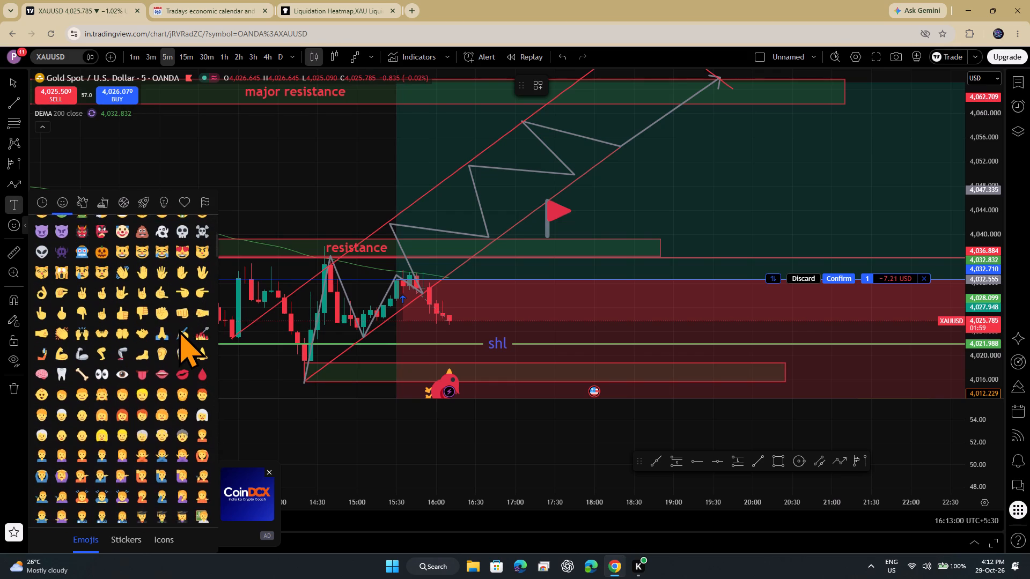
scroll(179, 329, "down", 5)
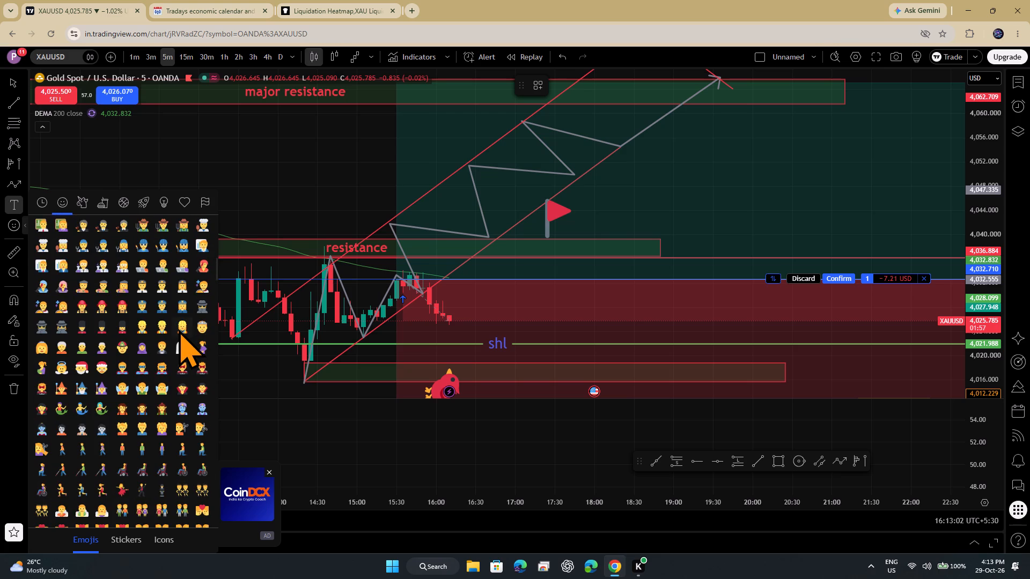
scroll(179, 329, "down", 4)
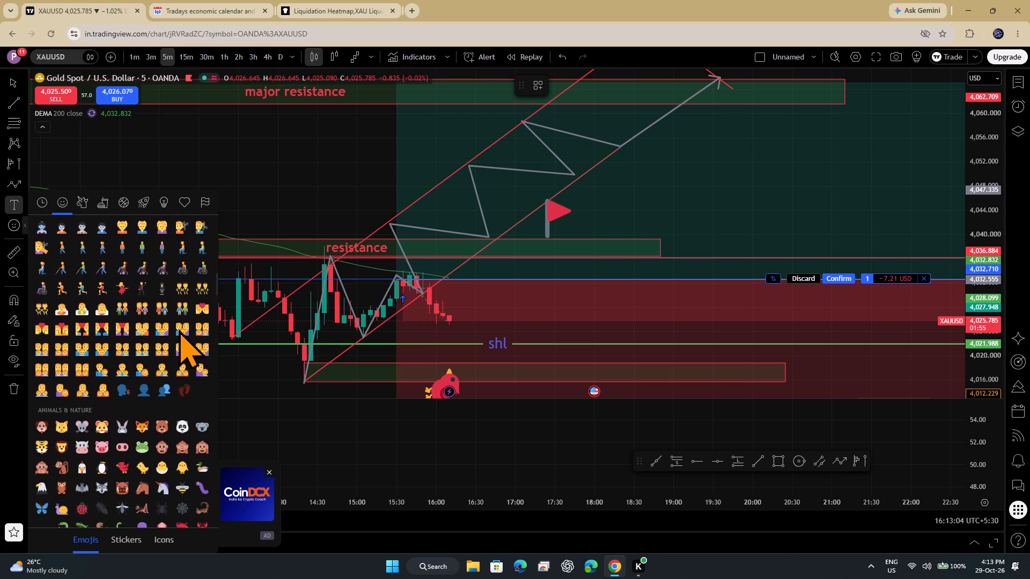
scroll(179, 329, "down", 4)
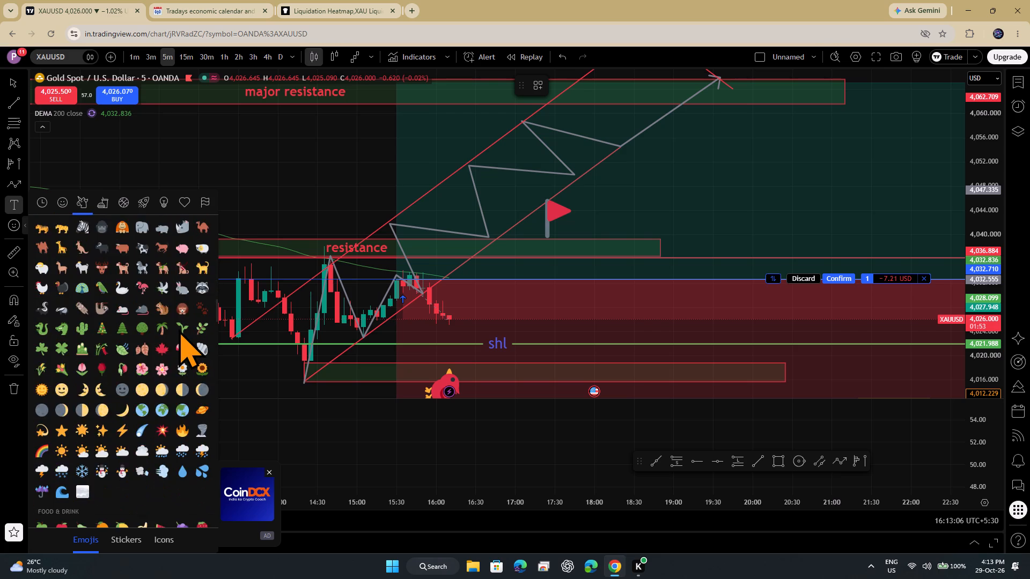
scroll(179, 329, "down", 4)
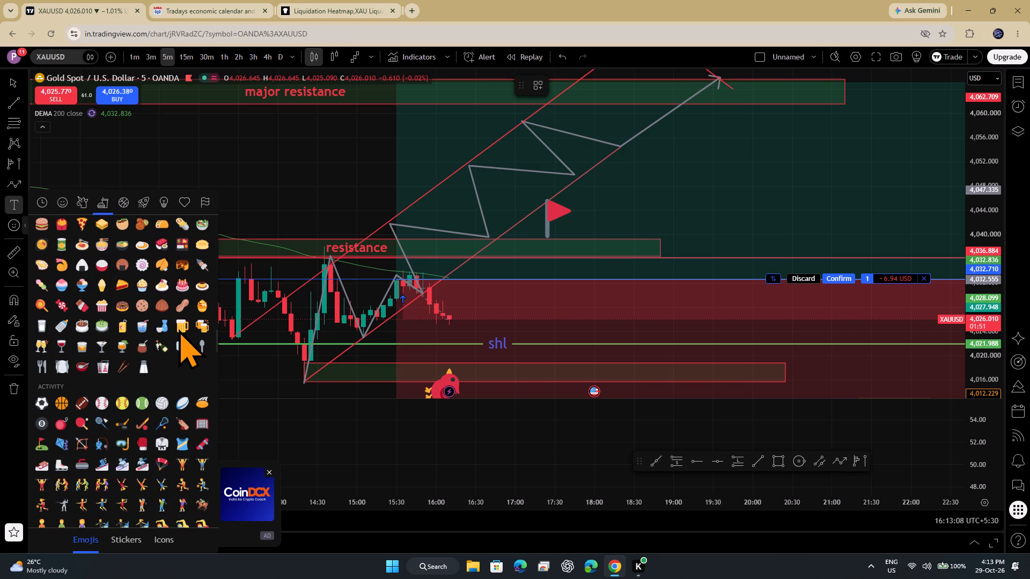
scroll(179, 329, "down", 4)
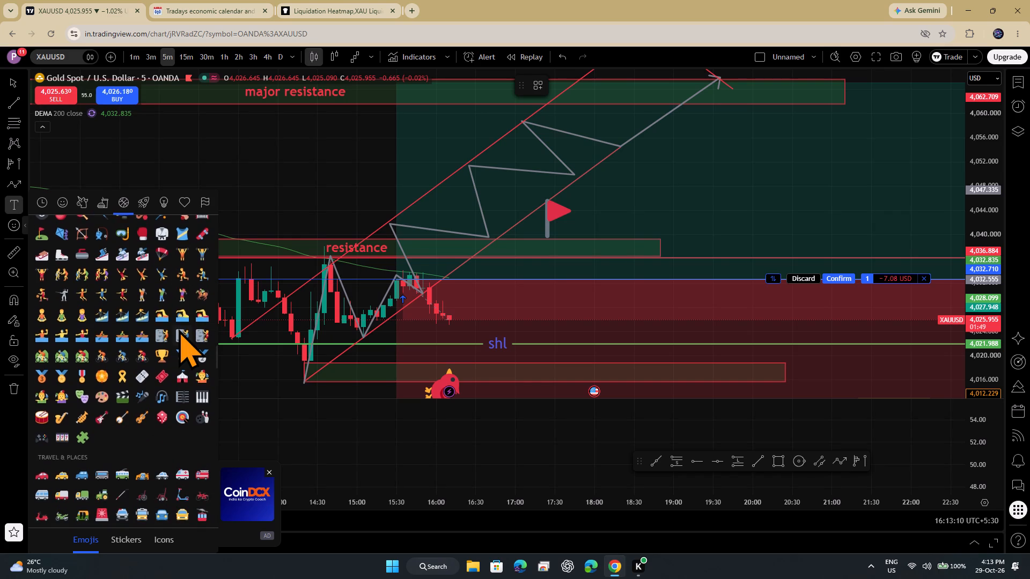
scroll(179, 329, "down", 2)
scroll(193, 376, "down", 1)
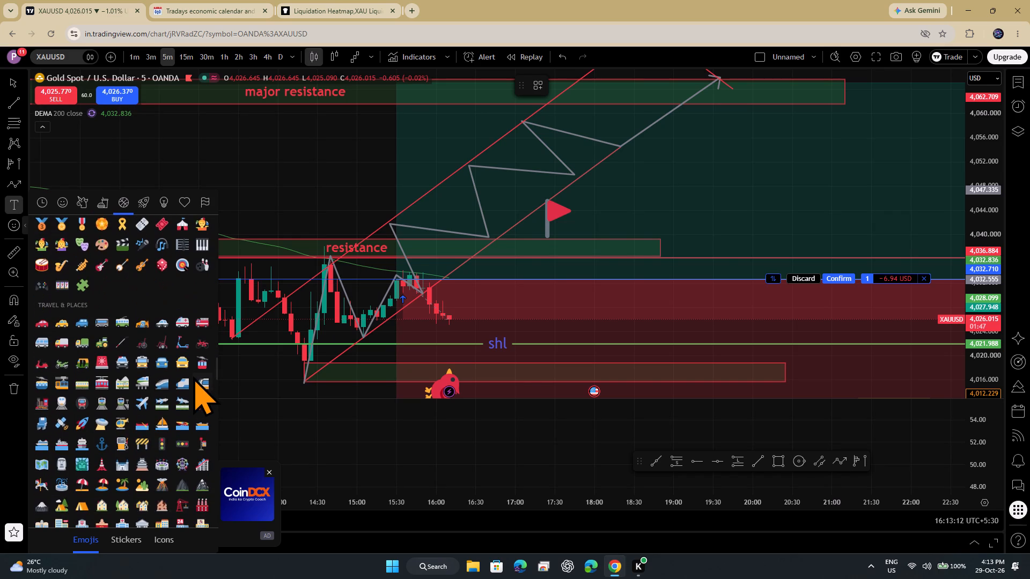
Look through the travel and objects emojis for another suitable chart marker.
scroll(193, 376, "down", 3)
scroll(179, 394, "up", 1)
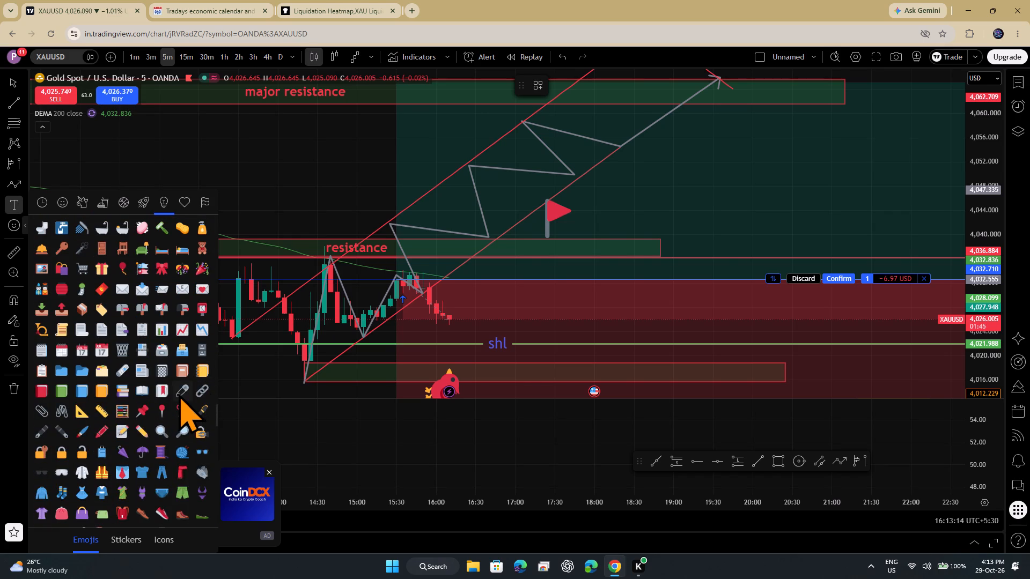
scroll(179, 394, "up", 2)
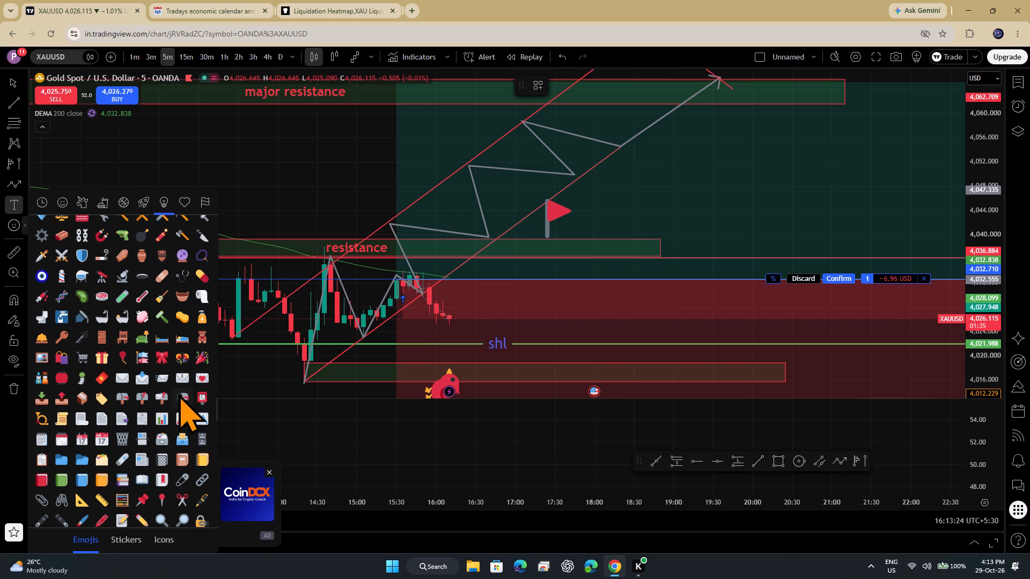
scroll(179, 394, "down", 1)
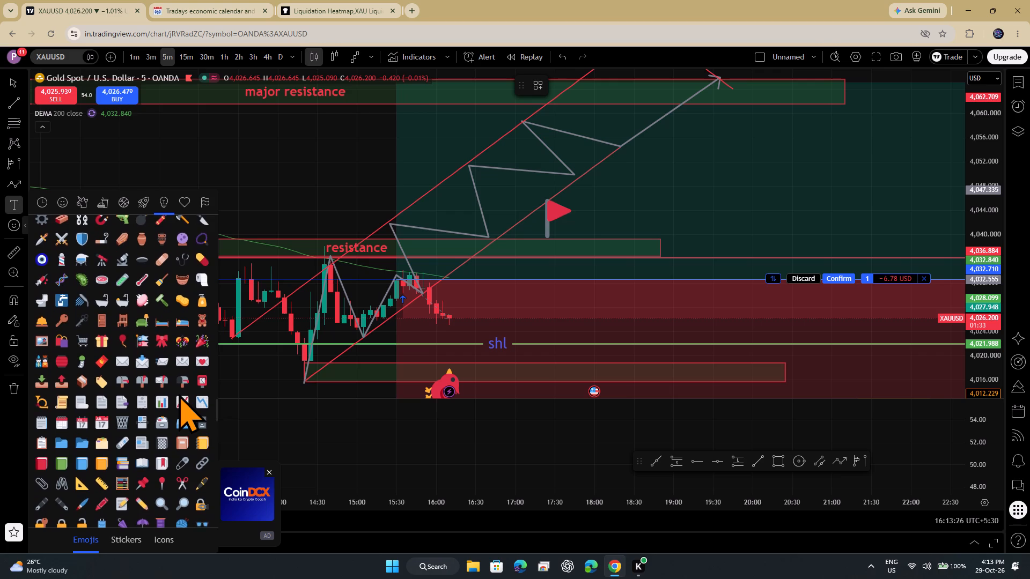
scroll(179, 394, "down", 2)
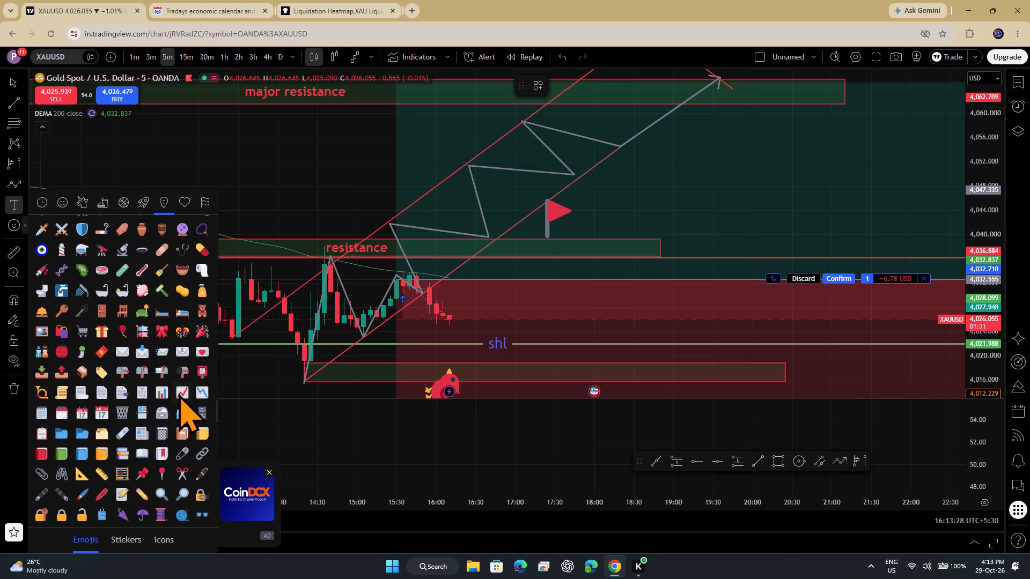
scroll(179, 394, "down", 3)
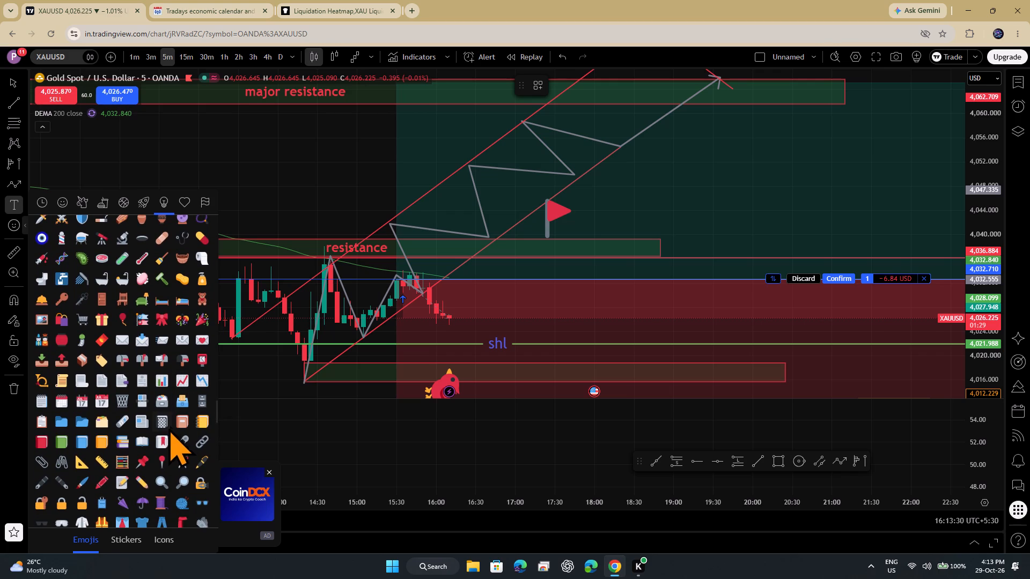
scroll(167, 428, "down", 2)
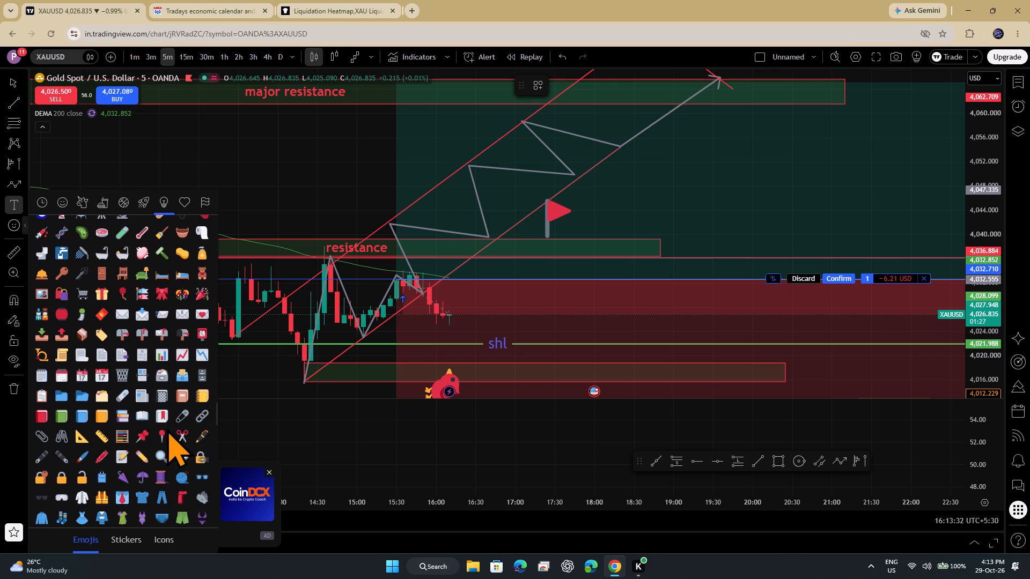
scroll(167, 428, "down", 1)
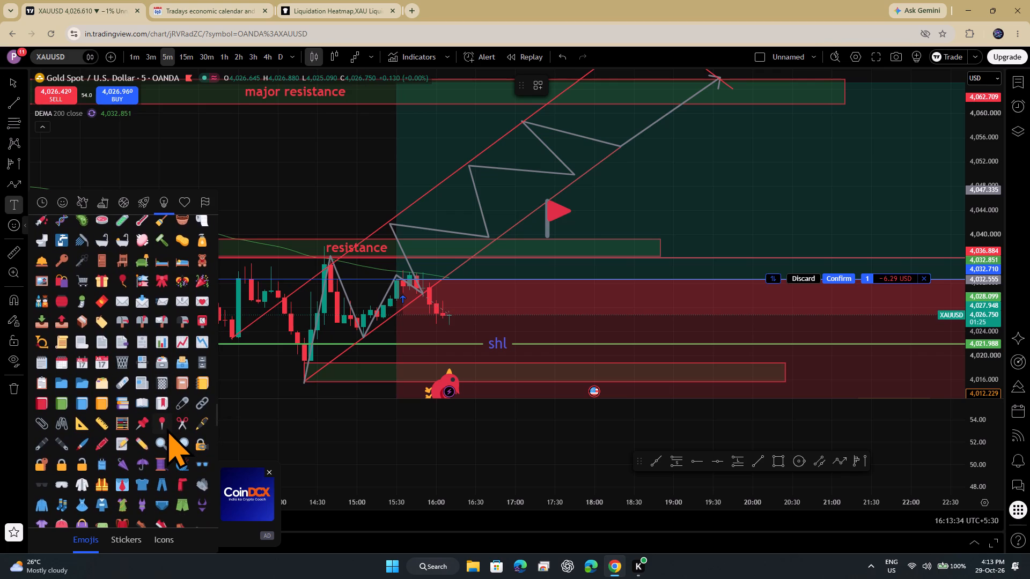
scroll(167, 428, "down", 2)
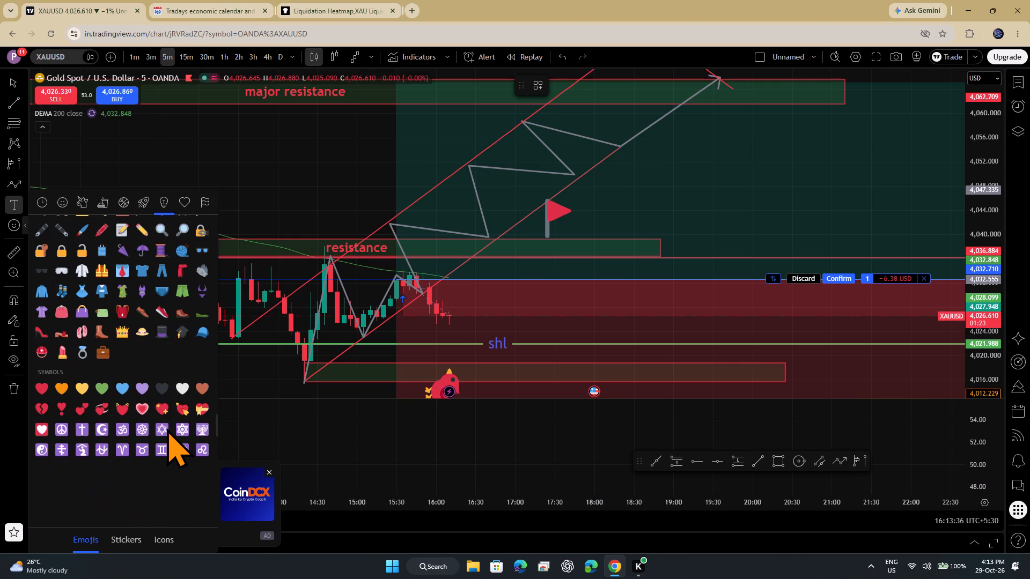
scroll(167, 428, "up", 1)
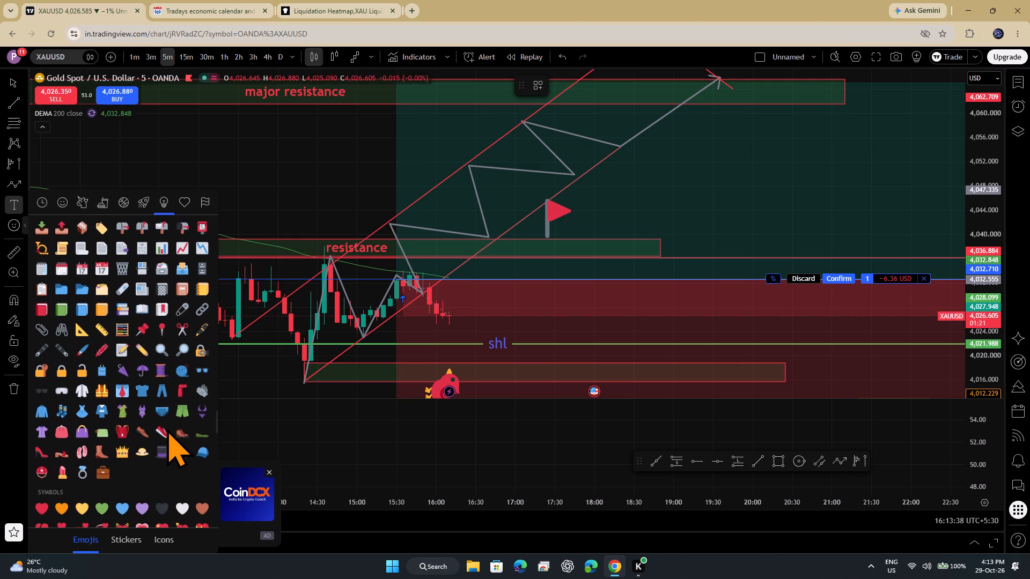
scroll(167, 428, "up", 2)
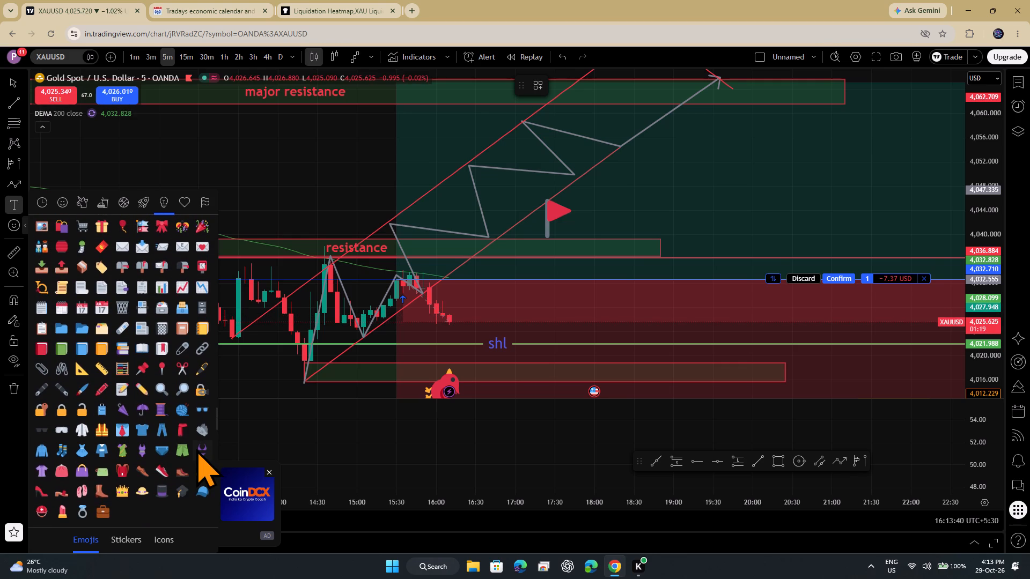
Look through the symbols and country flags emojis to the end of the library for a suitable chart marker.
scroll(196, 449, "down", 4)
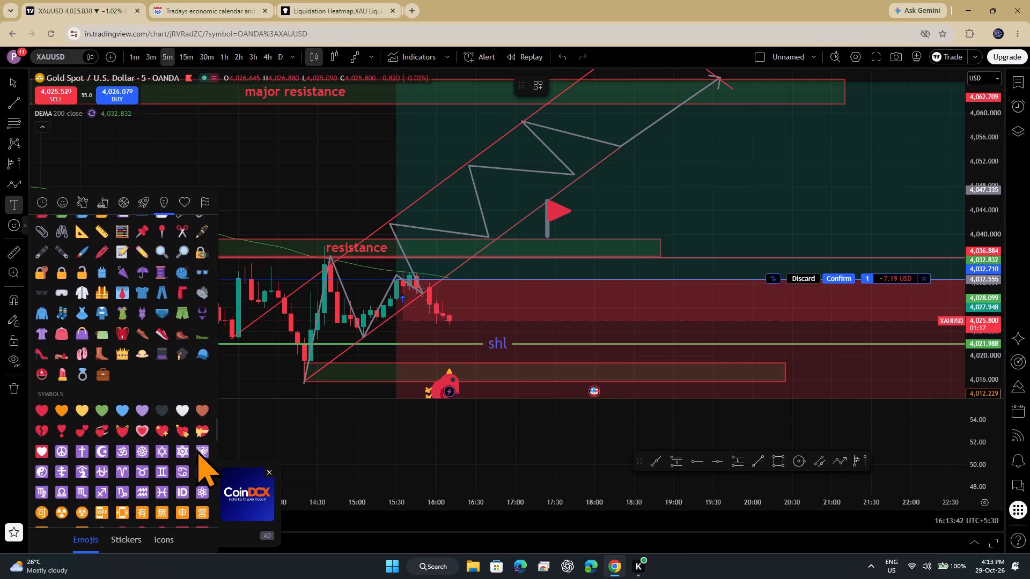
scroll(196, 449, "down", 3)
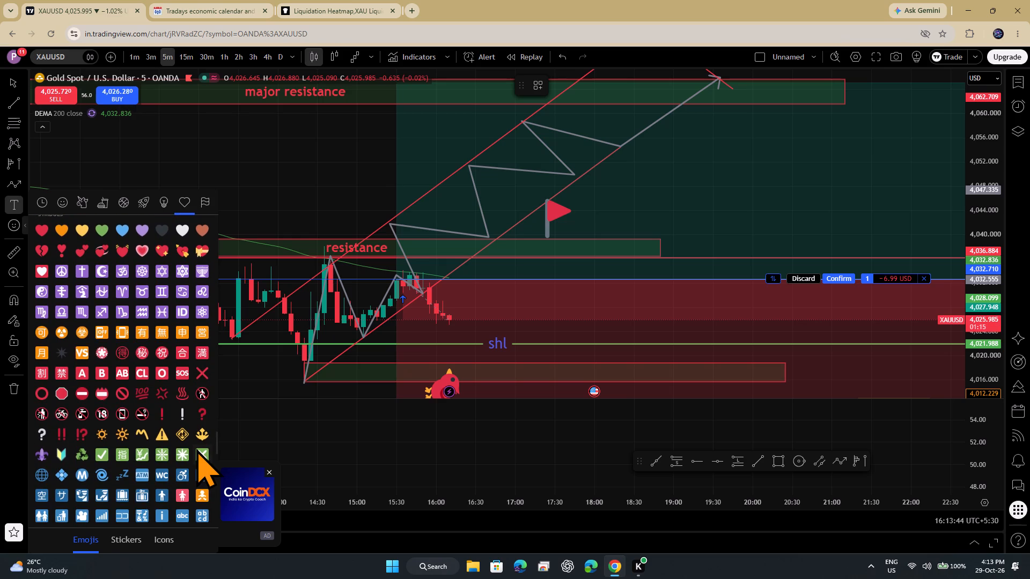
scroll(196, 449, "down", 3)
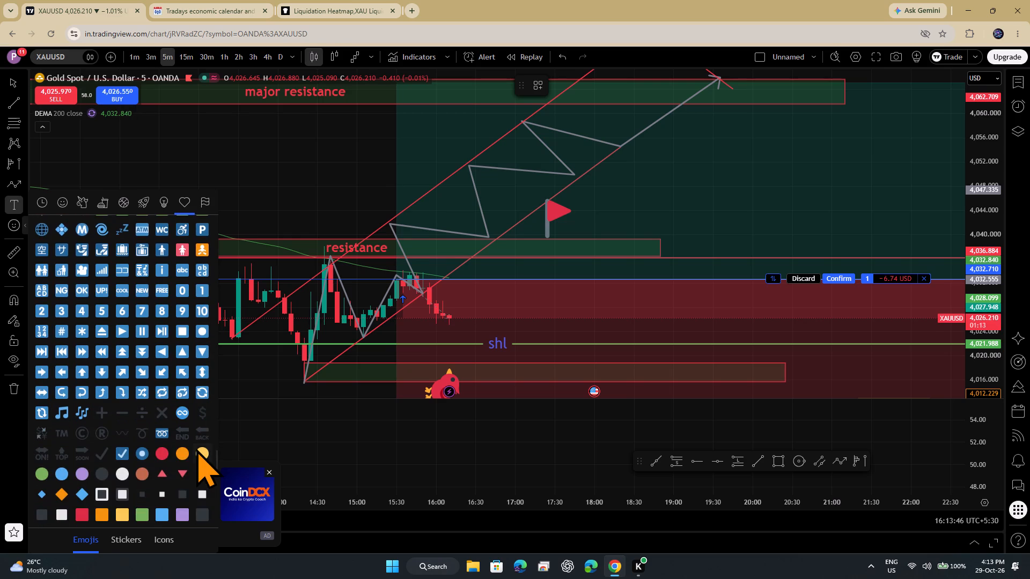
scroll(196, 449, "down", 3)
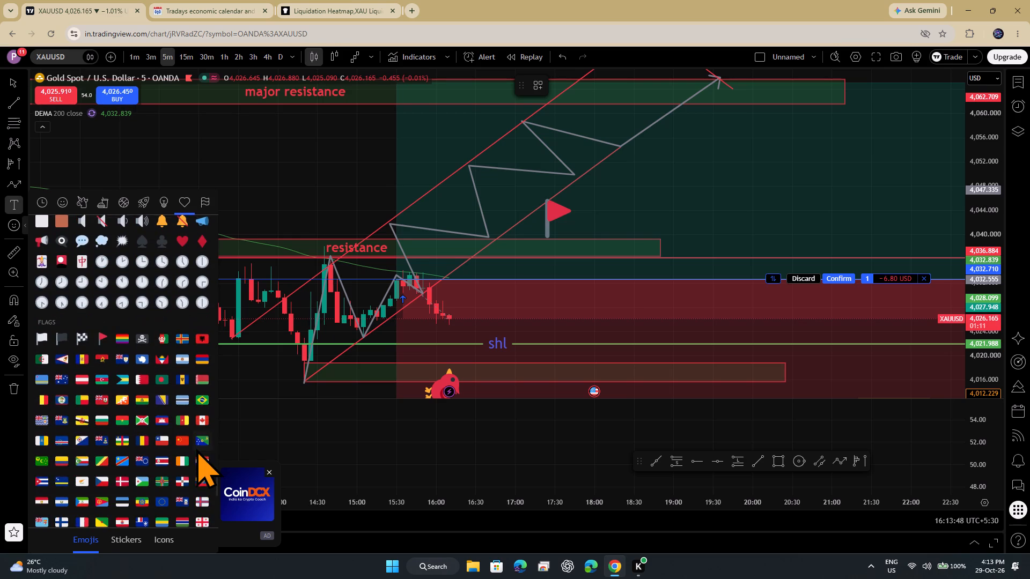
scroll(196, 449, "down", 2)
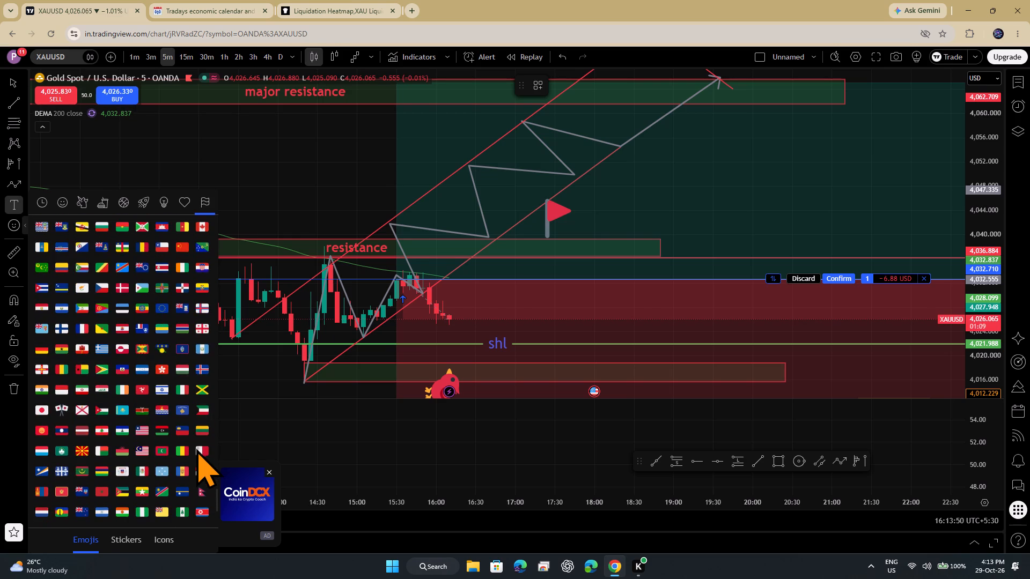
scroll(196, 449, "down", 3)
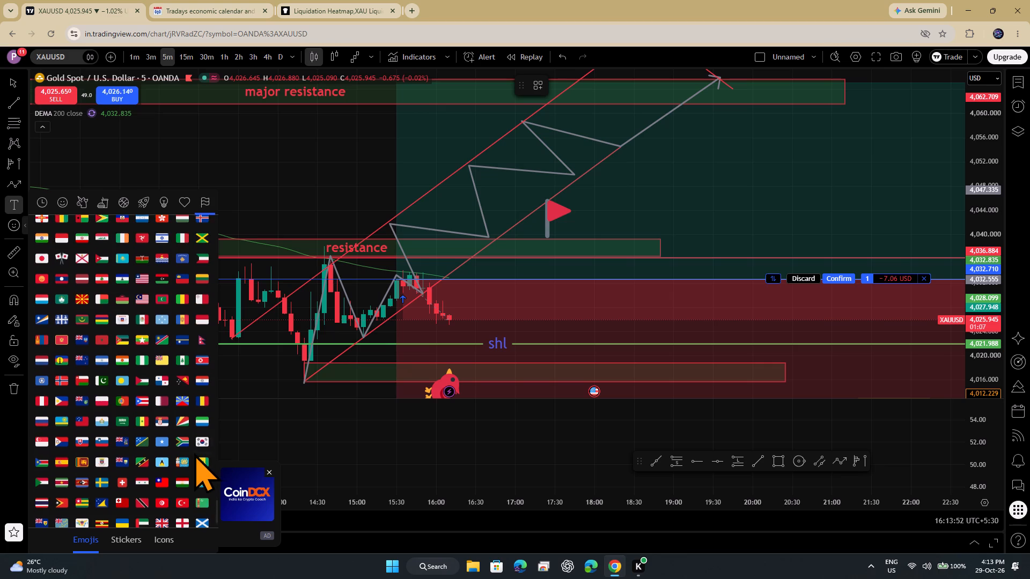
scroll(194, 453, "down", 1)
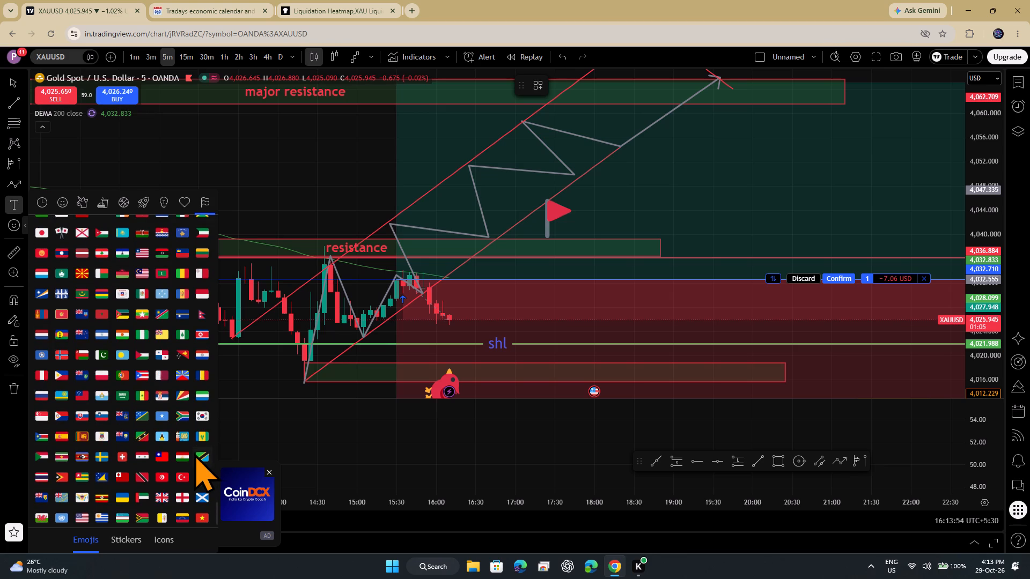
scroll(165, 478, "down", 1)
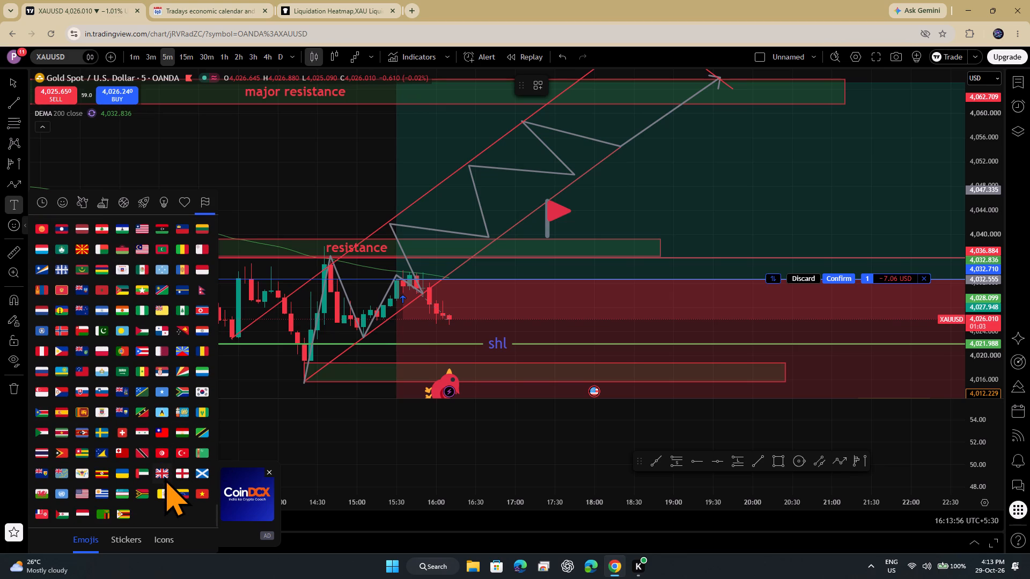
scroll(165, 478, "down", 1)
scroll(210, 483, "down", 1)
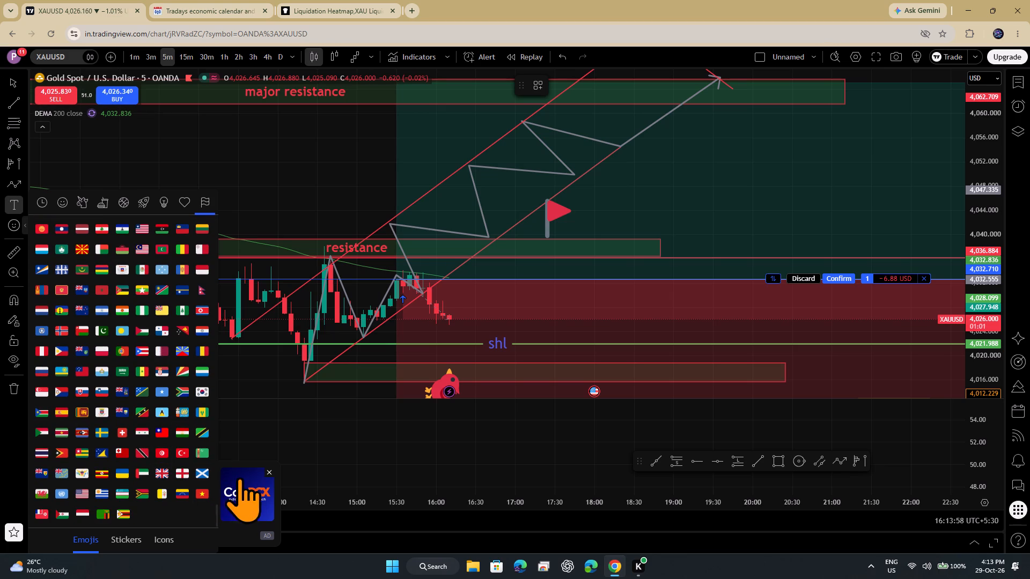
Go back up through the flags, symbols, objects and people emojis for a suitable chart marker.
scroll(179, 458, "up", 3)
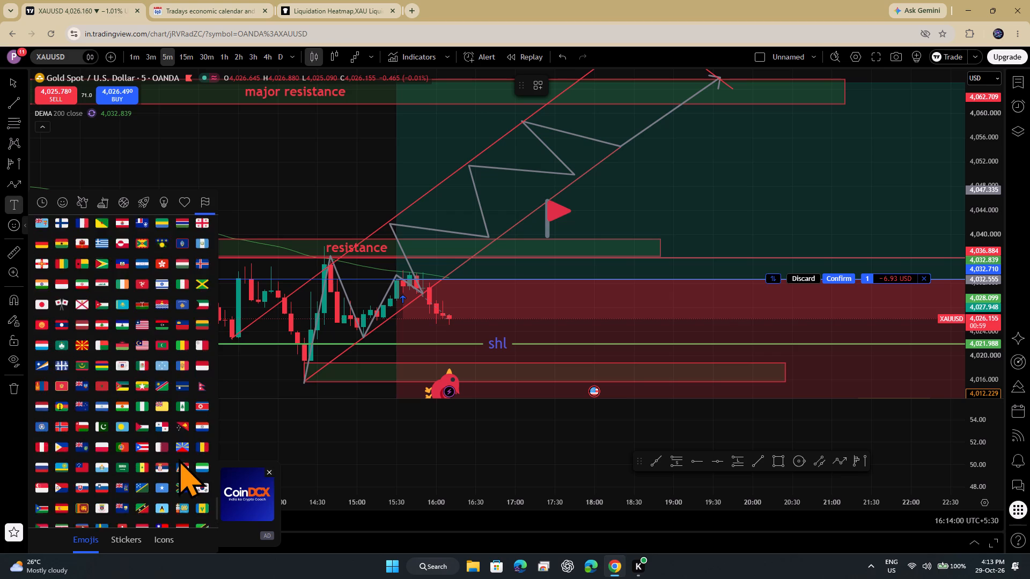
scroll(179, 458, "up", 3)
scroll(179, 393, "up", 2)
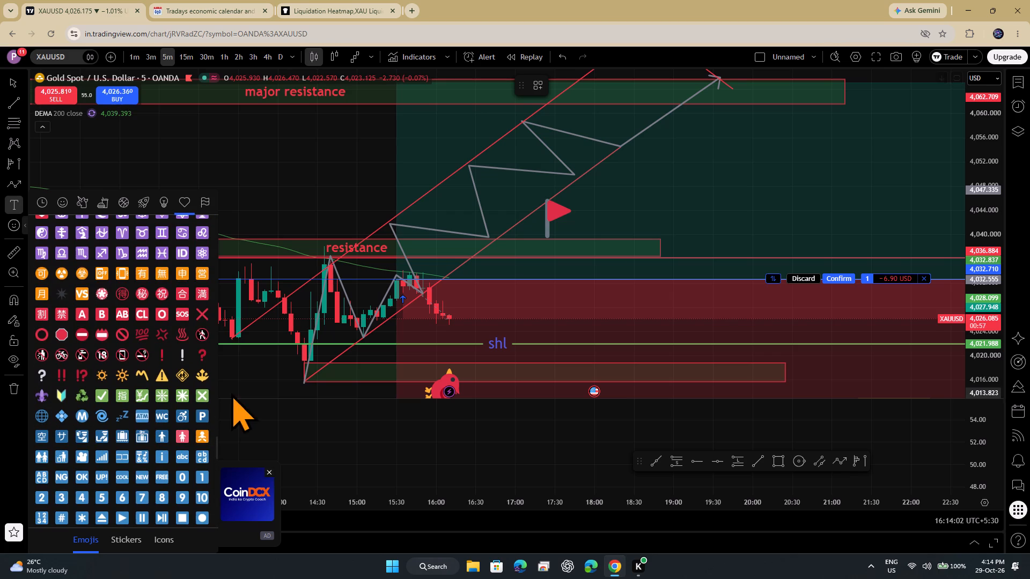
scroll(193, 380, "up", 8)
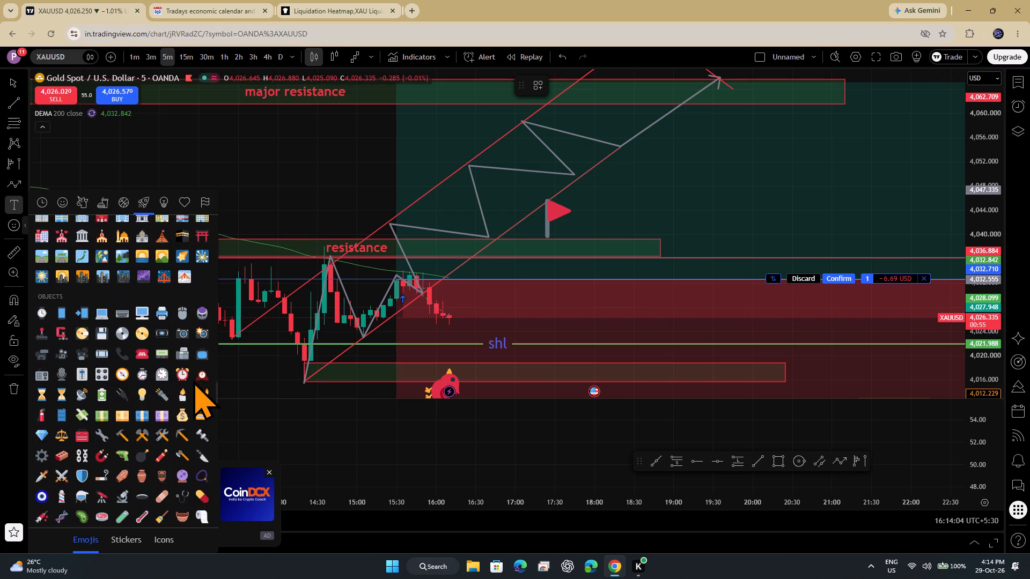
scroll(193, 380, "up", 7)
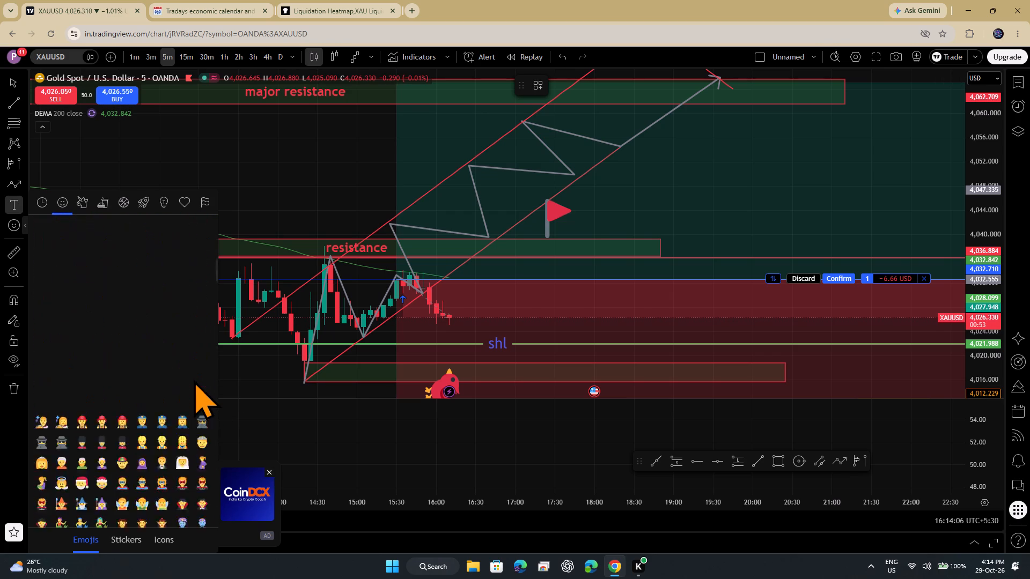
scroll(194, 380, "up", 1)
Leave the emoji library without picking an emoji and close the advertisement covering the chart.
left_click(244, 409)
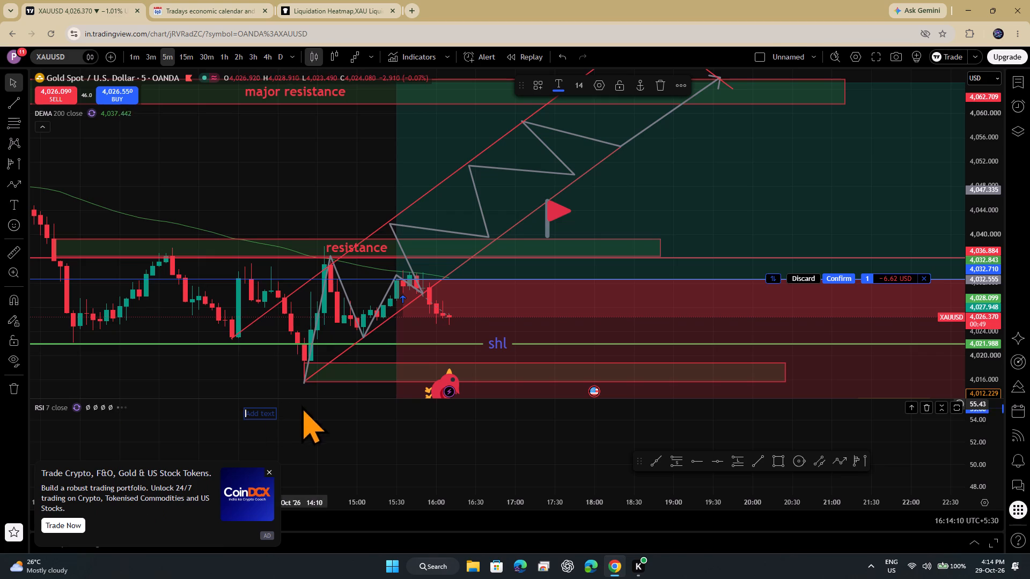
left_click(272, 470)
left_click_drag(258, 419, 263, 418)
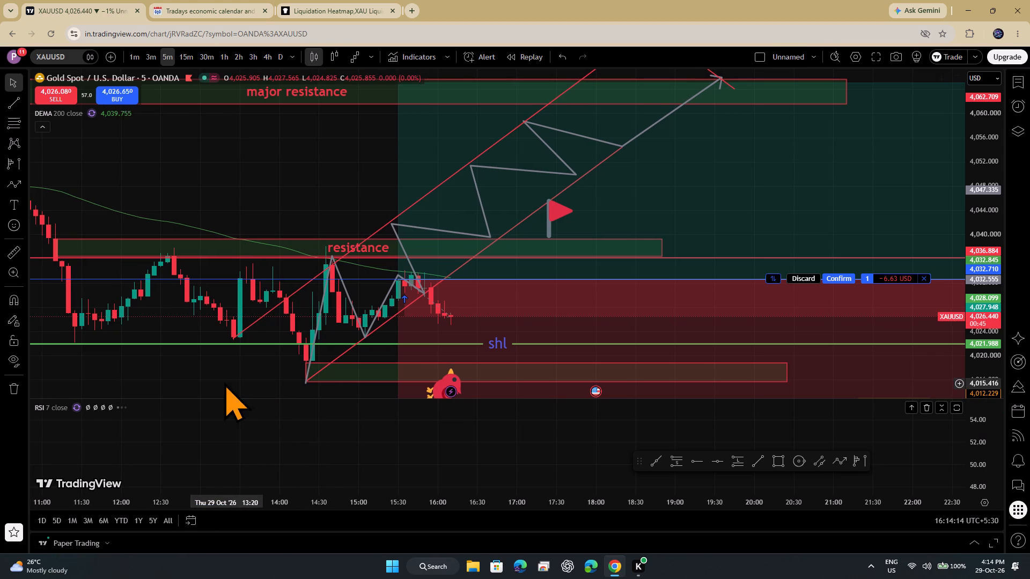
Raise the open XAUUSD position's stop-loss order to 4,015.544, at the lower edge of the rectangle below the shl line.
left_click_drag(225, 383, 149, 360)
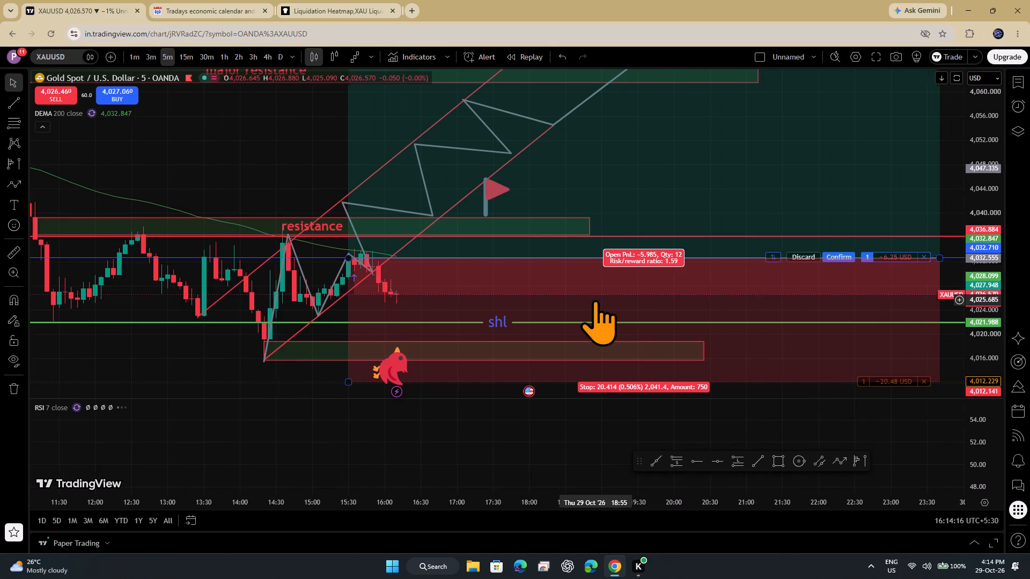
right_click(844, 257)
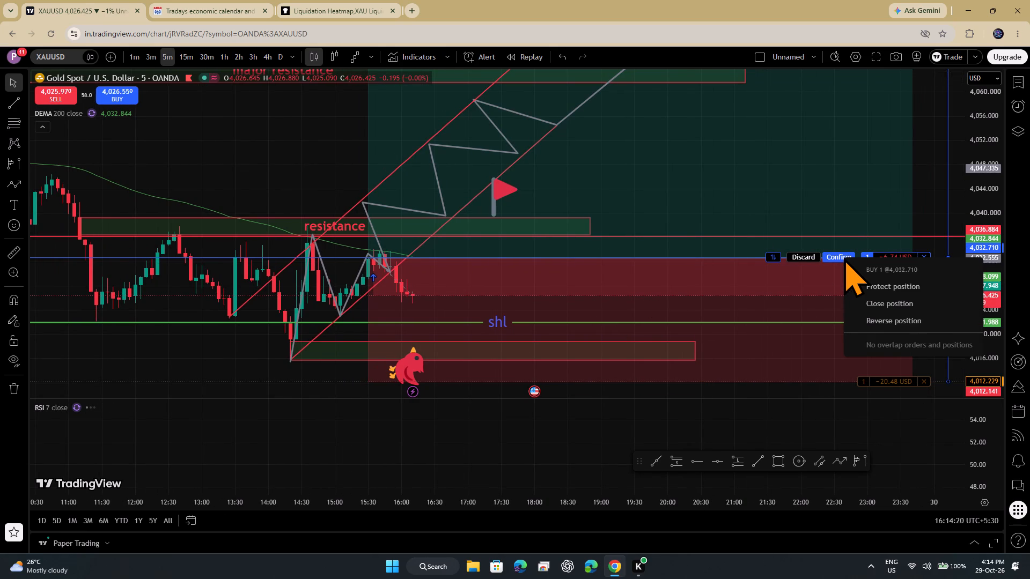
left_click(927, 160)
left_click_drag(995, 226, 1014, 286)
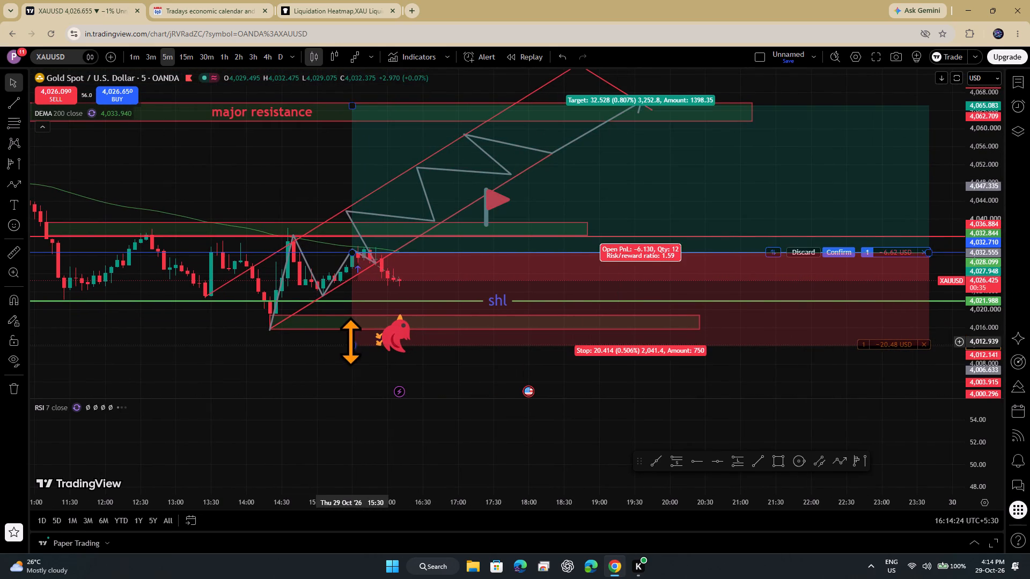
left_click_drag(351, 344, 366, 330)
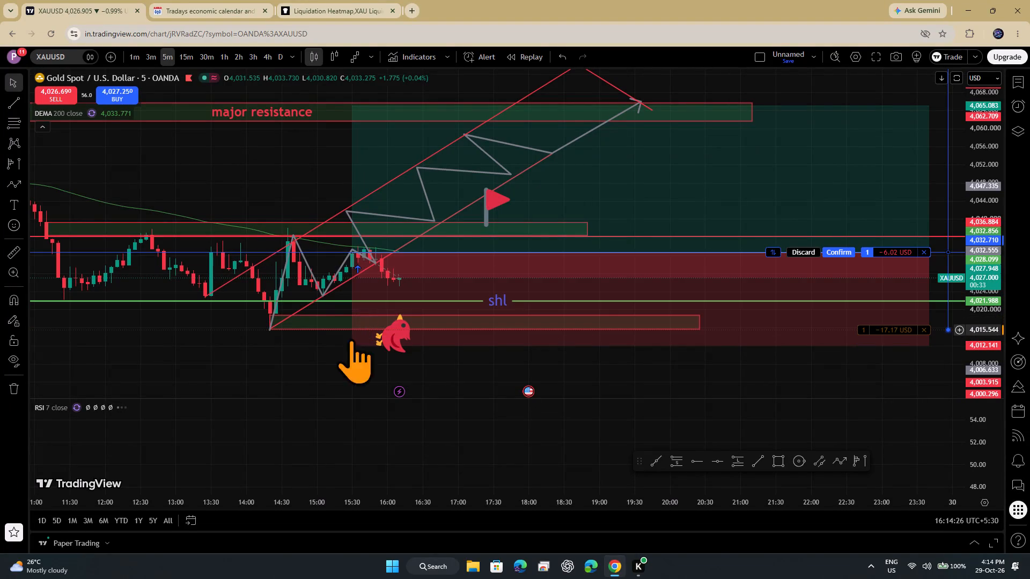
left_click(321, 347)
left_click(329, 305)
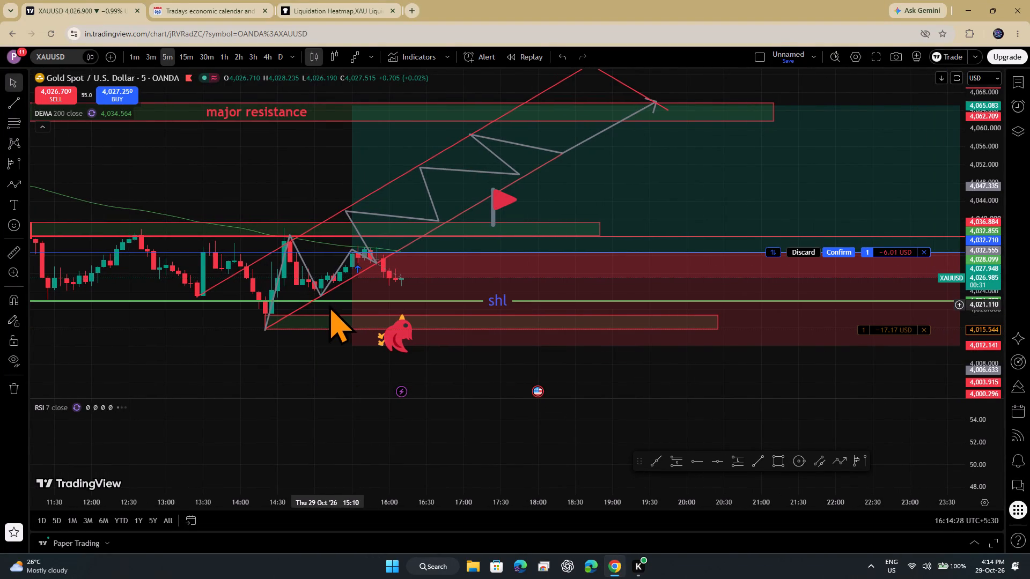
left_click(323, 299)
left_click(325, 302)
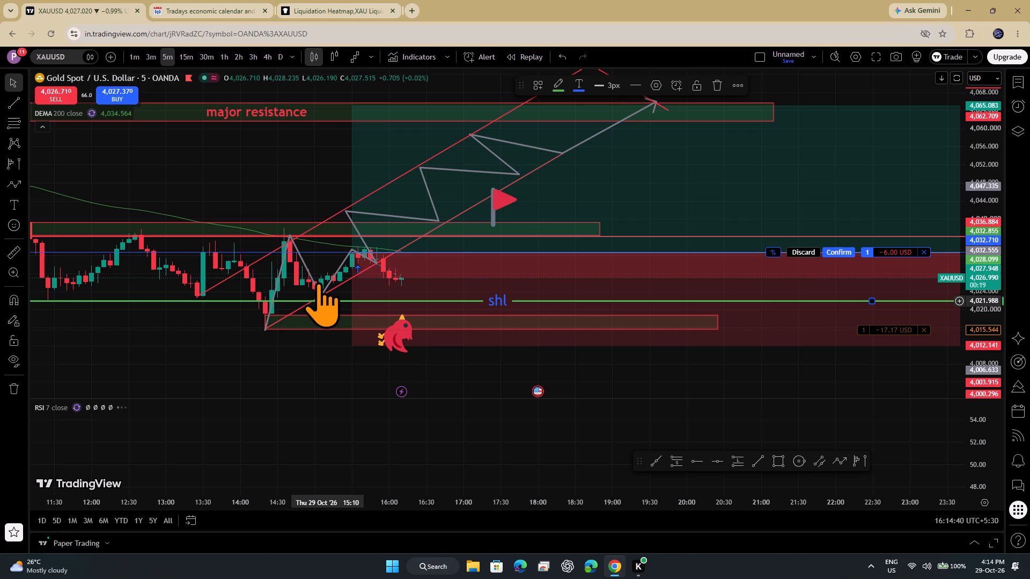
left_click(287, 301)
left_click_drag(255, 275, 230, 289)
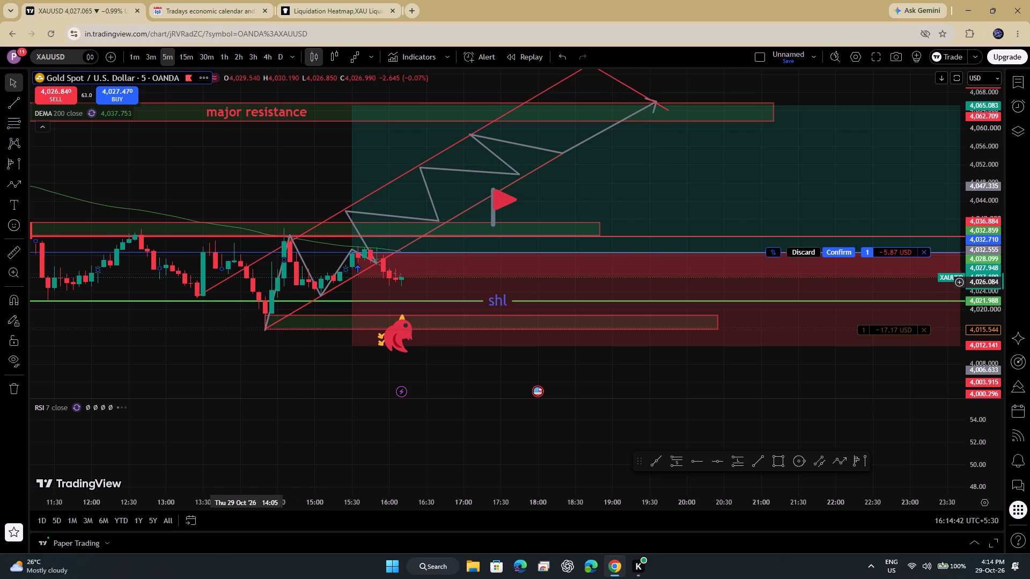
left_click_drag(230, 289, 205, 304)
Raise the stop level of the long position projection to 4,014.761, just below the lower rectangle.
left_click(387, 296)
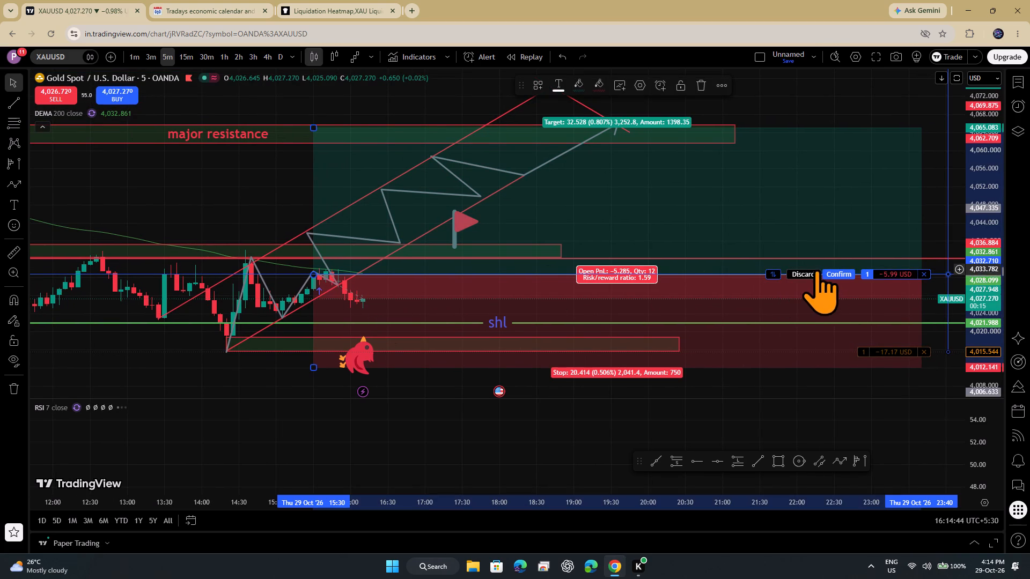
left_click_drag(988, 179, 975, 118)
left_click(266, 163)
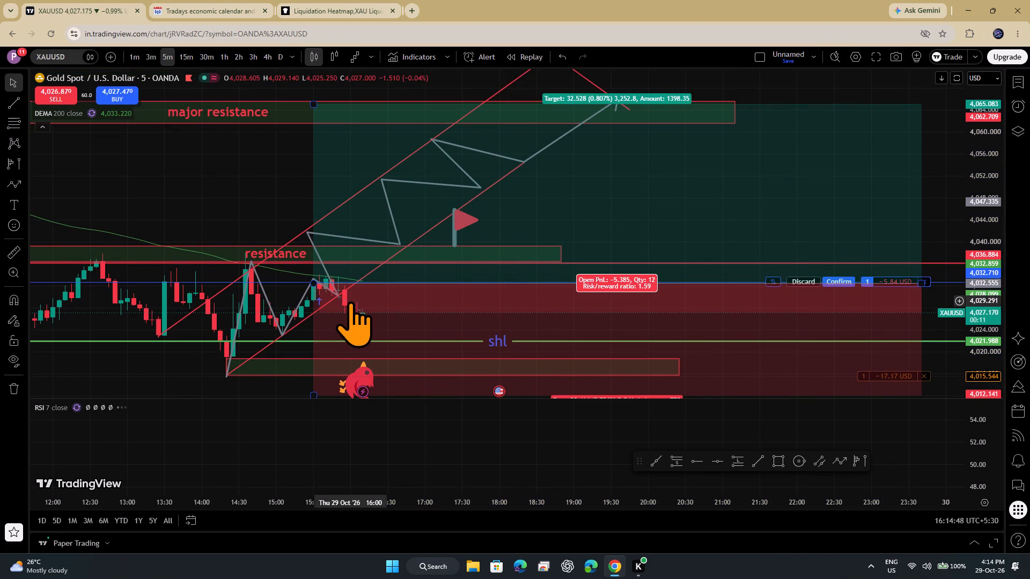
left_click(351, 301)
left_click_drag(286, 351, 283, 283)
left_click_drag(310, 345, 308, 329)
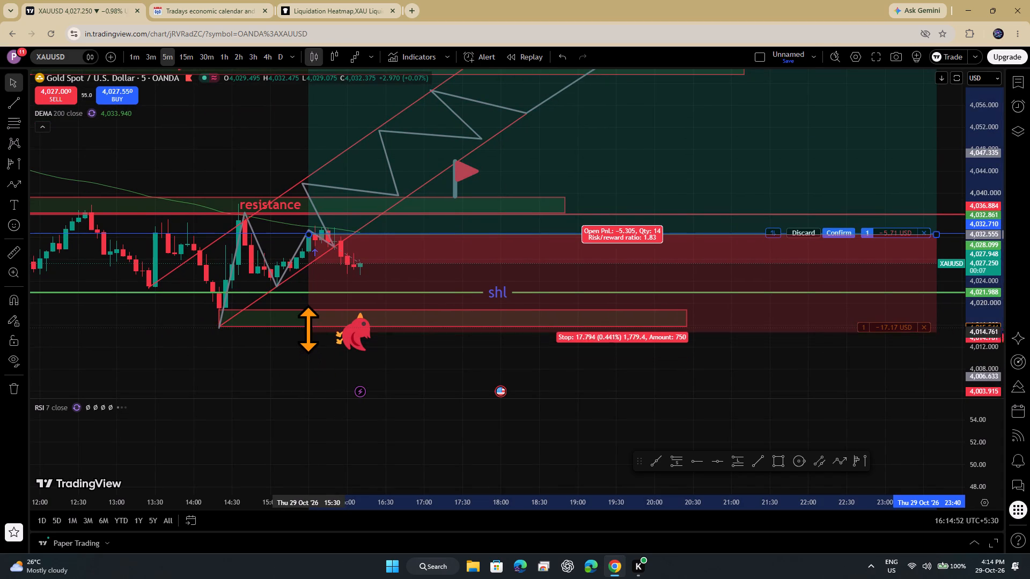
Raise the stop level of the long position projection to 4,016.029, at the lower edge of the rectangle below the shl line.
left_click_drag(308, 329, 307, 325)
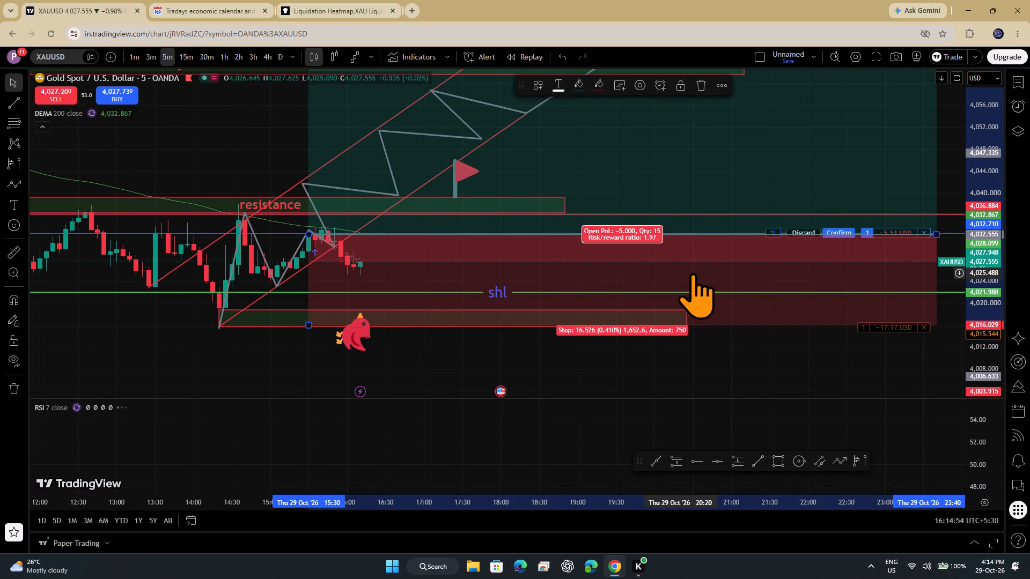
left_click(275, 285)
left_click(275, 297)
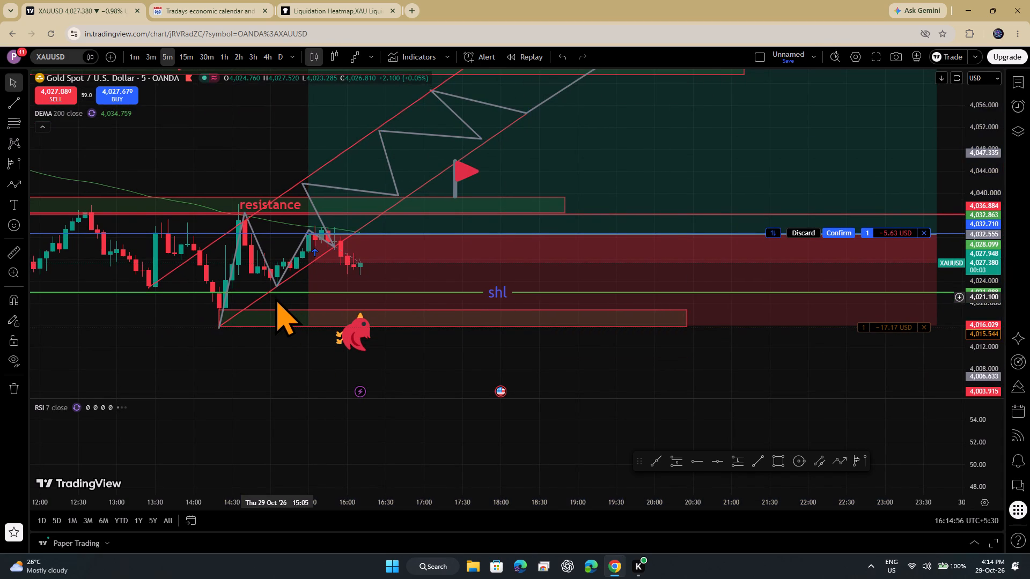
left_click_drag(993, 241, 977, 174)
left_click(277, 251)
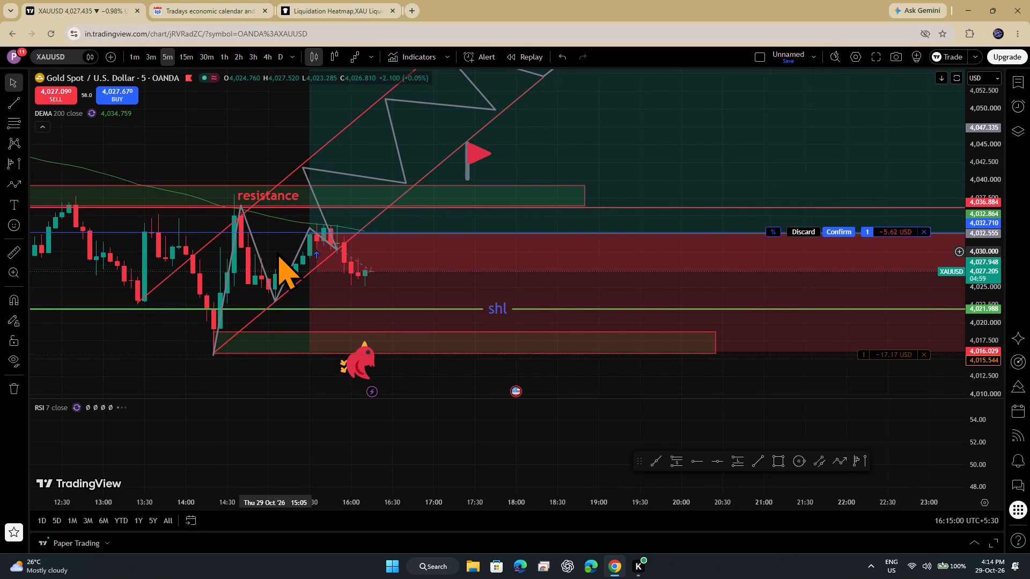
left_click(281, 320)
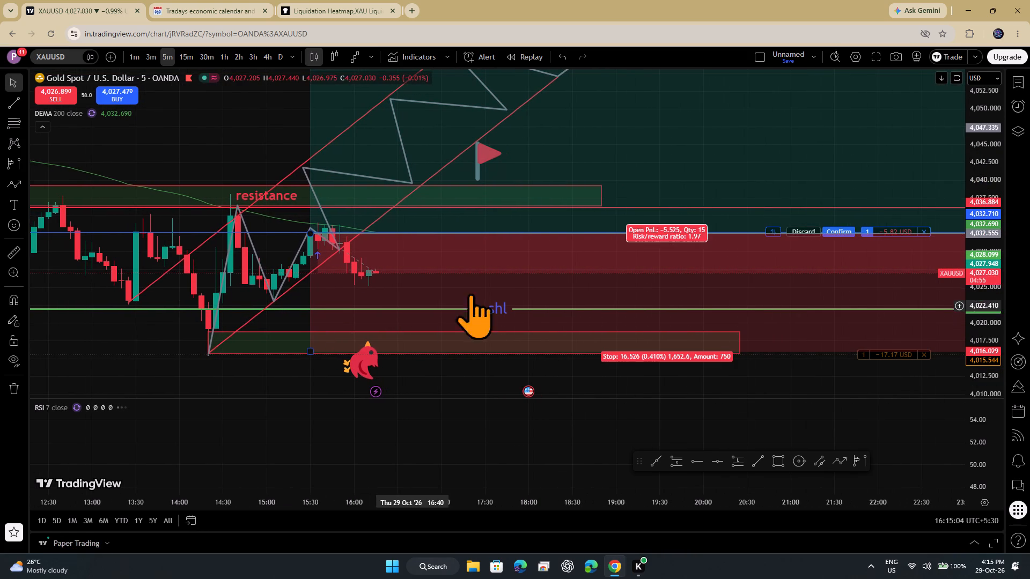
Move the red bird emoji up onto the rectangle below the shl line, at 16:10 and about 4,018.96.
left_click_drag(360, 358, 352, 355)
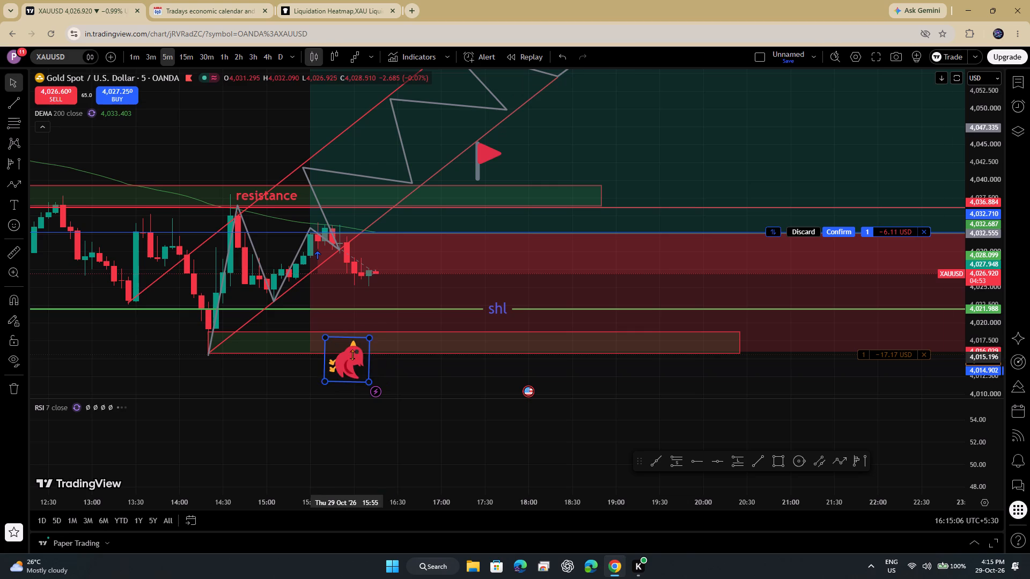
left_click_drag(352, 355, 367, 329)
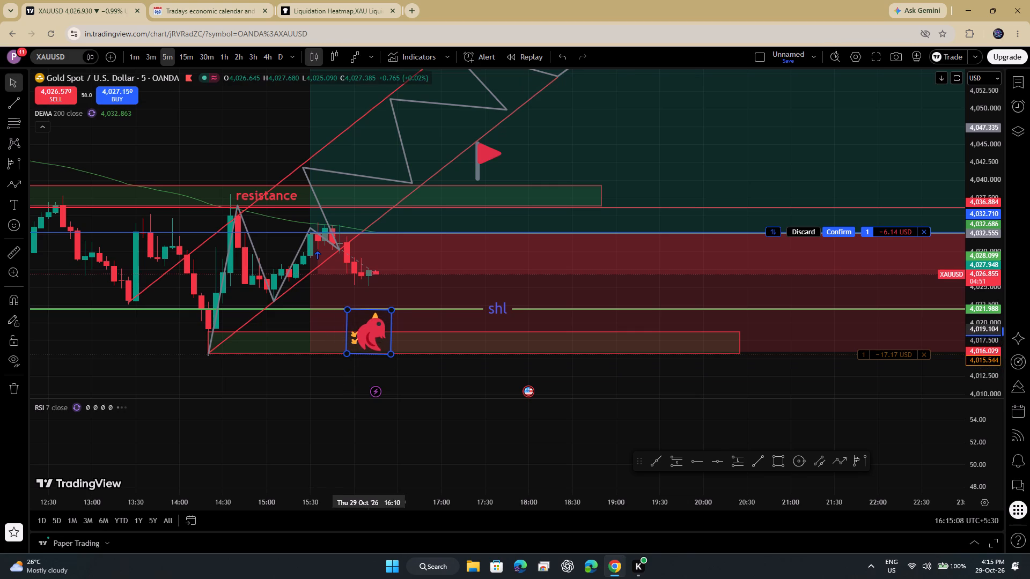
left_click_drag(367, 329, 367, 329)
left_click(347, 353)
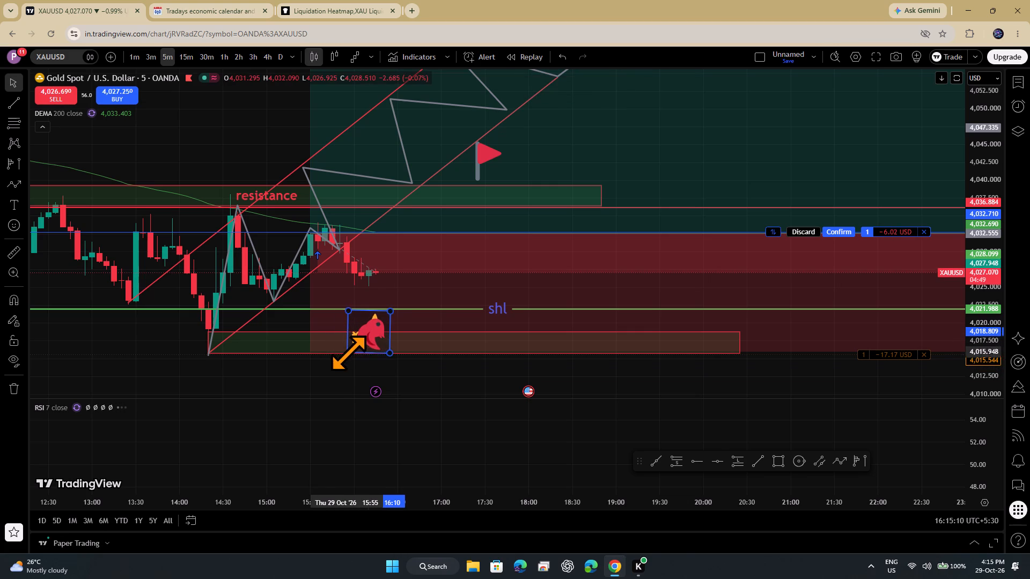
left_click(373, 345)
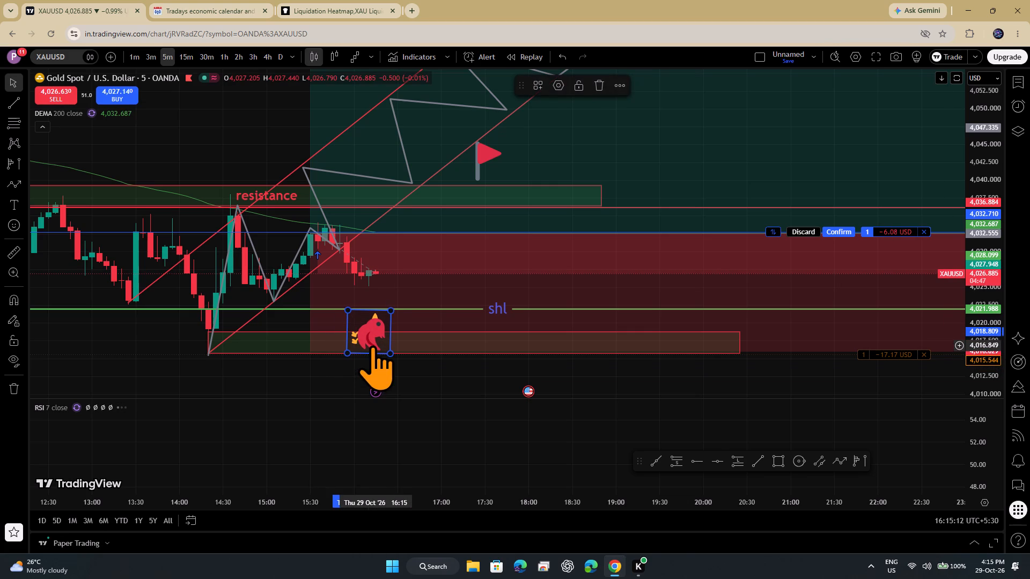
left_click(373, 344)
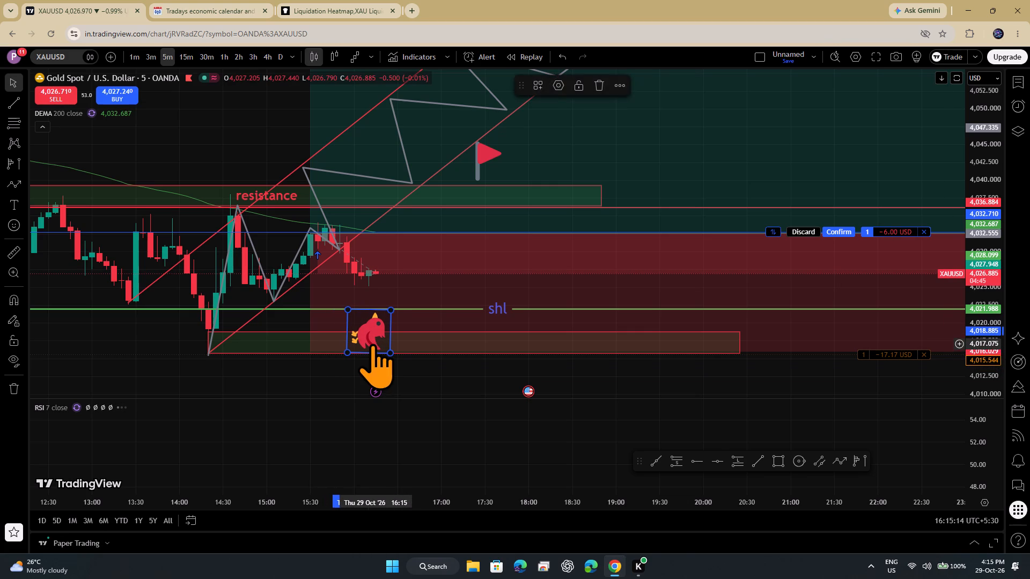
left_click(346, 353)
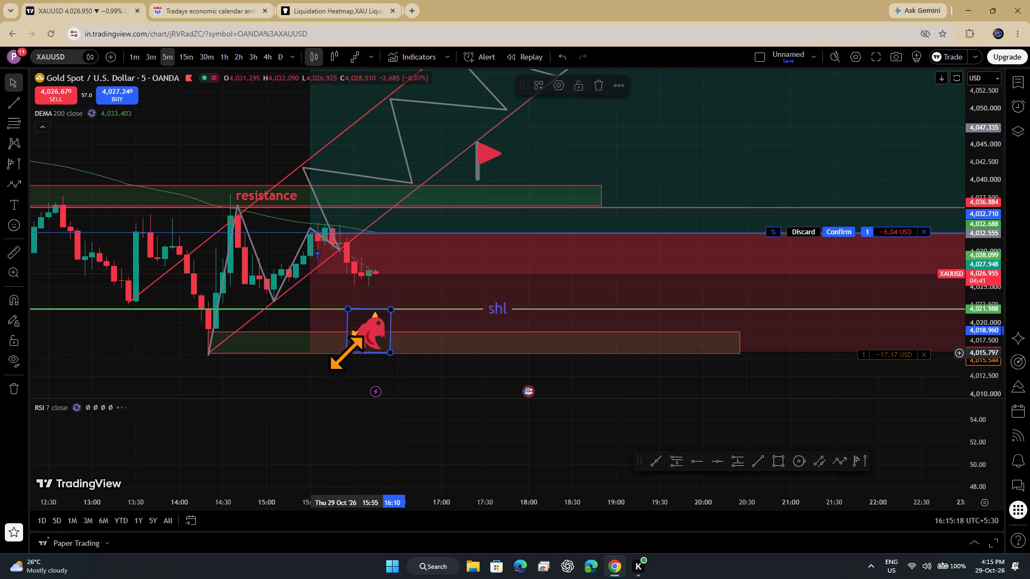
left_click(371, 330)
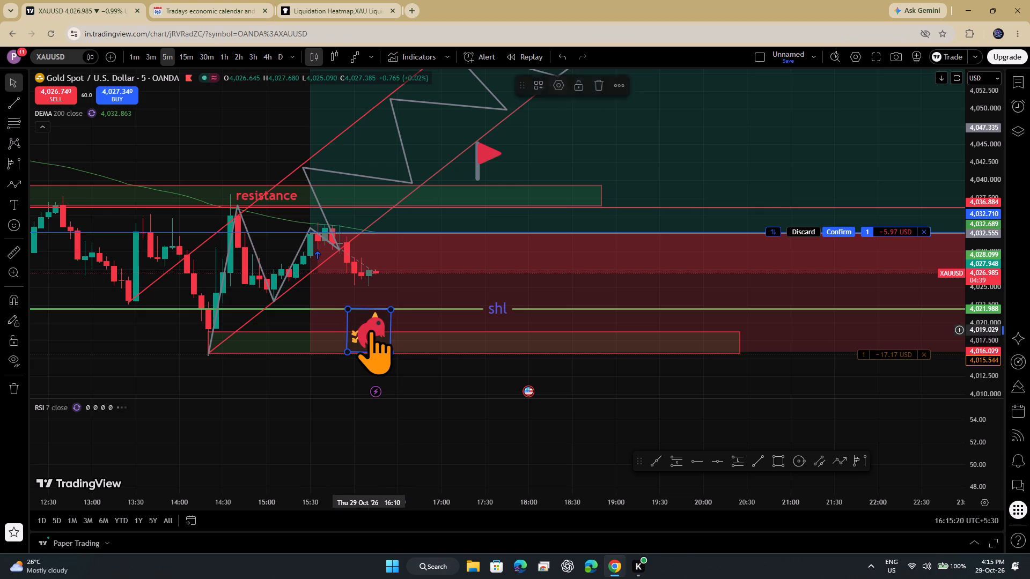
left_click(371, 330)
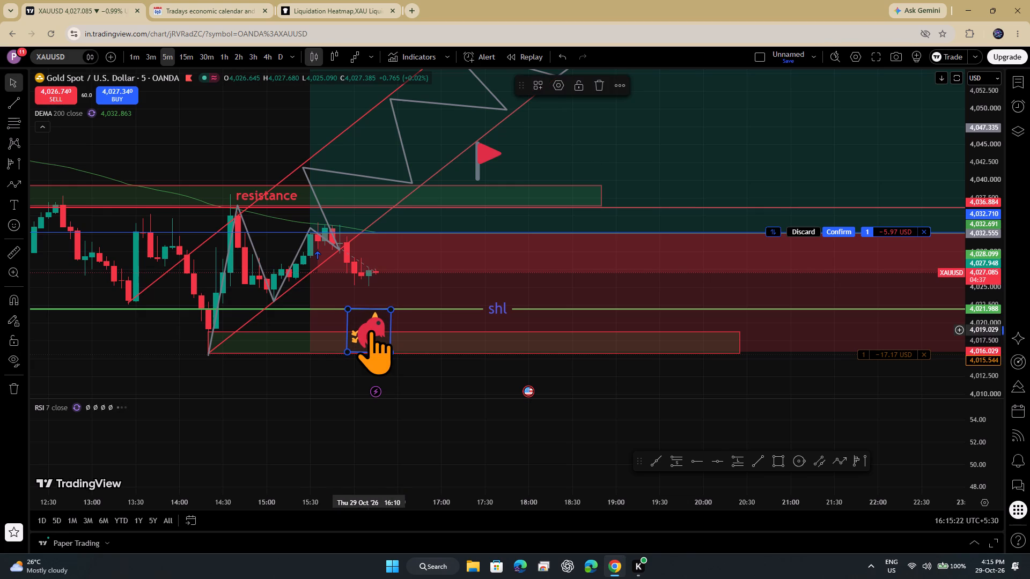
left_click(371, 330)
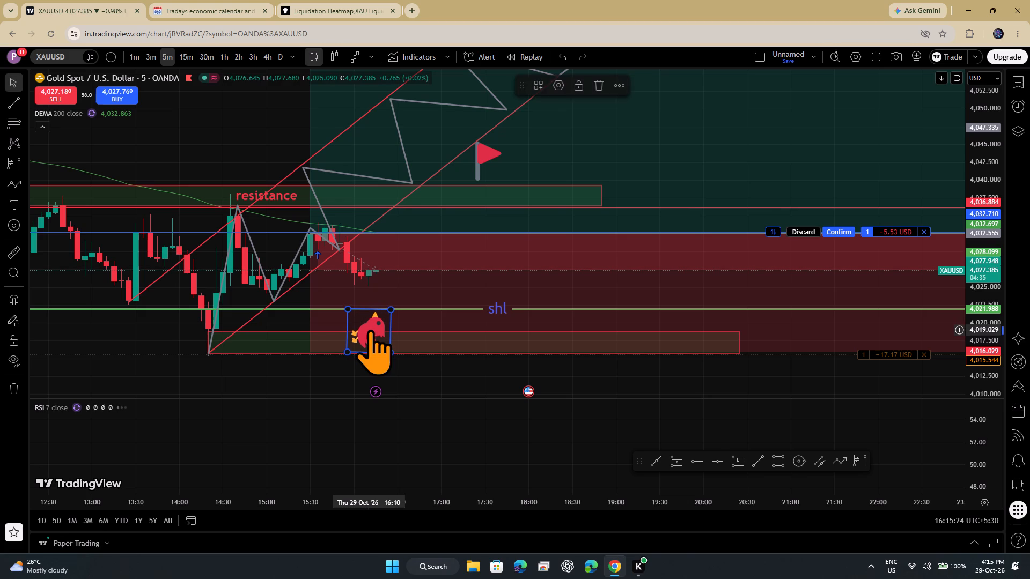
left_click(371, 330)
left_click_drag(372, 329, 355, 330)
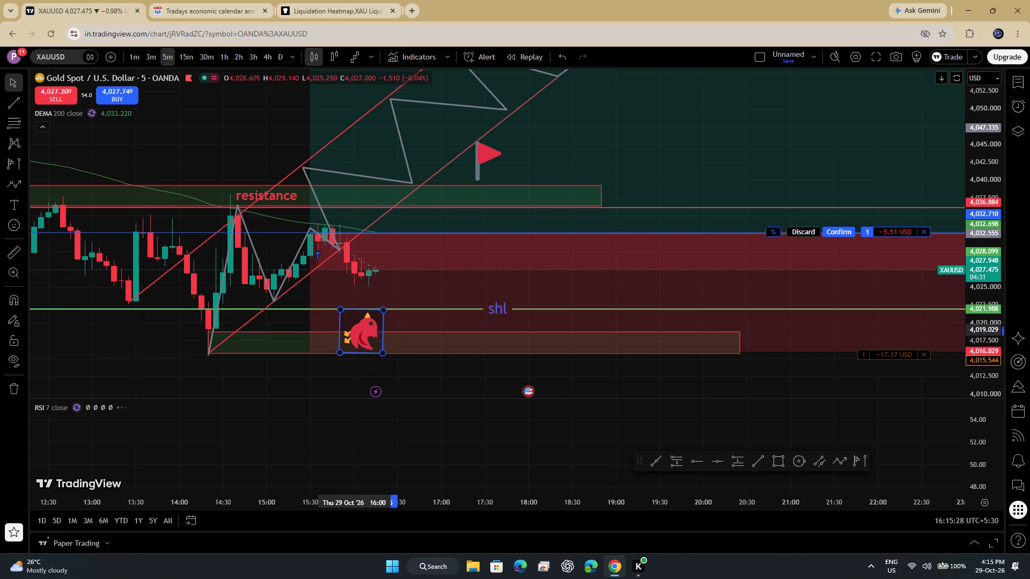
left_click_drag(355, 330, 359, 329)
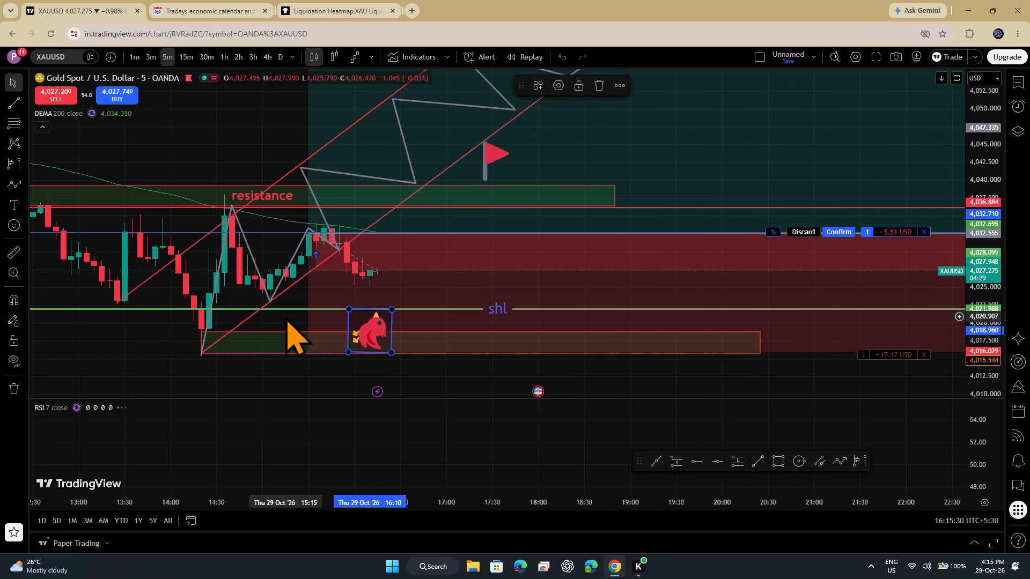
left_click(366, 321)
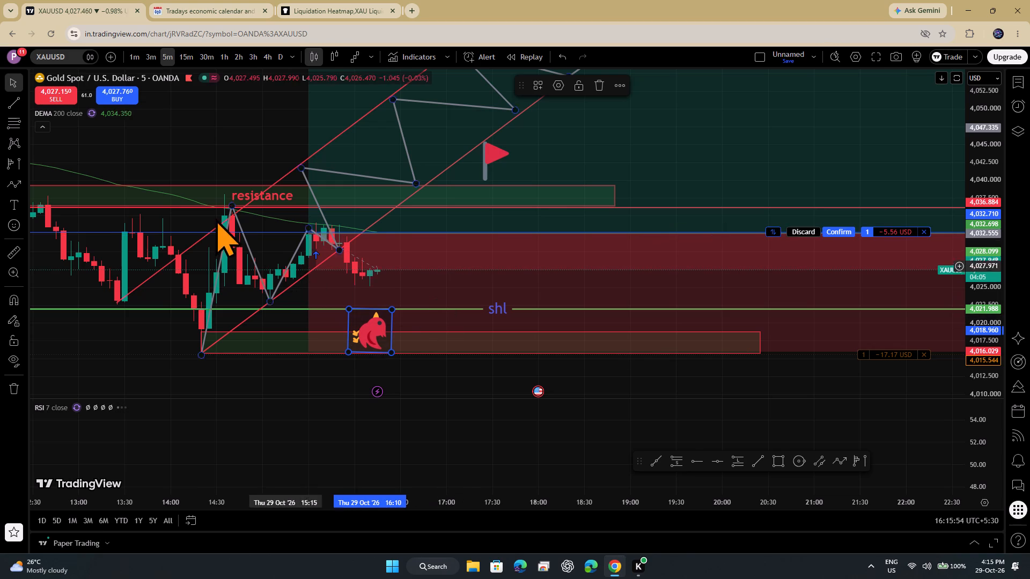
Submit the pending stop-loss change of the XAUUSD position at 4,015.544.
left_click_drag(228, 152, 215, 226)
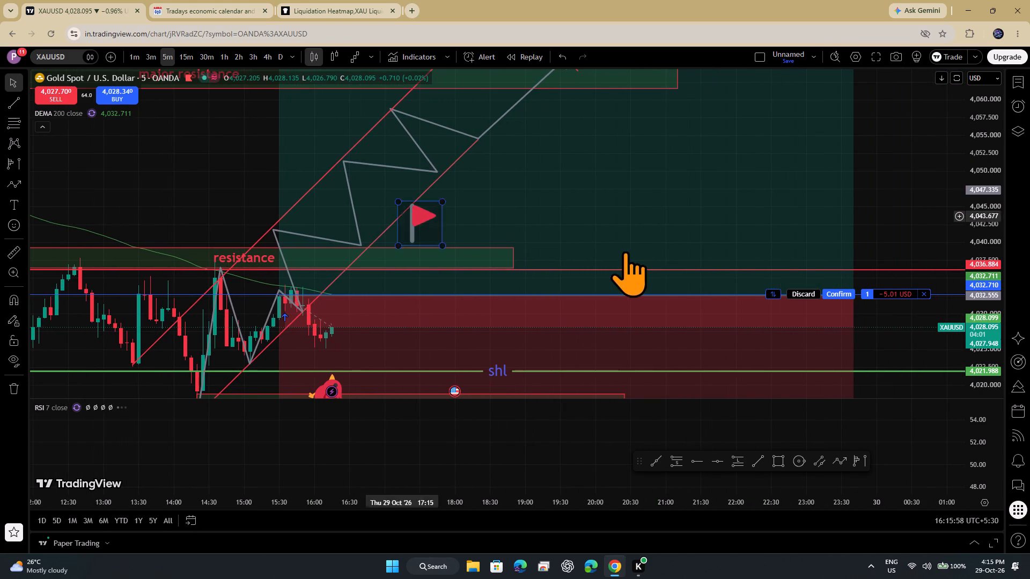
left_click(834, 291)
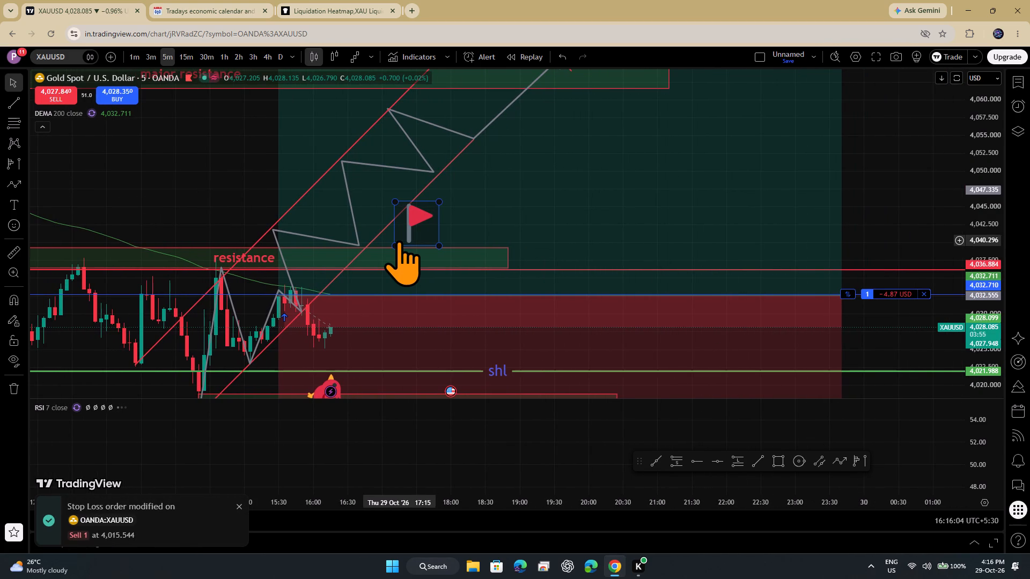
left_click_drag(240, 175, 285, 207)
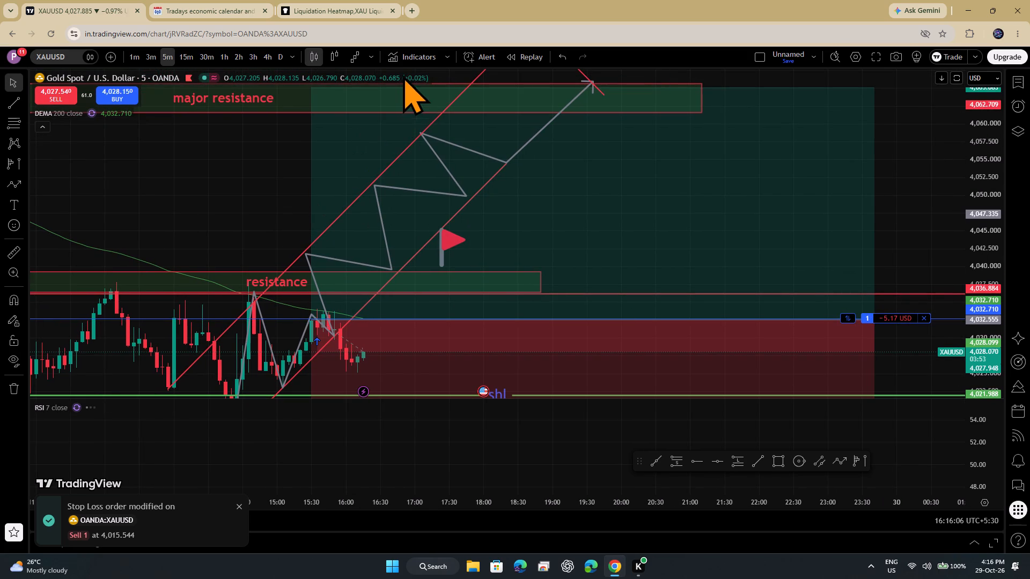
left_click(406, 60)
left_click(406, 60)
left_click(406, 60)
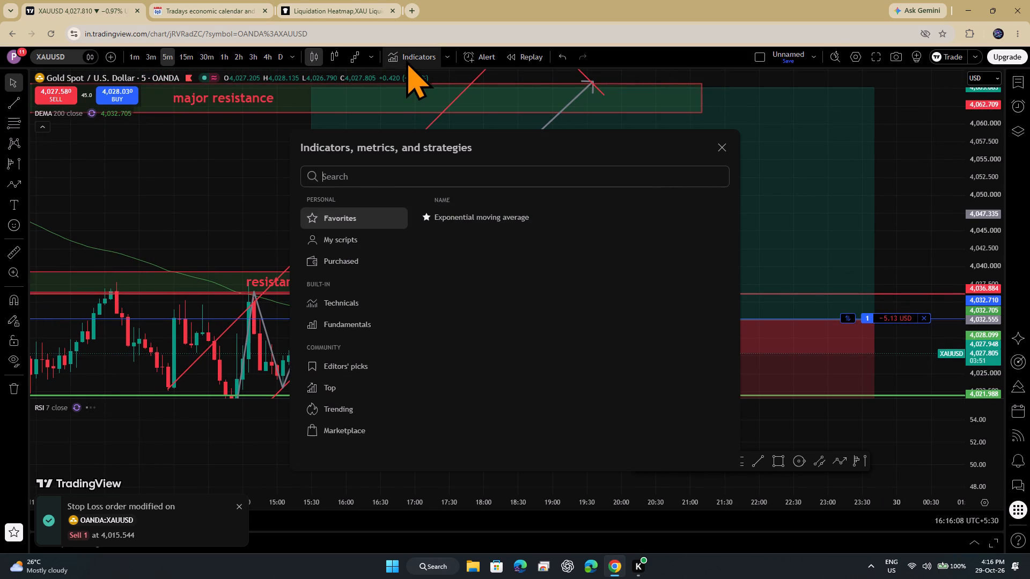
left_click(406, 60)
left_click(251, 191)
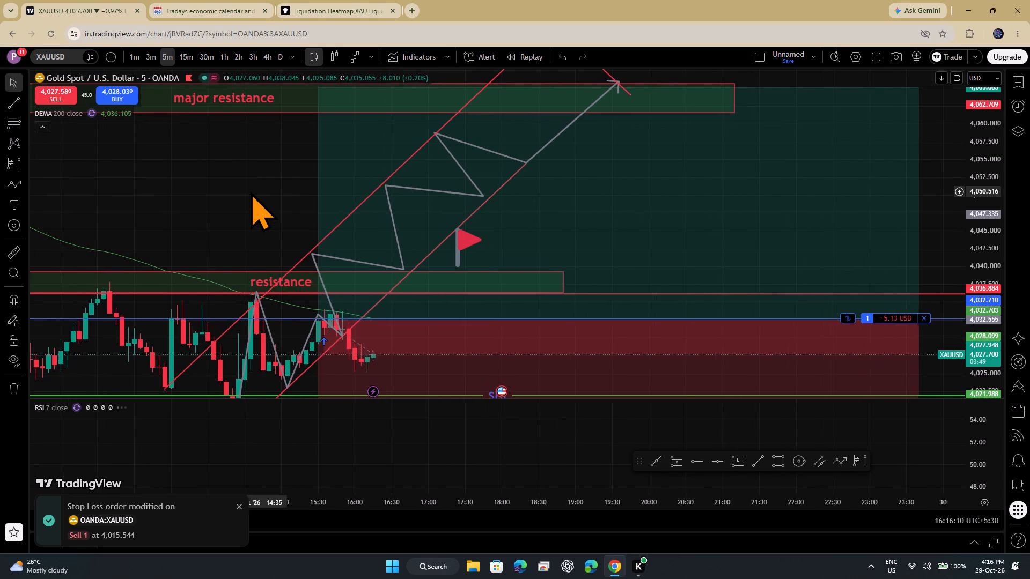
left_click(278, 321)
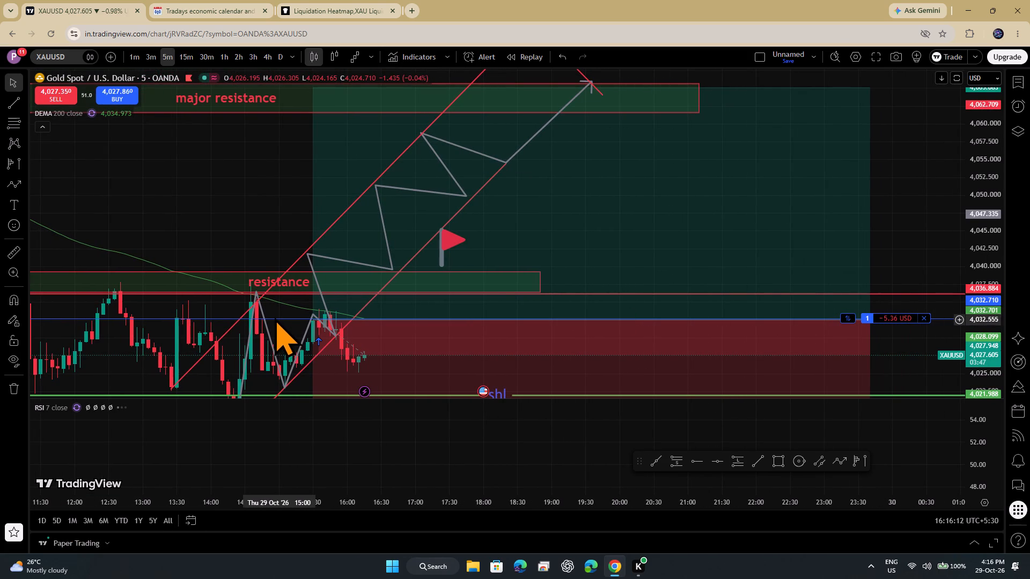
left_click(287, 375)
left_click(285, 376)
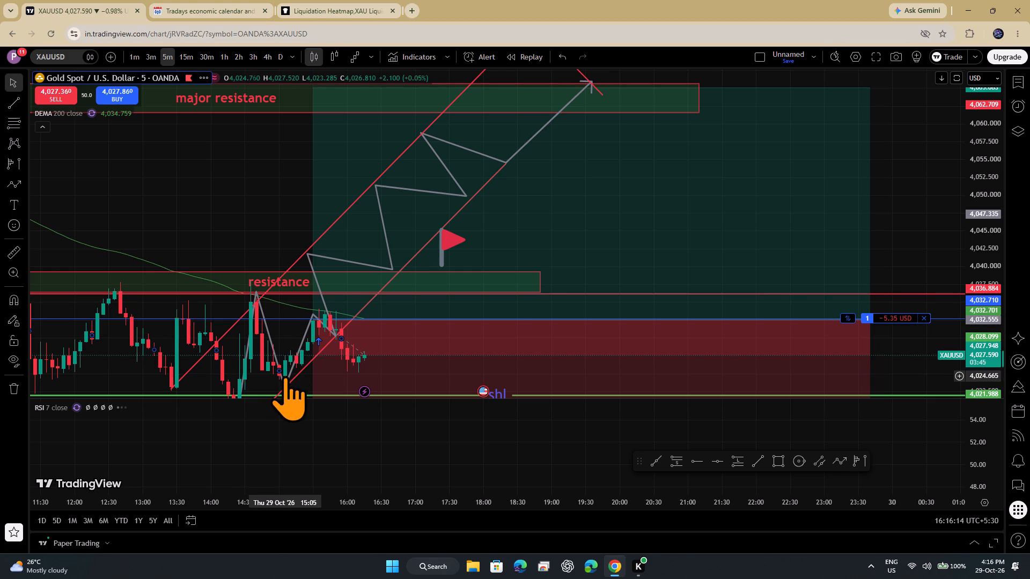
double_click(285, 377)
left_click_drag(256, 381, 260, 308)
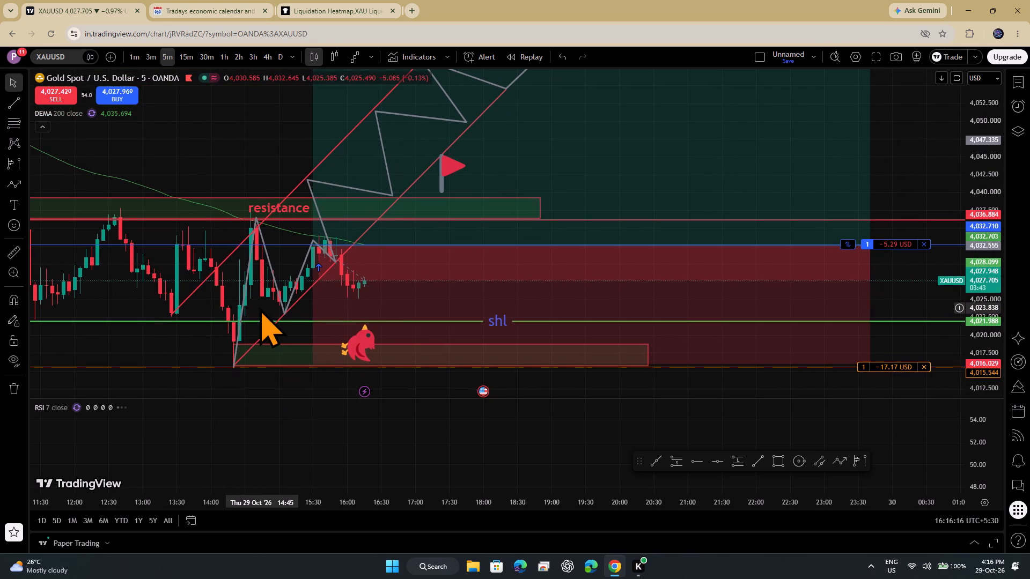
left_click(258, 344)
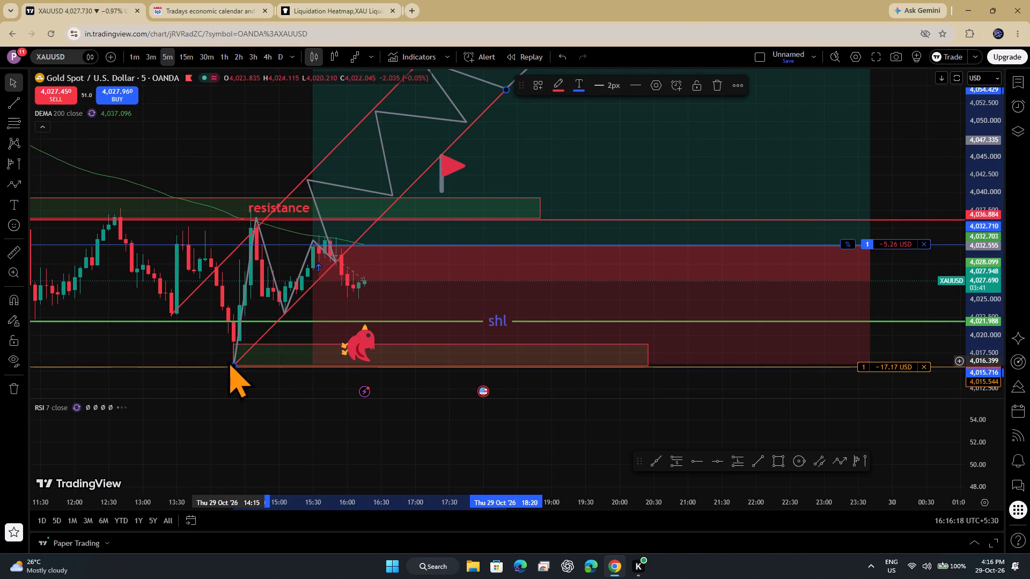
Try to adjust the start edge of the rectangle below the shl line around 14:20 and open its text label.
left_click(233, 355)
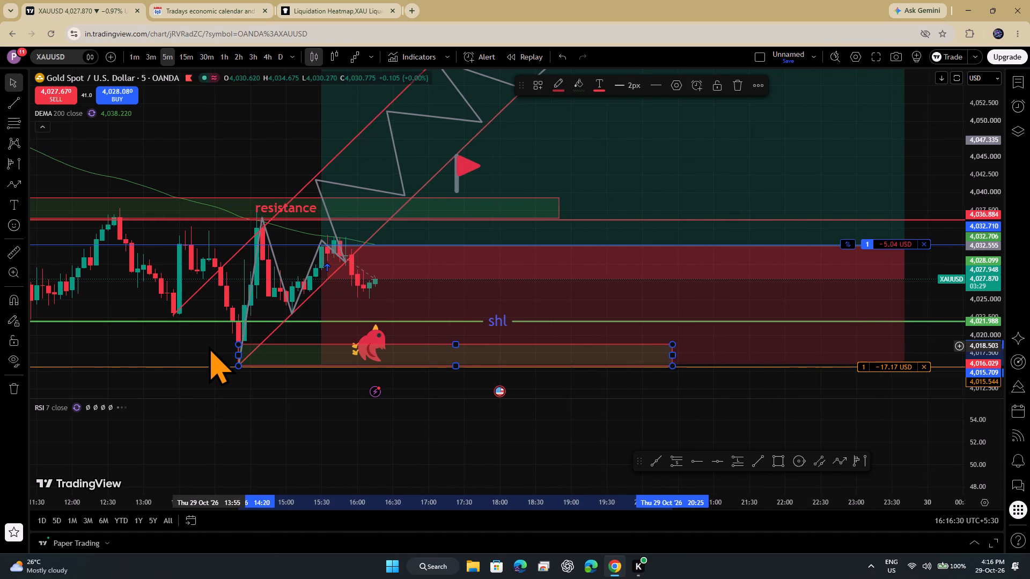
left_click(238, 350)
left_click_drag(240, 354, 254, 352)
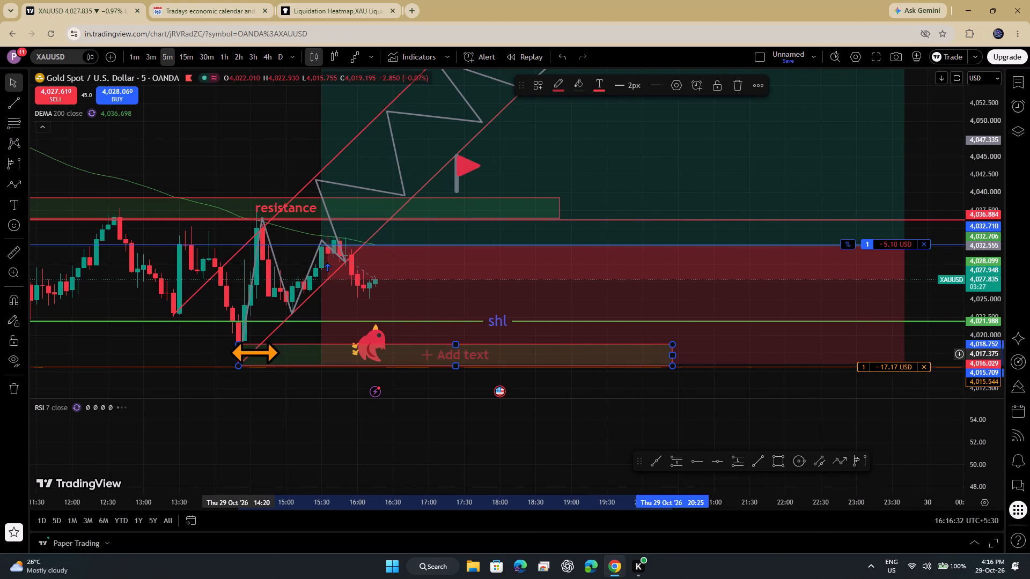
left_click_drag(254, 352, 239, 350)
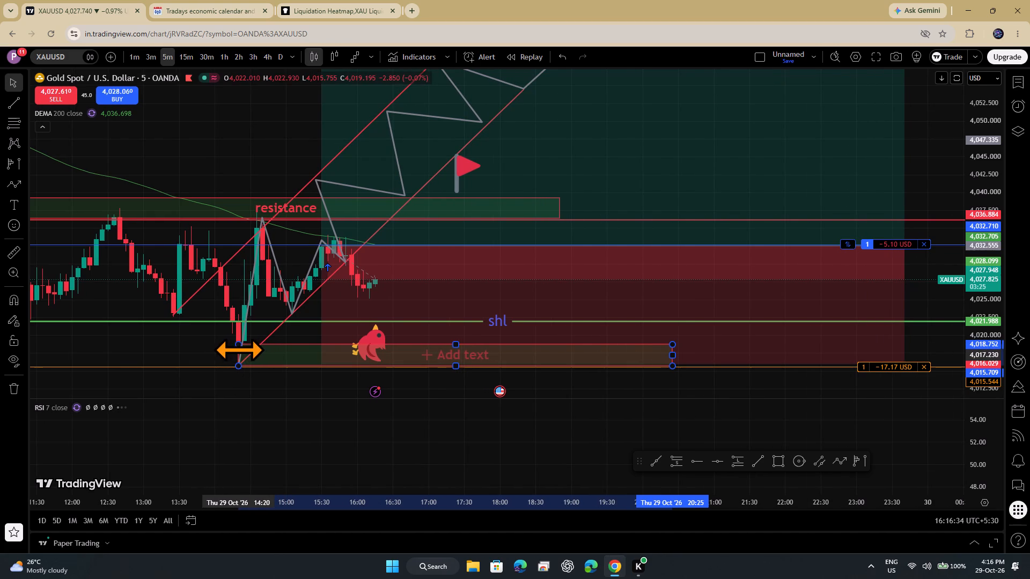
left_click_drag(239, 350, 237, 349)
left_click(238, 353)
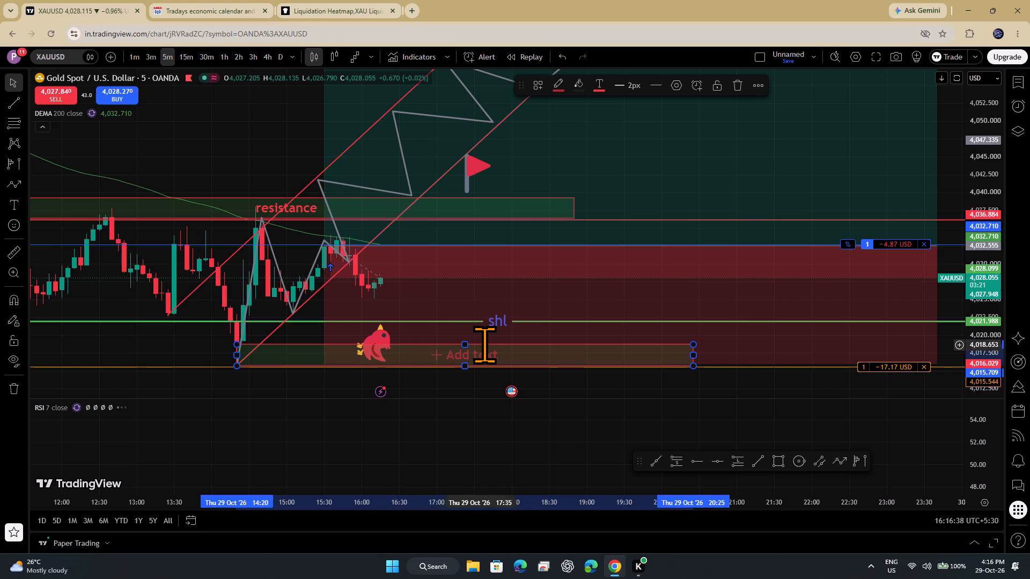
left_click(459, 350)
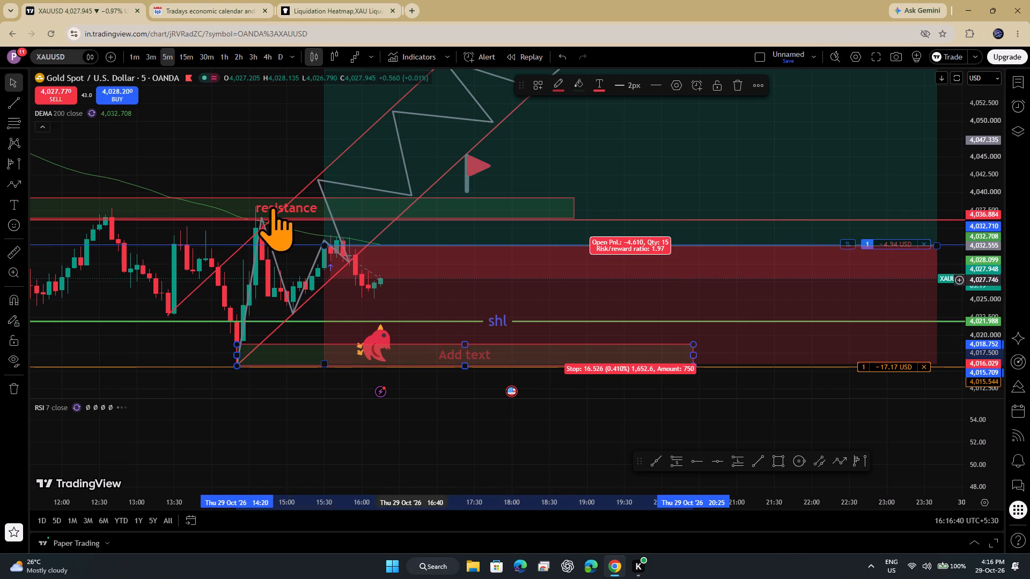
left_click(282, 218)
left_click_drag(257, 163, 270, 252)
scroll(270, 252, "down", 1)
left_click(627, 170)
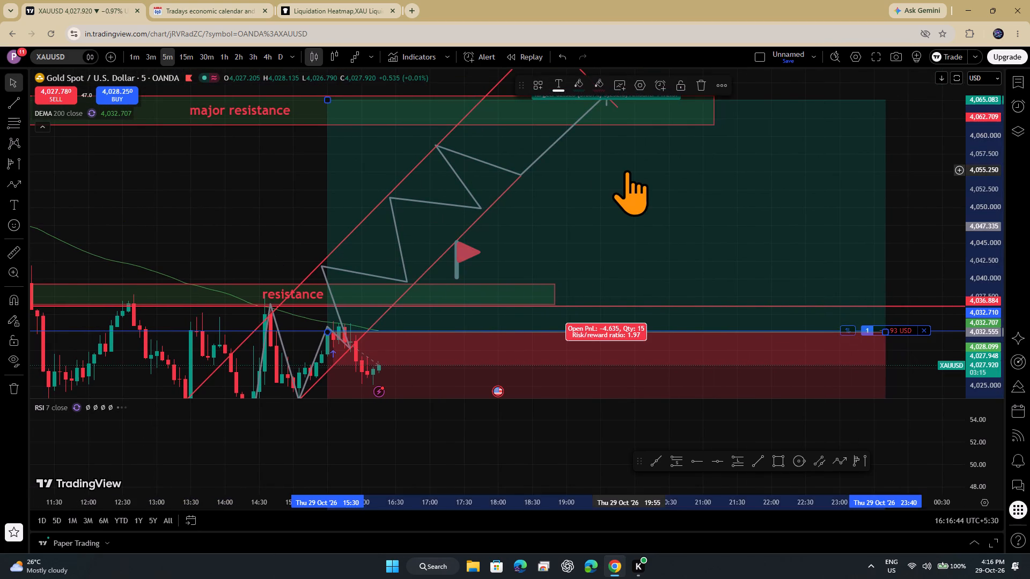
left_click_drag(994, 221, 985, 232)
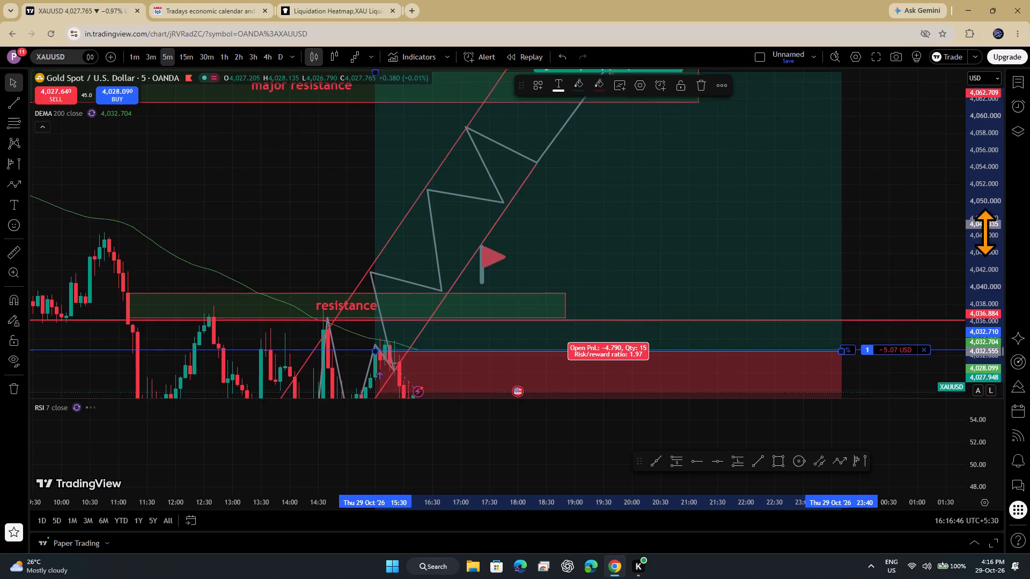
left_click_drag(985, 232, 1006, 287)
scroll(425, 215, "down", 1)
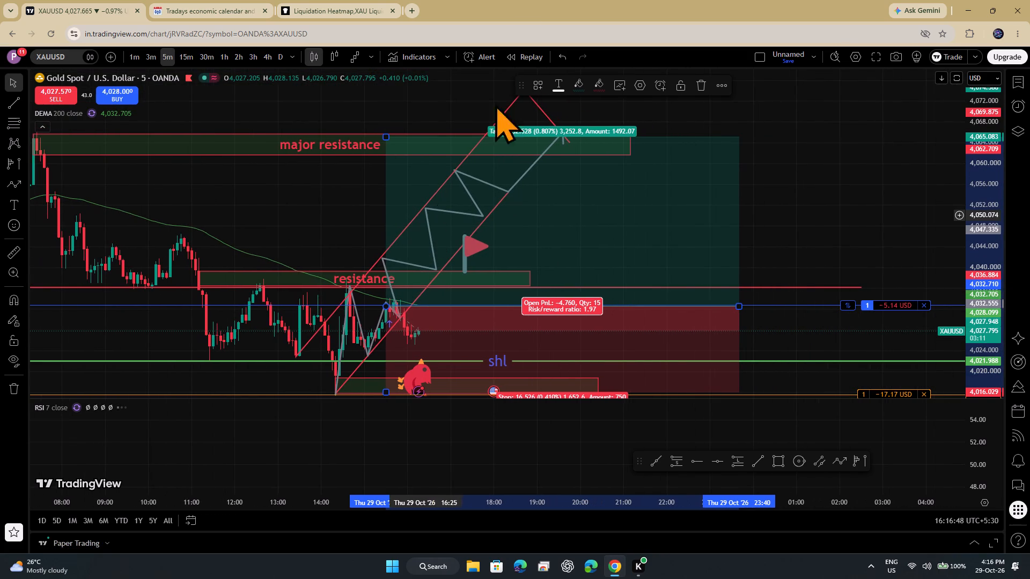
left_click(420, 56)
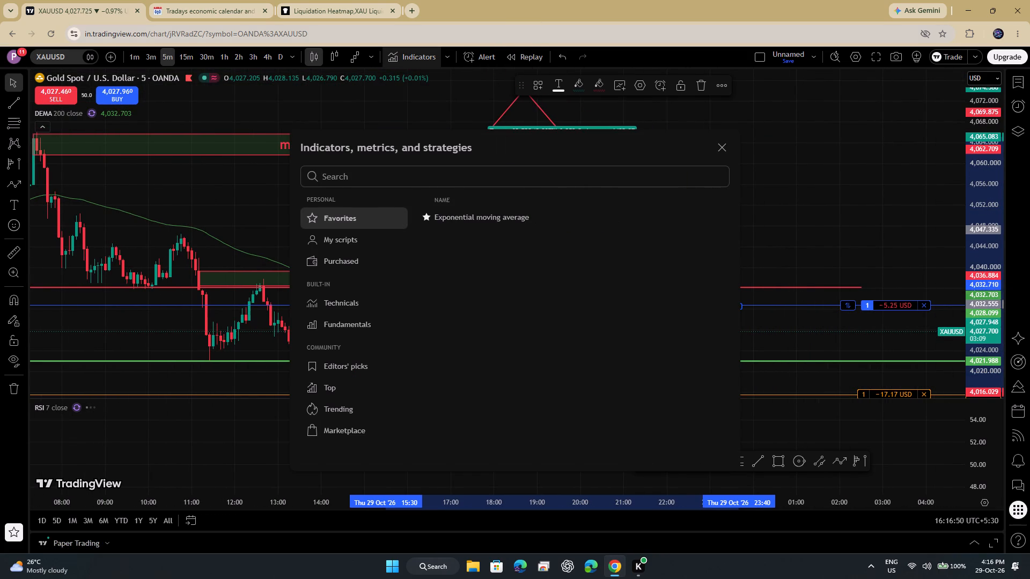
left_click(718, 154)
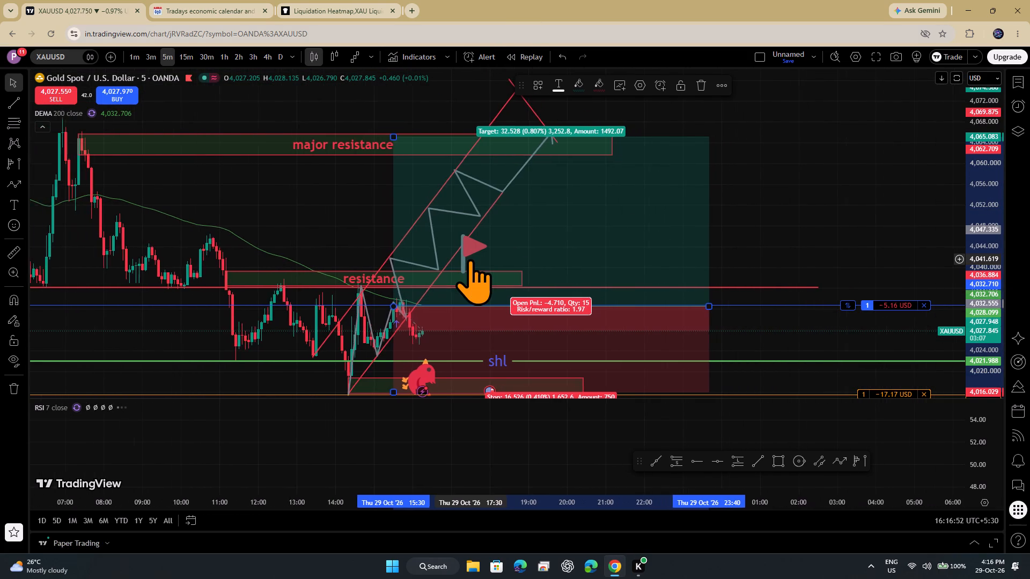
Select the resistance rectangle and review its text settings without changing them.
left_click_drag(245, 166, 355, 218)
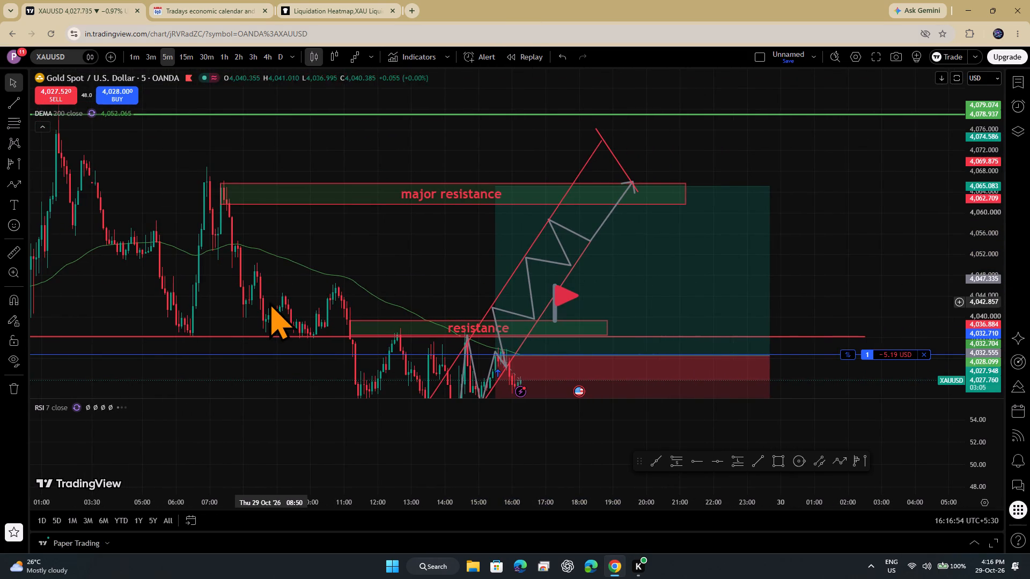
left_click_drag(269, 307, 264, 240)
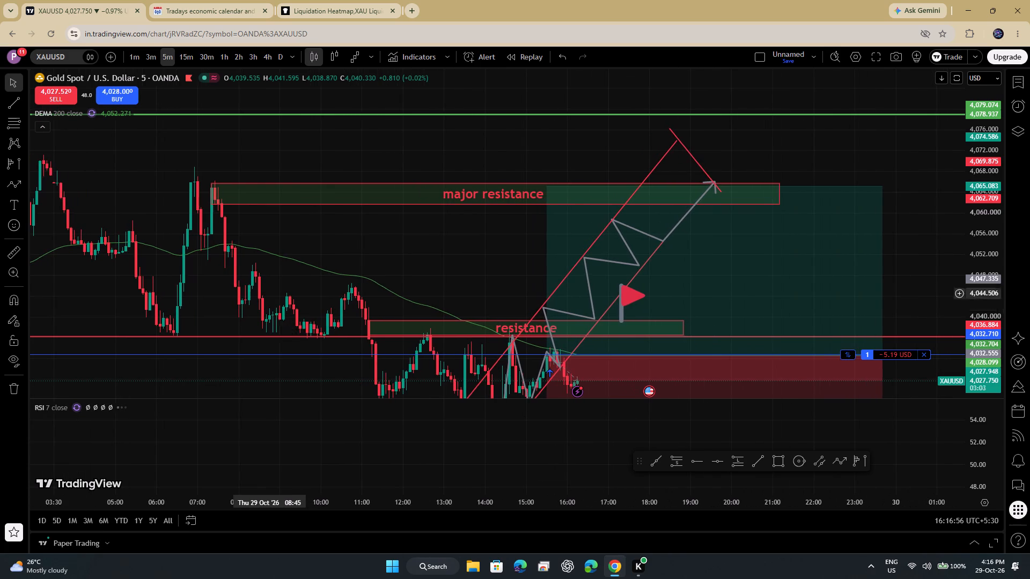
left_click_drag(264, 240, 247, 201)
left_click(450, 240)
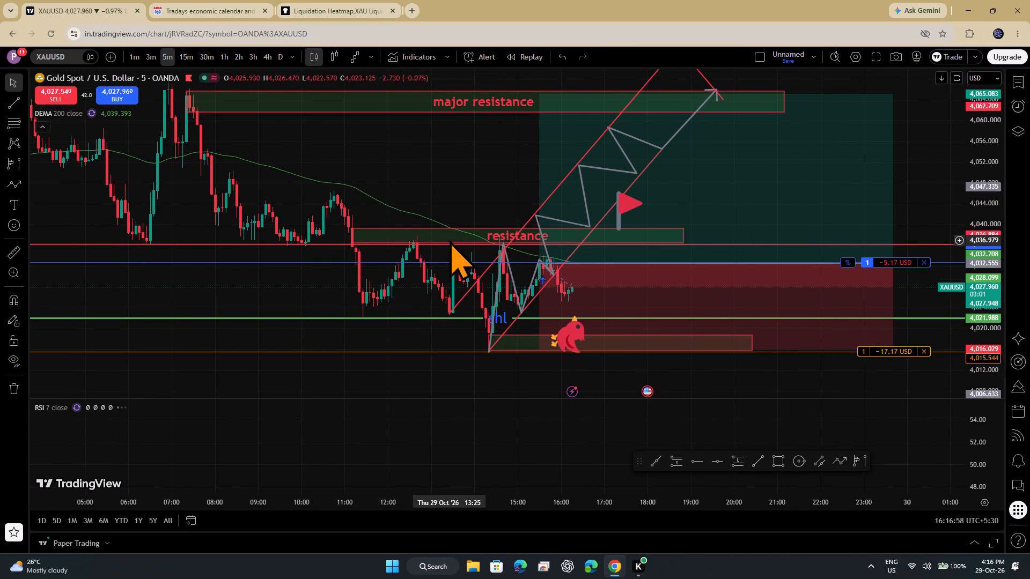
left_click(451, 247)
left_click(450, 241)
left_click(450, 243)
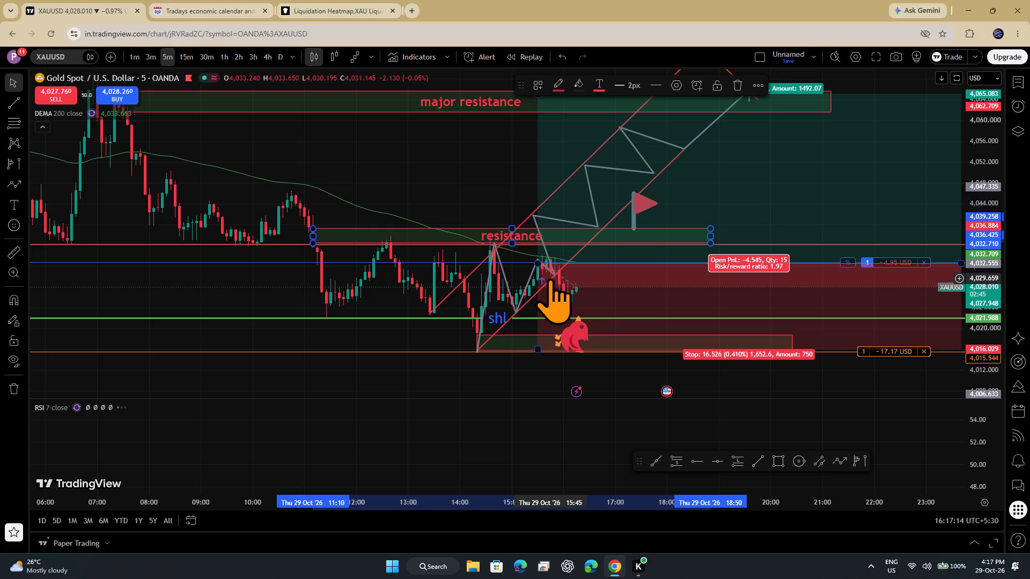
left_click(436, 183)
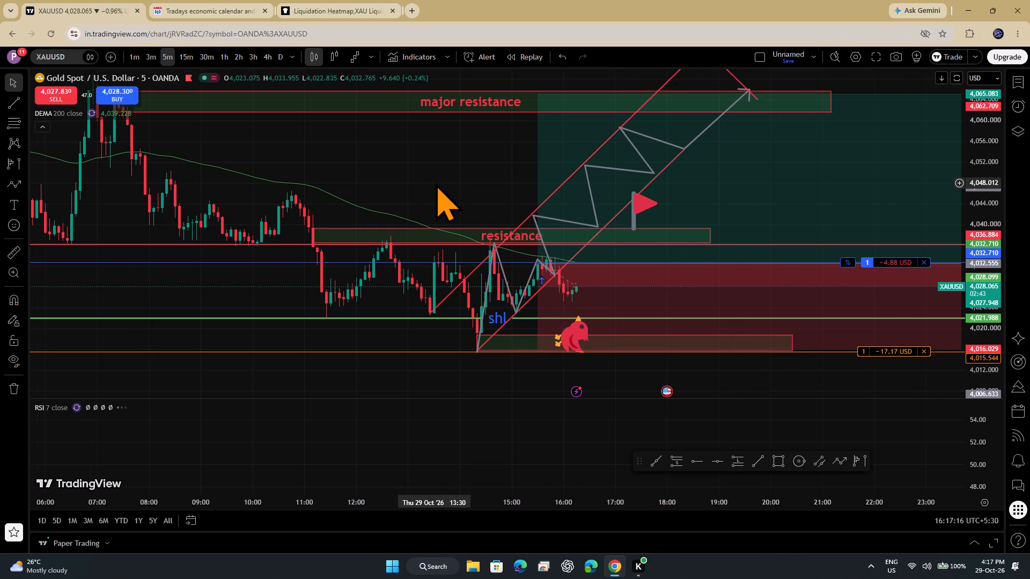
left_click(494, 241)
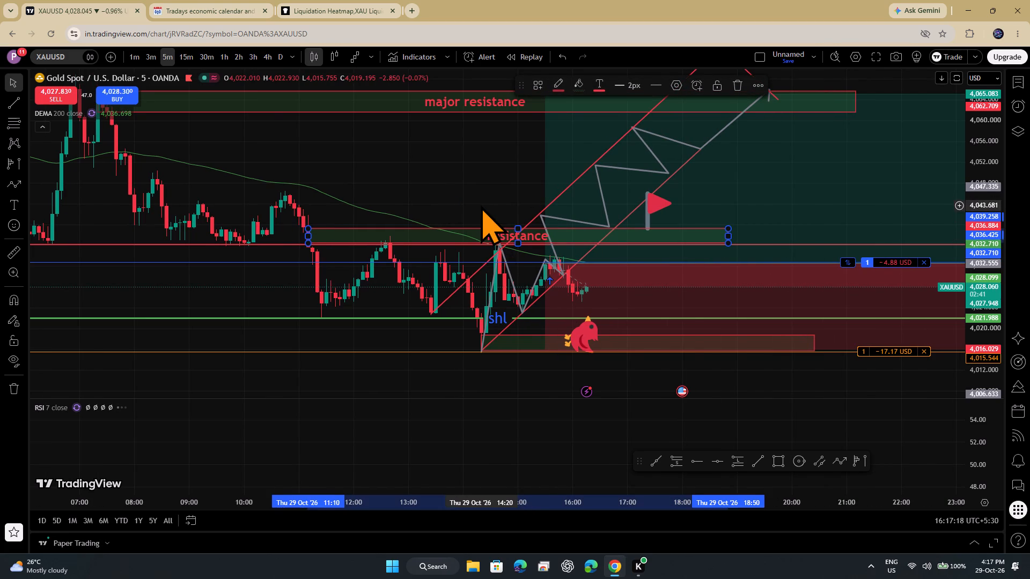
double_click(531, 241)
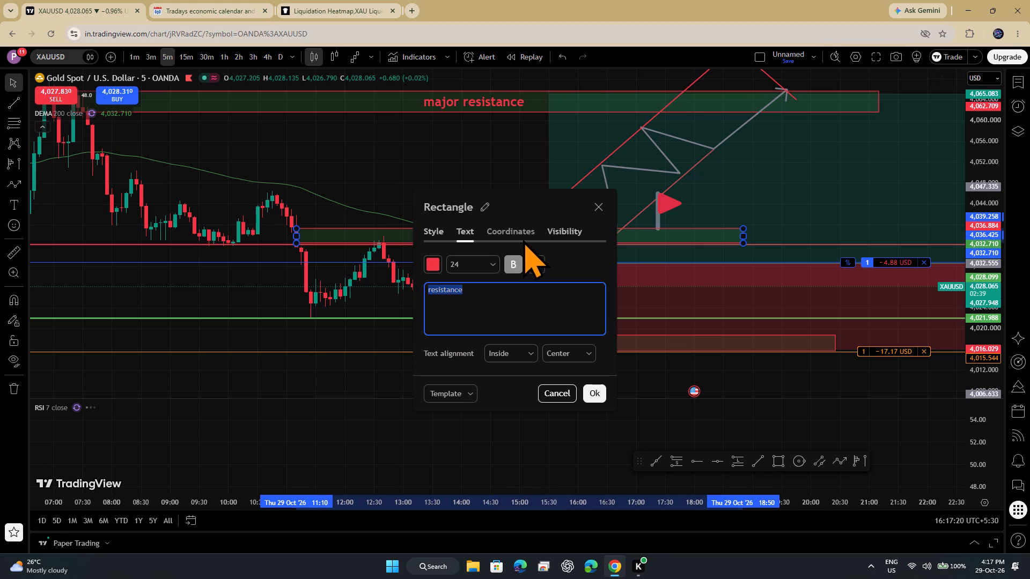
left_click(599, 211)
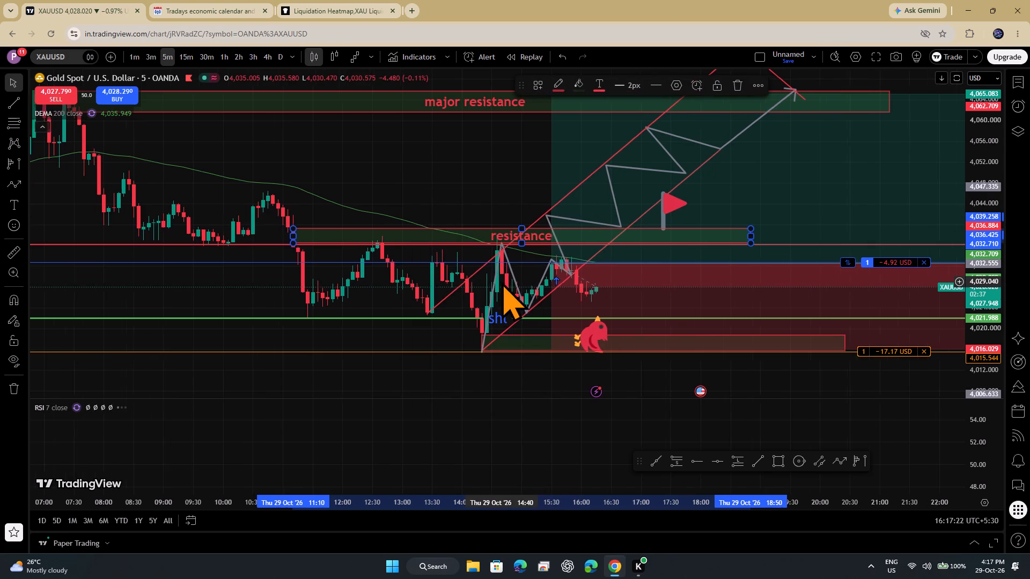
Review the text settings of the shl horizontal line without changing them.
left_click(517, 317)
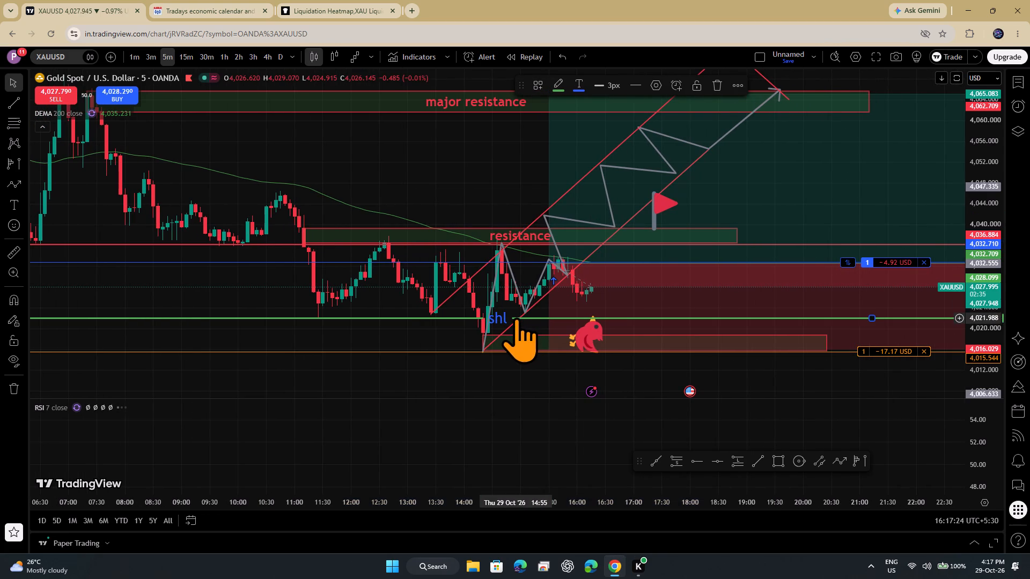
double_click(503, 317)
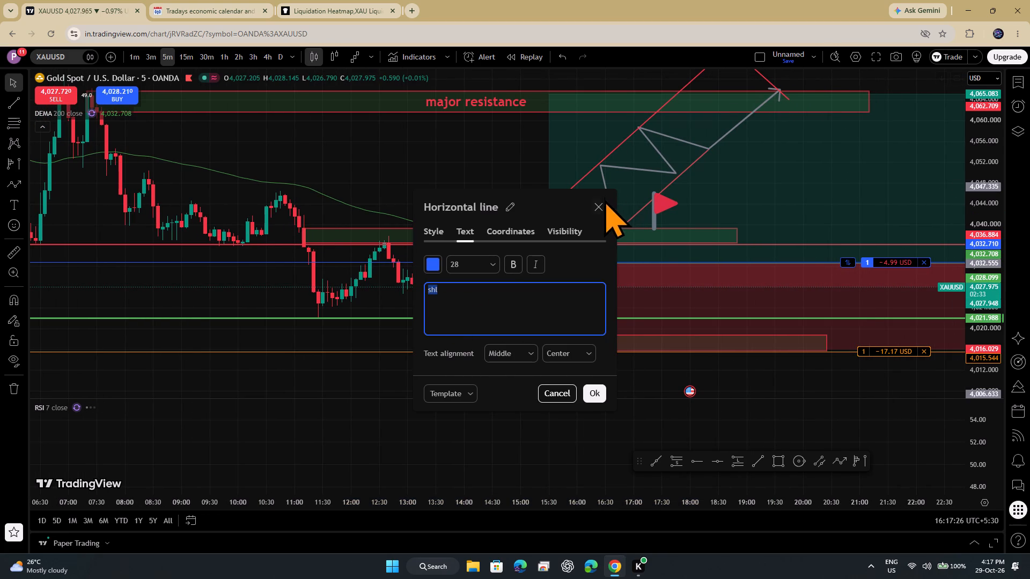
left_click(606, 207)
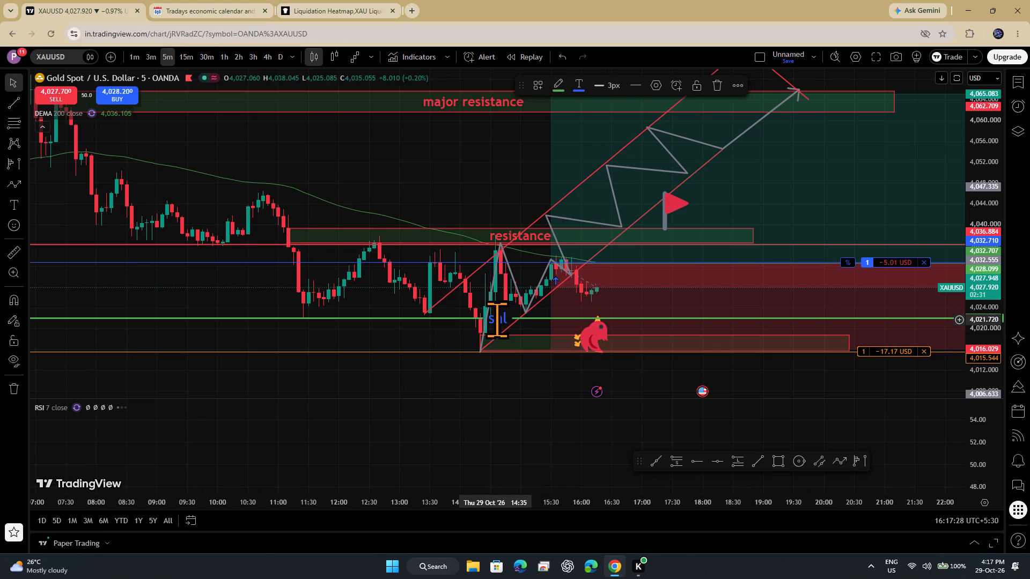
left_click(498, 321)
left_click(457, 326)
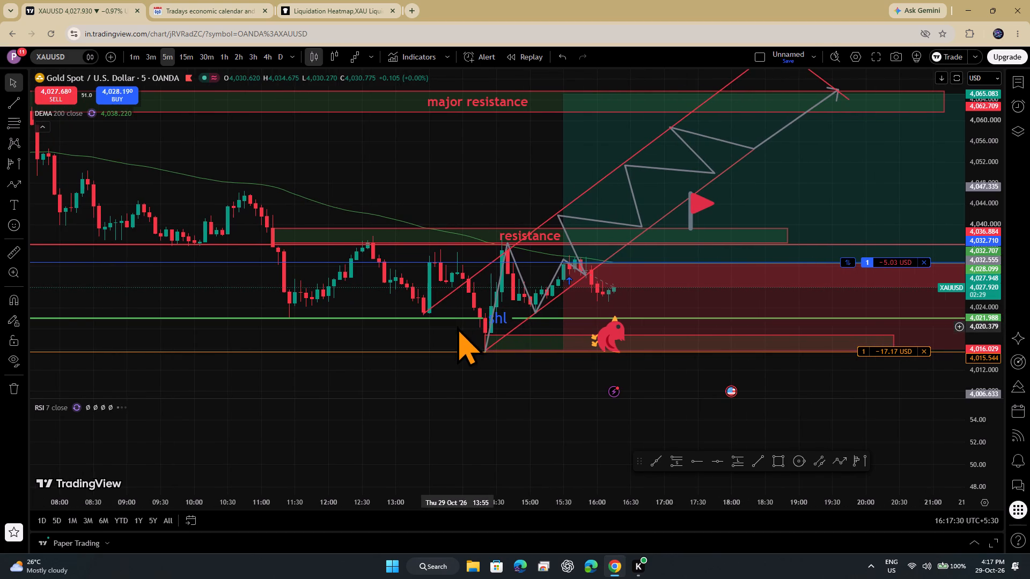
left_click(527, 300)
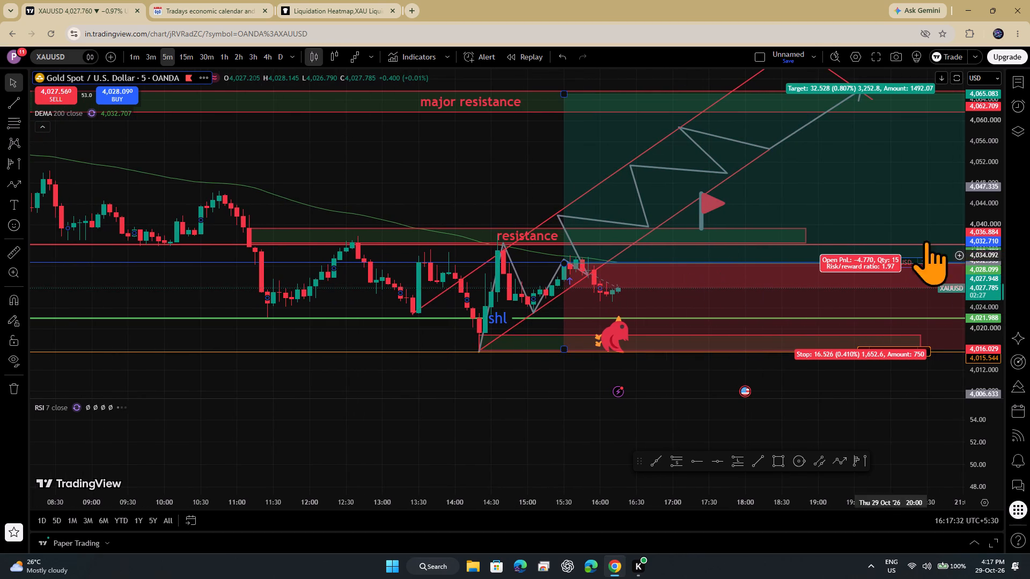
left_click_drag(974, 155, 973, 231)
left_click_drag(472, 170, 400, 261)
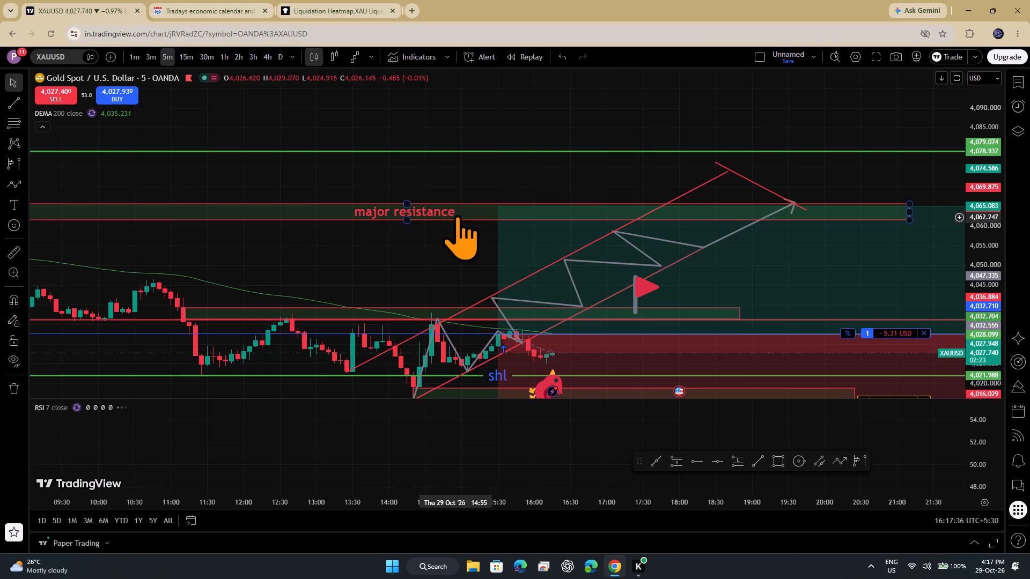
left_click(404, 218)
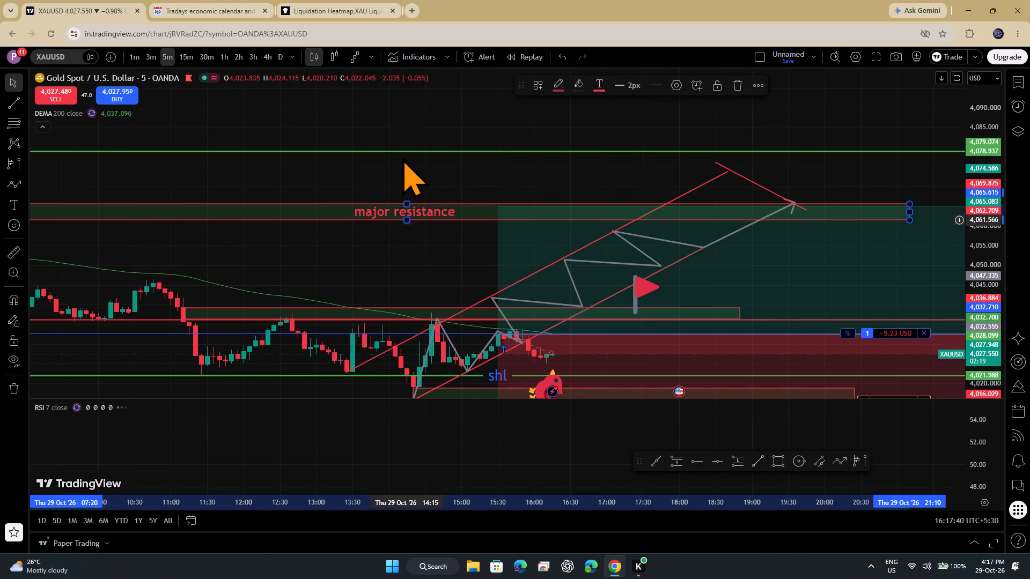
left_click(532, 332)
Raise the stop-loss order of the XAUUSD position to 4,015.787 and submit the change.
left_click_drag(391, 253, 348, 121)
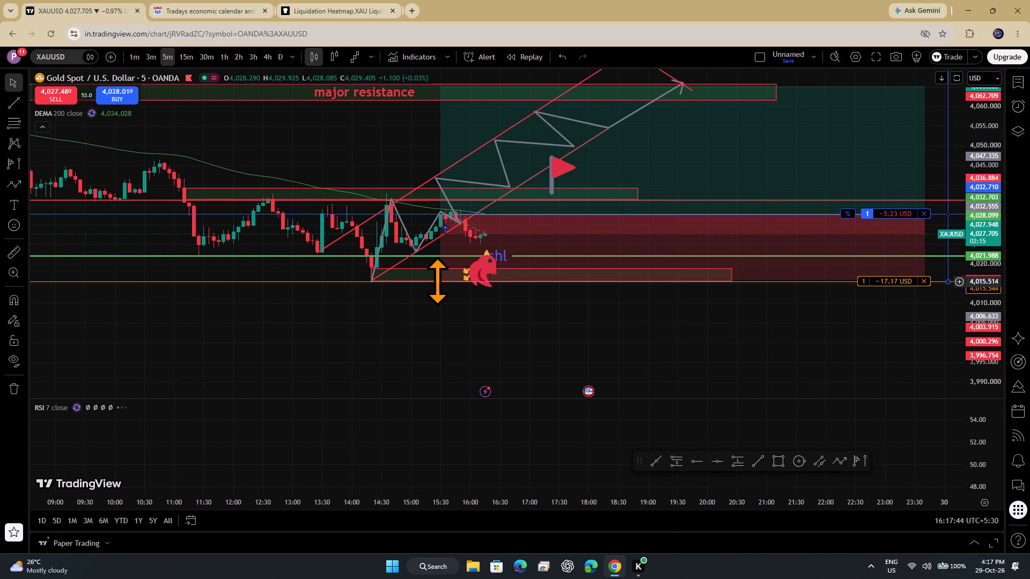
left_click_drag(438, 281, 450, 280)
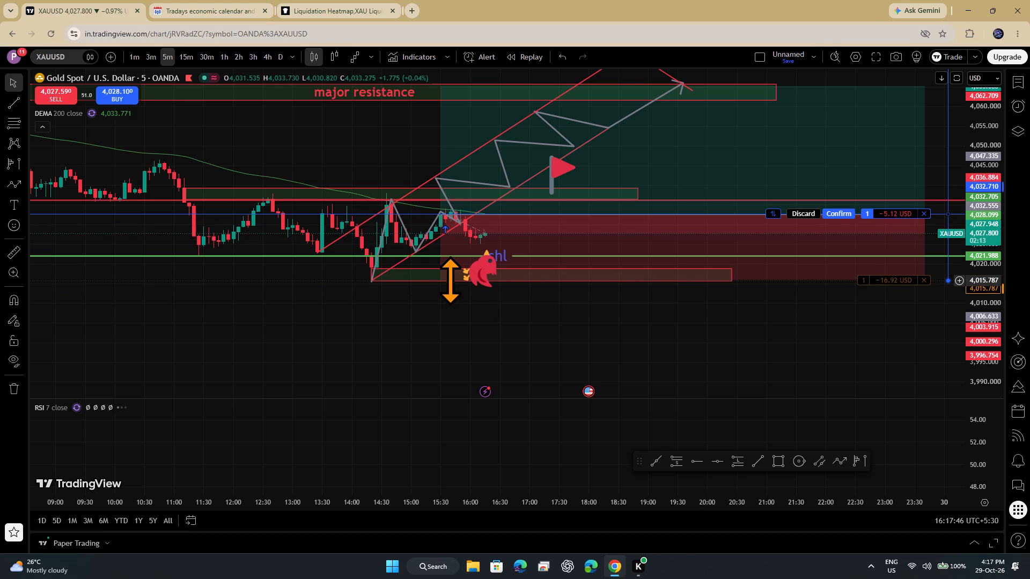
left_click(455, 295)
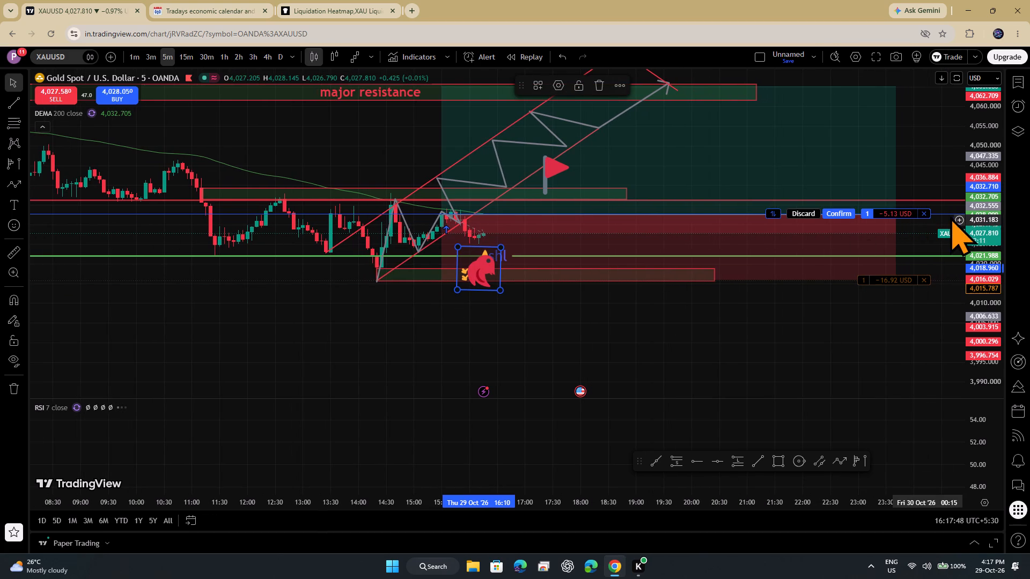
left_click(846, 212)
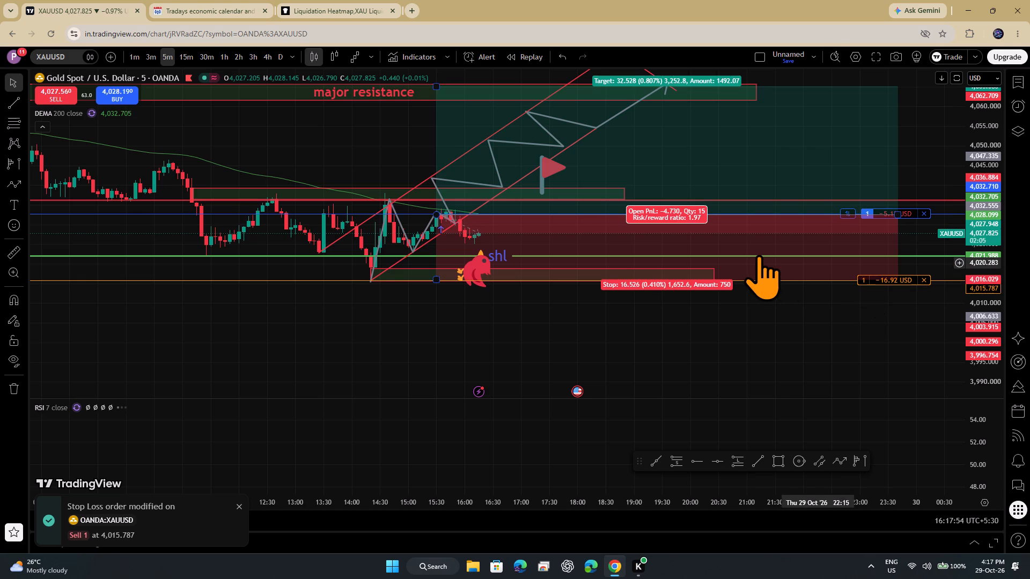
left_click_drag(541, 341, 528, 406)
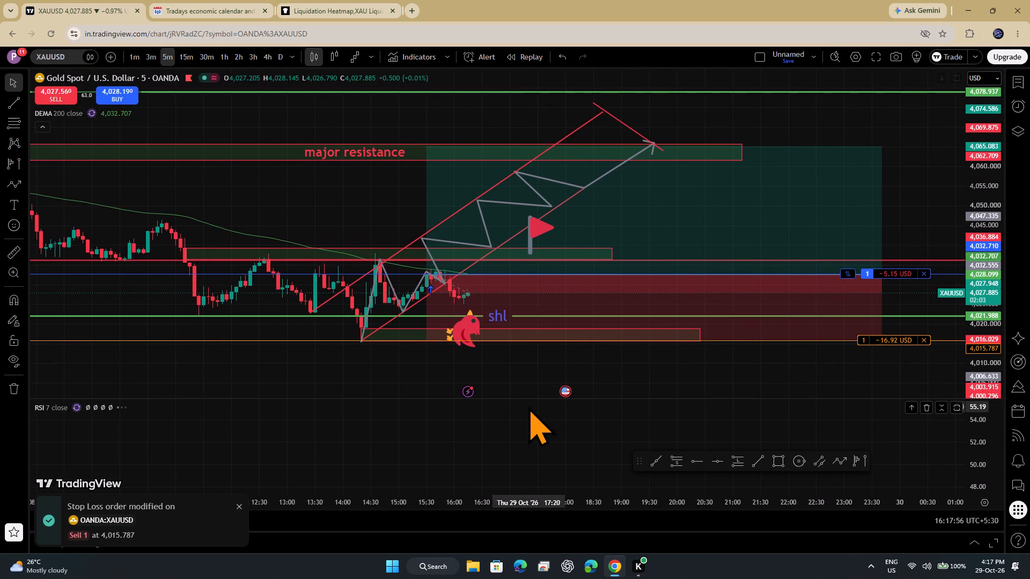